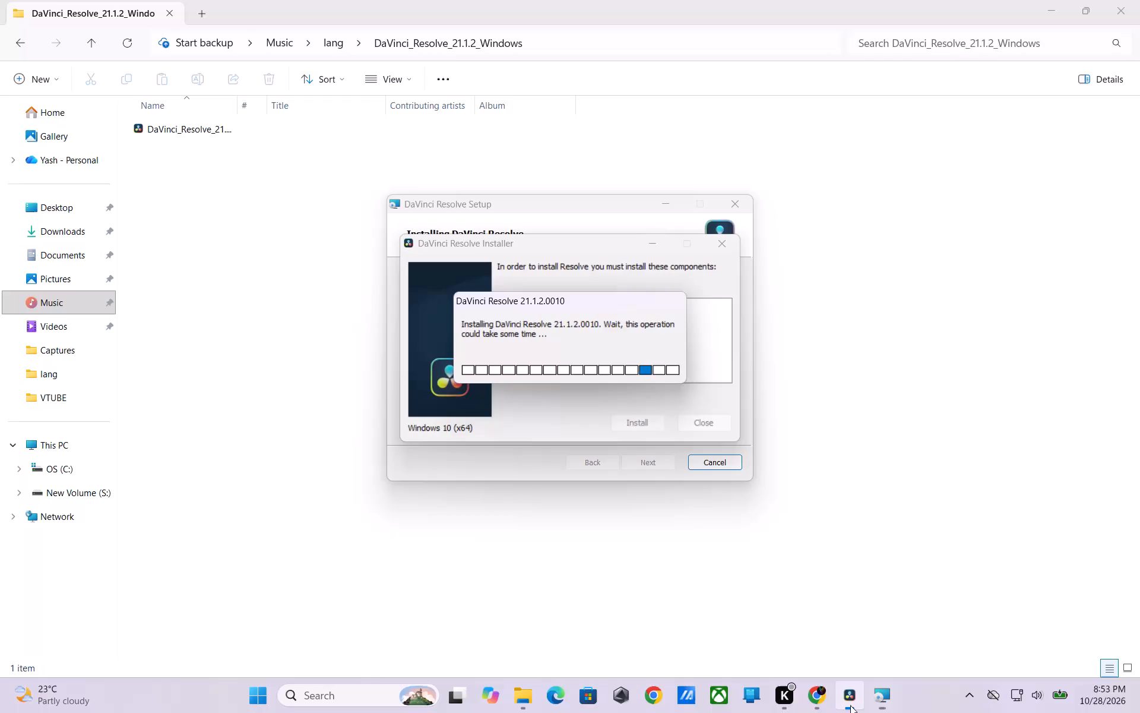
# Minimize the DaVinci Resolve Installer window to check the installation progress in the DaVinci Resolve Setup wizard.
pyautogui.click(851, 702)
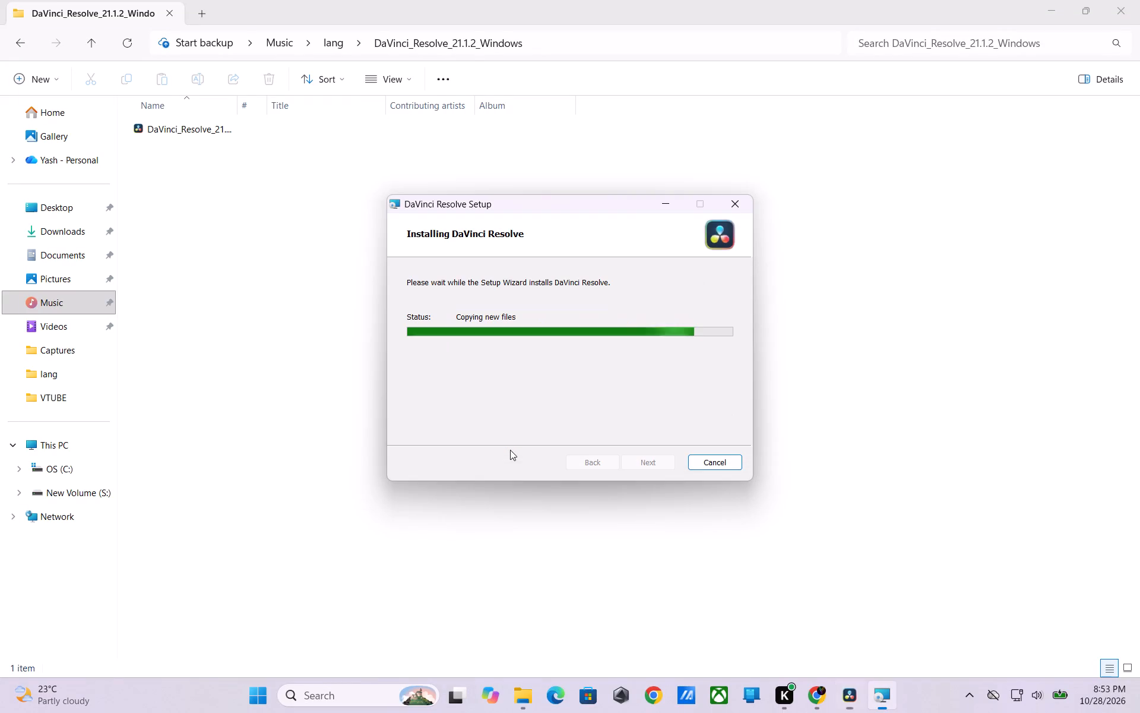
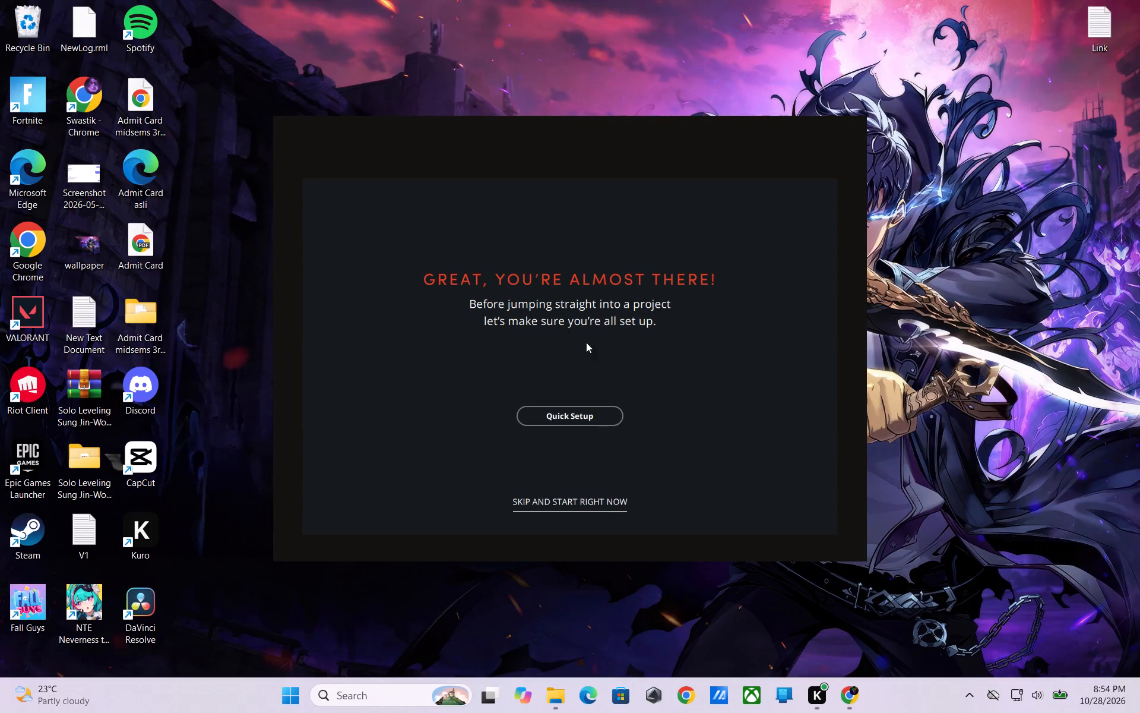
# Start the Quick Setup and proceed past the quick system check of operating system and graphics card.
pyautogui.click(590, 423)
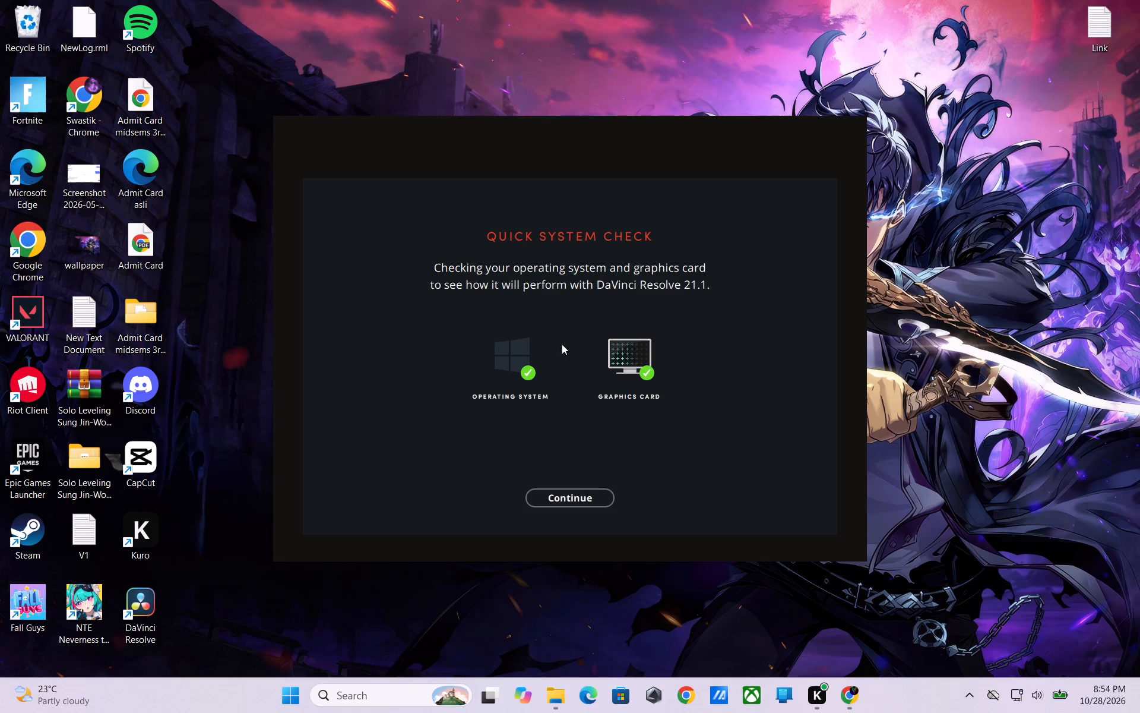
pyautogui.click(584, 500)
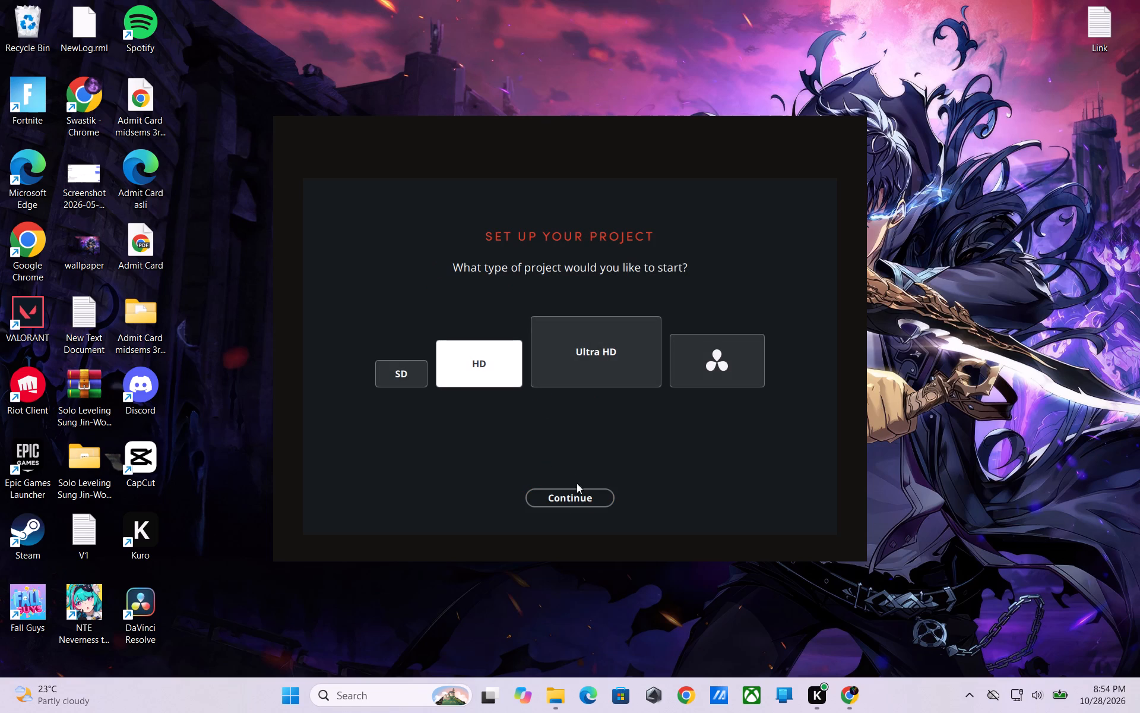
# Compare the project types, choose HD with 1080 HD resolution, and continue to the media location page.
pyautogui.click(603, 370)
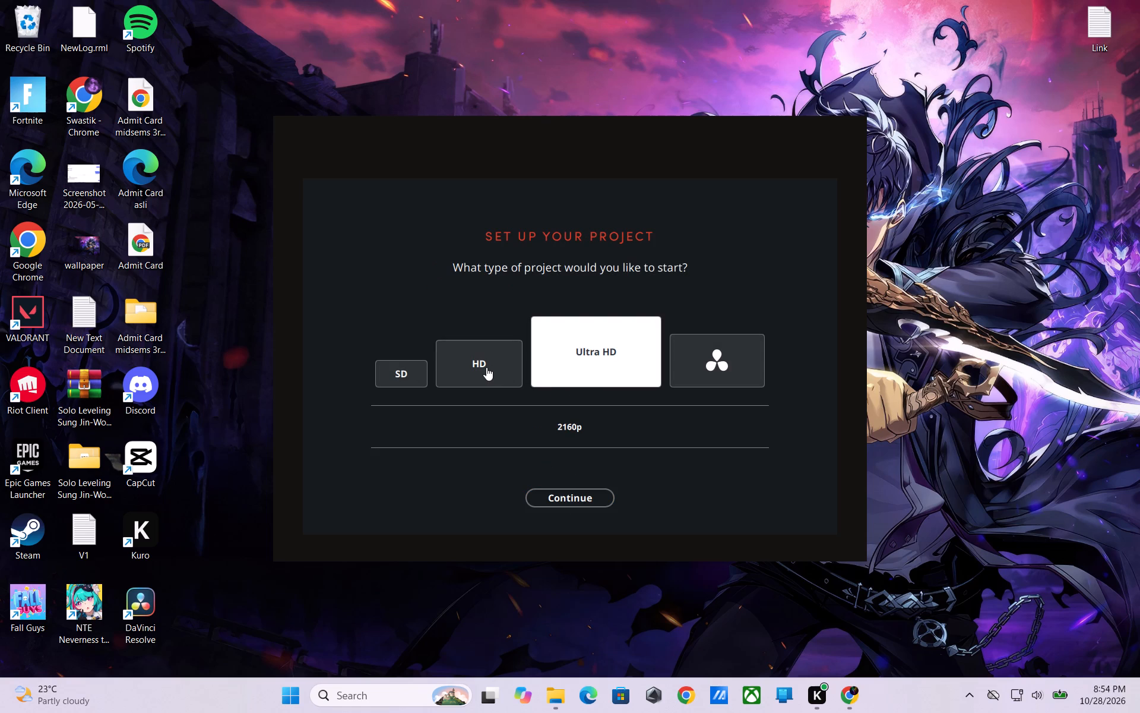
pyautogui.click(486, 367)
pyautogui.click(400, 366)
pyautogui.click(465, 362)
pyautogui.click(607, 424)
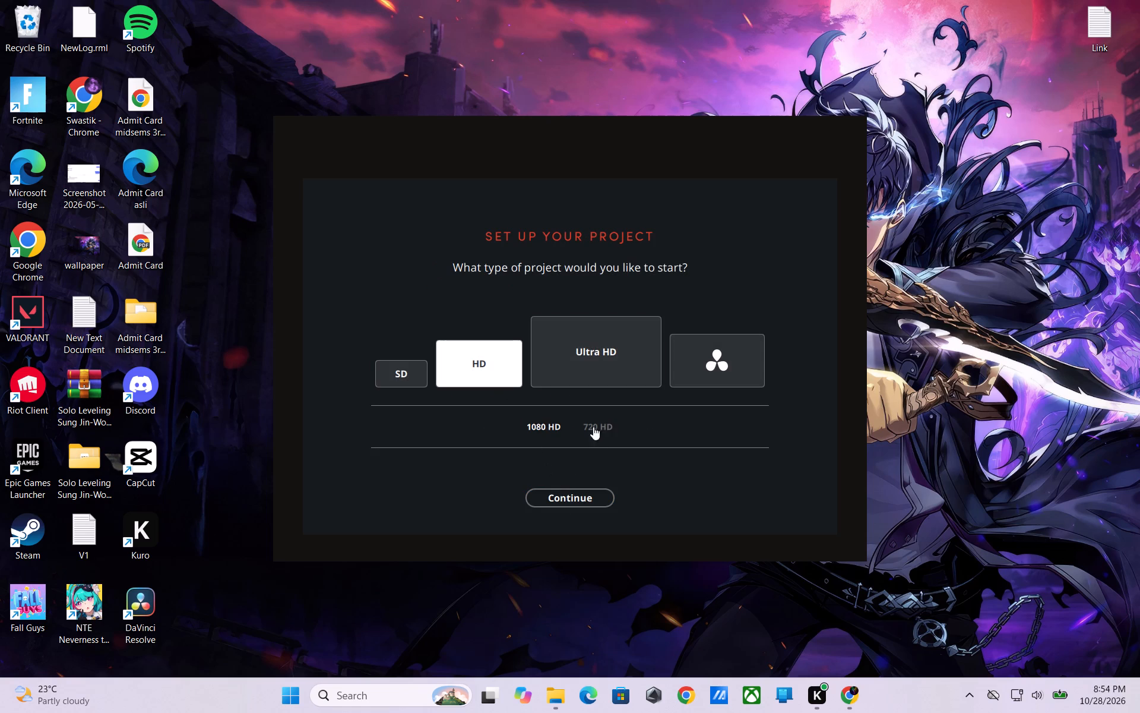
pyautogui.click(540, 425)
pyautogui.click(686, 364)
pyautogui.click(486, 373)
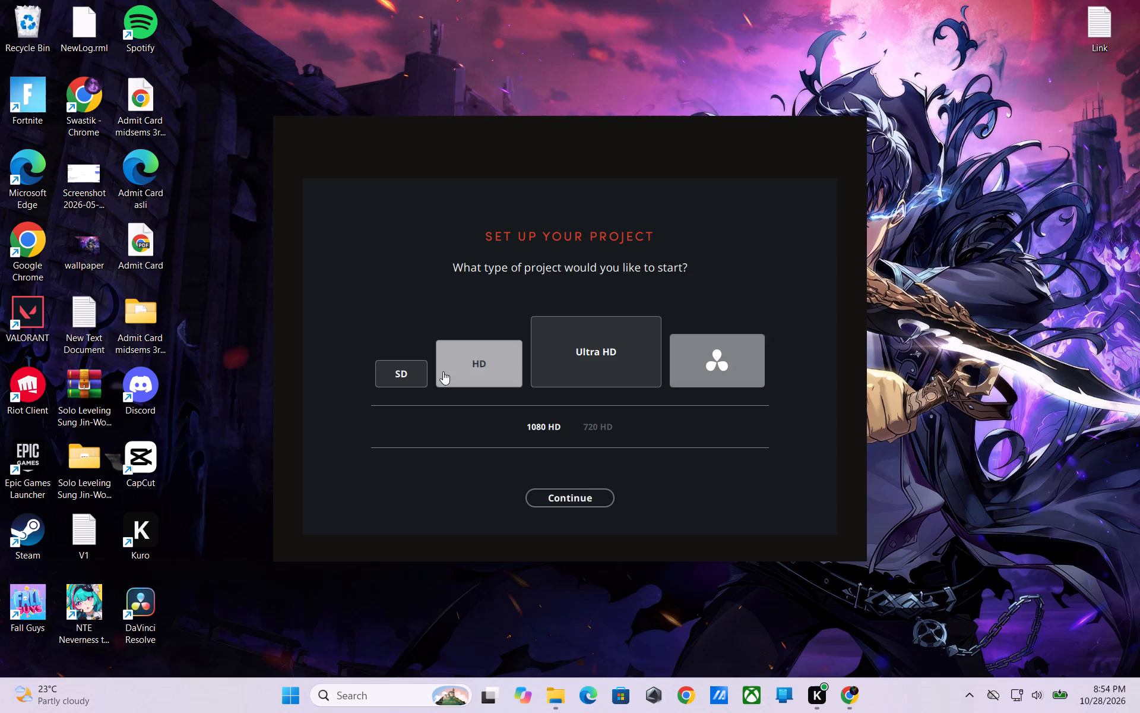
pyautogui.click(388, 379)
pyautogui.click(467, 361)
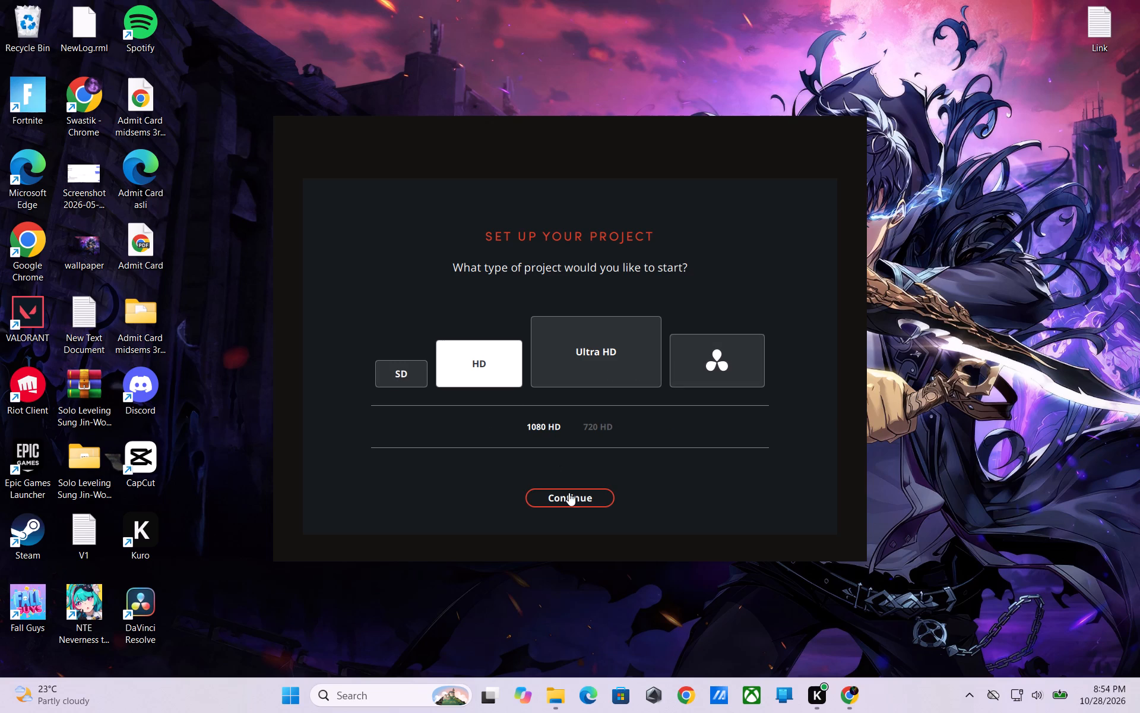
pyautogui.click(570, 504)
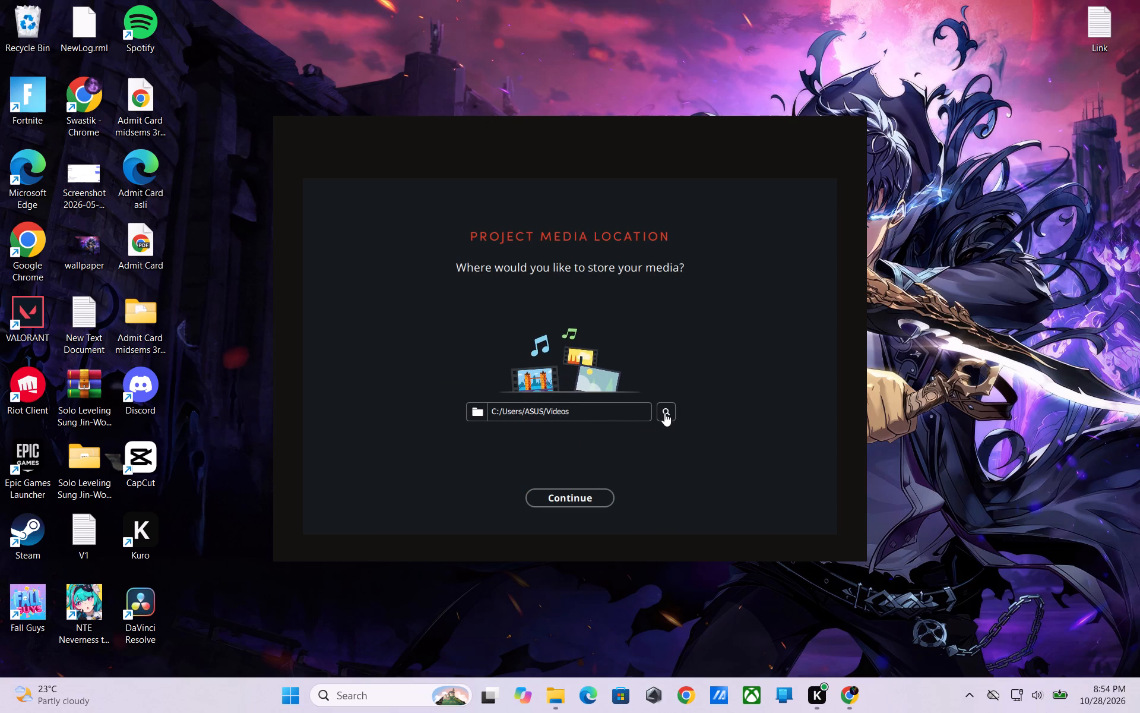
# Accept C:/Users/ASUS/Videos as the project media location and continue.
pyautogui.click(577, 499)
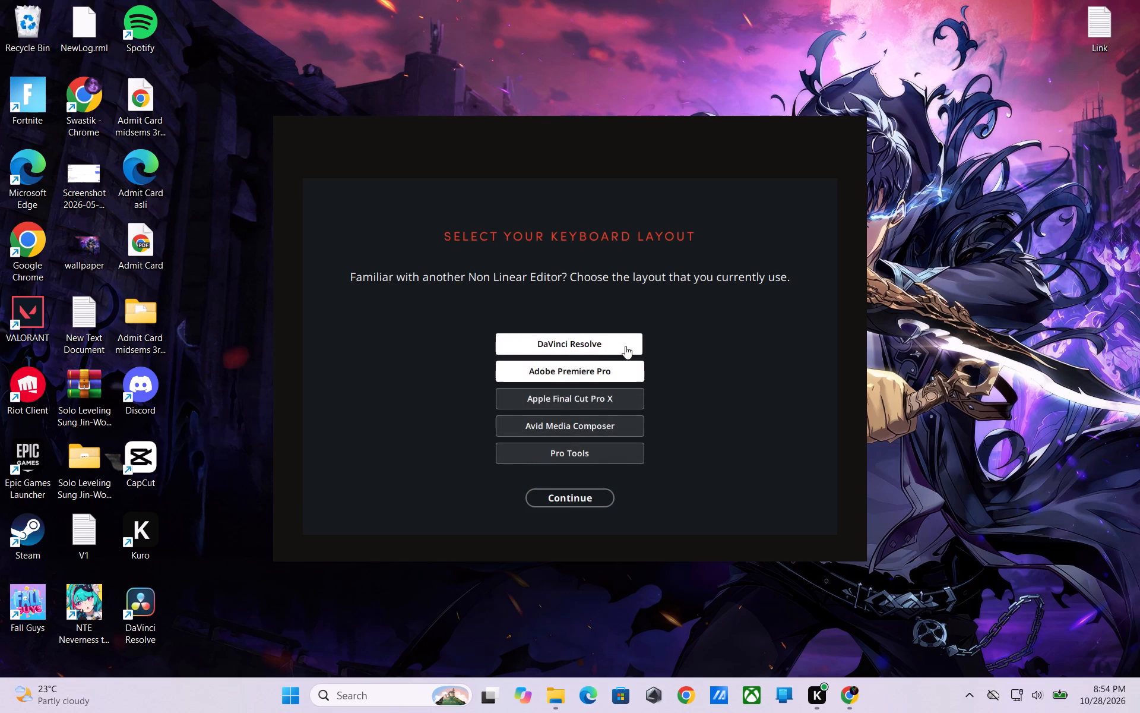
# Choose the Adobe Premiere Pro keyboard layout and continue to the final setup page.
pyautogui.moveTo(343, 279); pyautogui.dragTo(430, 281)
pyautogui.moveTo(430, 281); pyautogui.dragTo(511, 276)
pyautogui.click(557, 375)
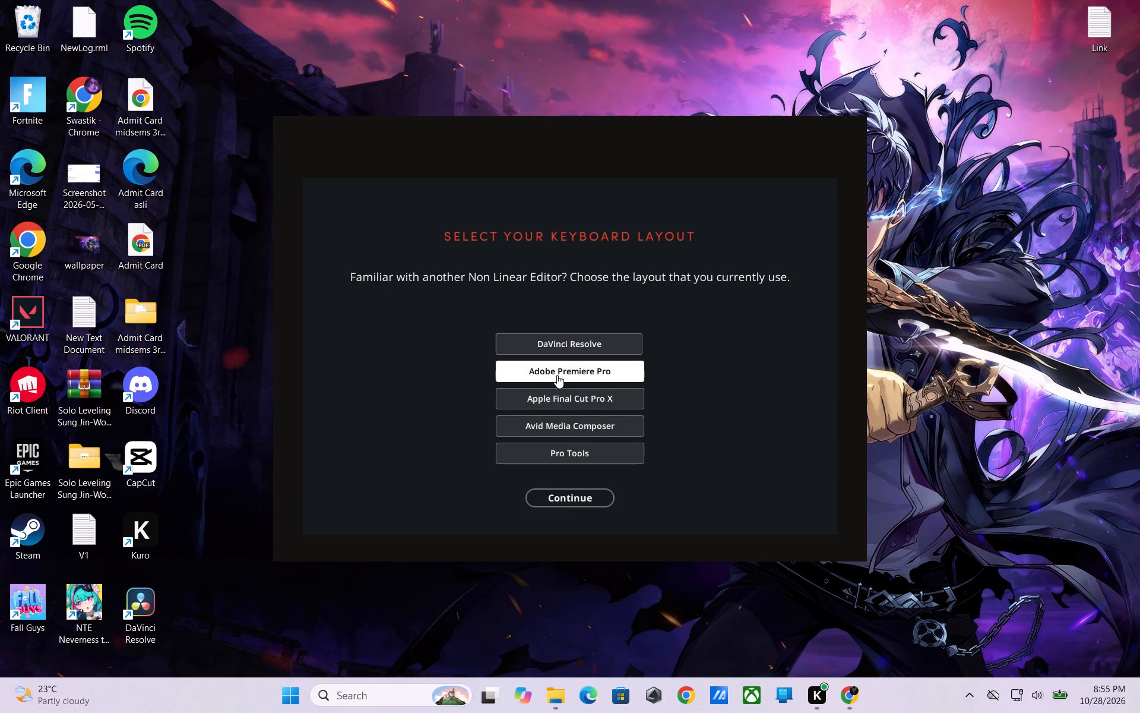
pyautogui.click(578, 500)
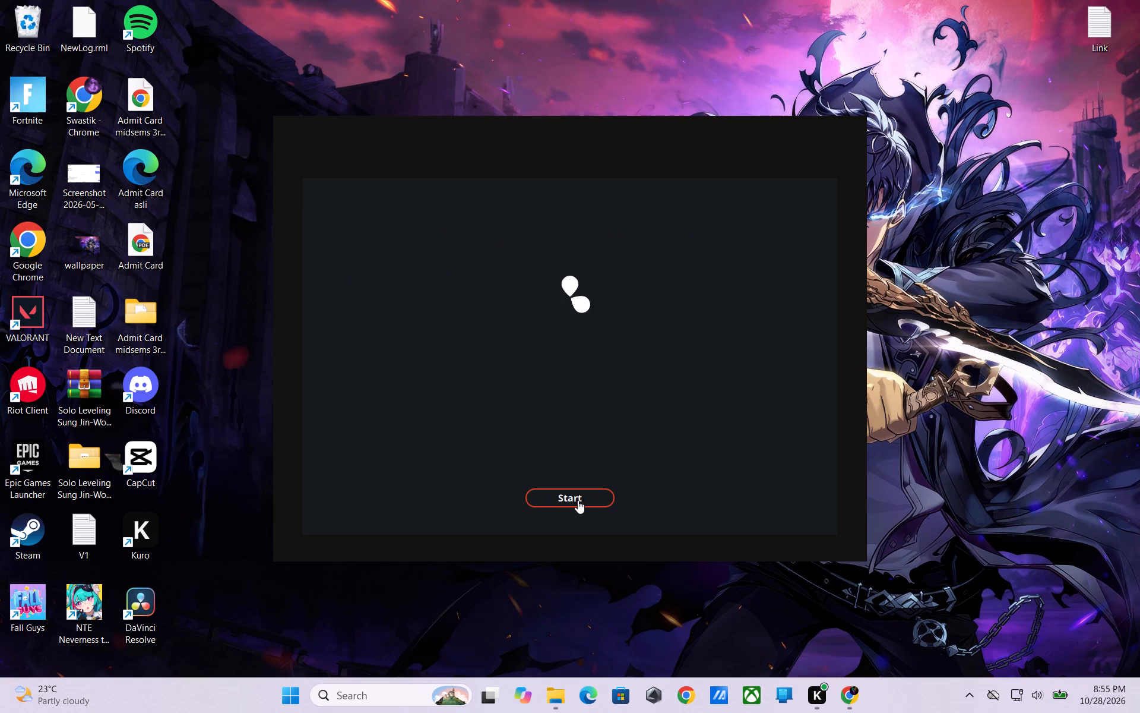
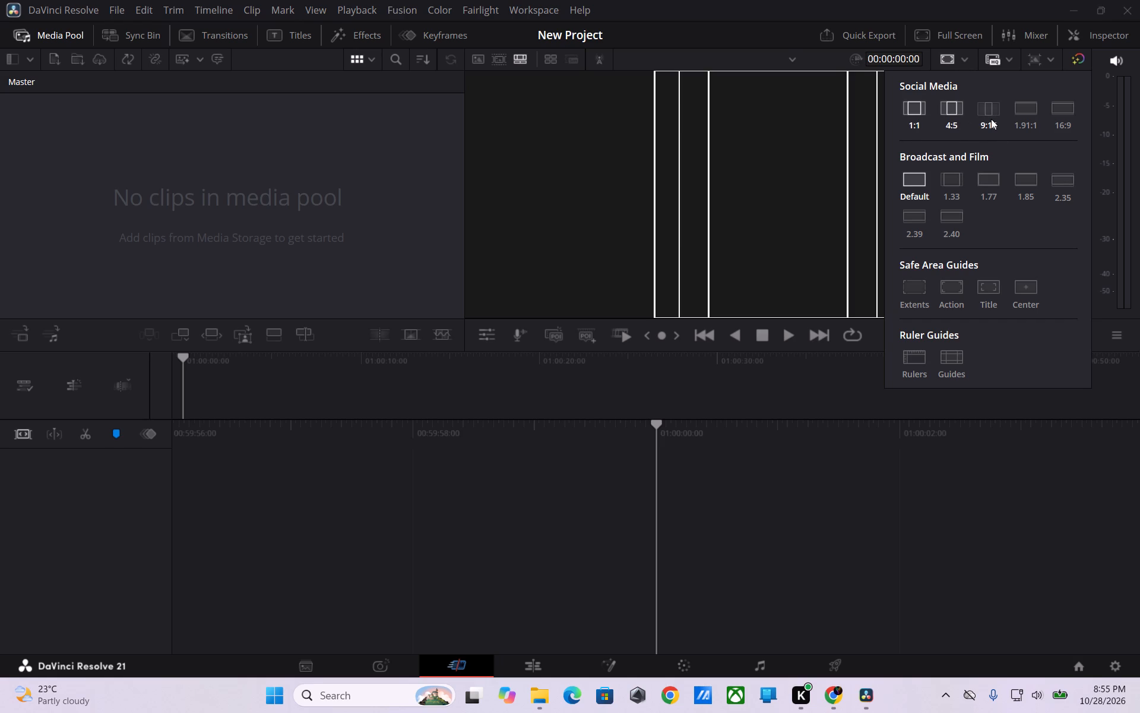
# Show only the 9:16 social media guide in the viewer, turning off the 1:1 and 4:5 guides.
pyautogui.click(991, 119)
pyautogui.click(911, 111)
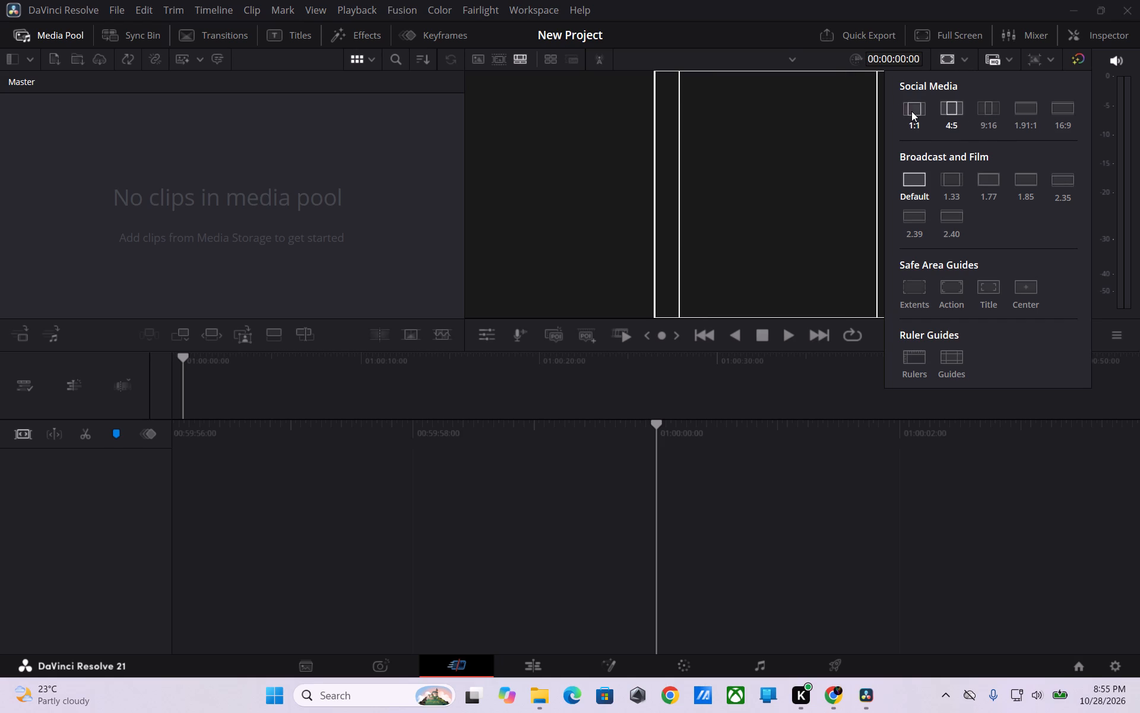
pyautogui.click(956, 110)
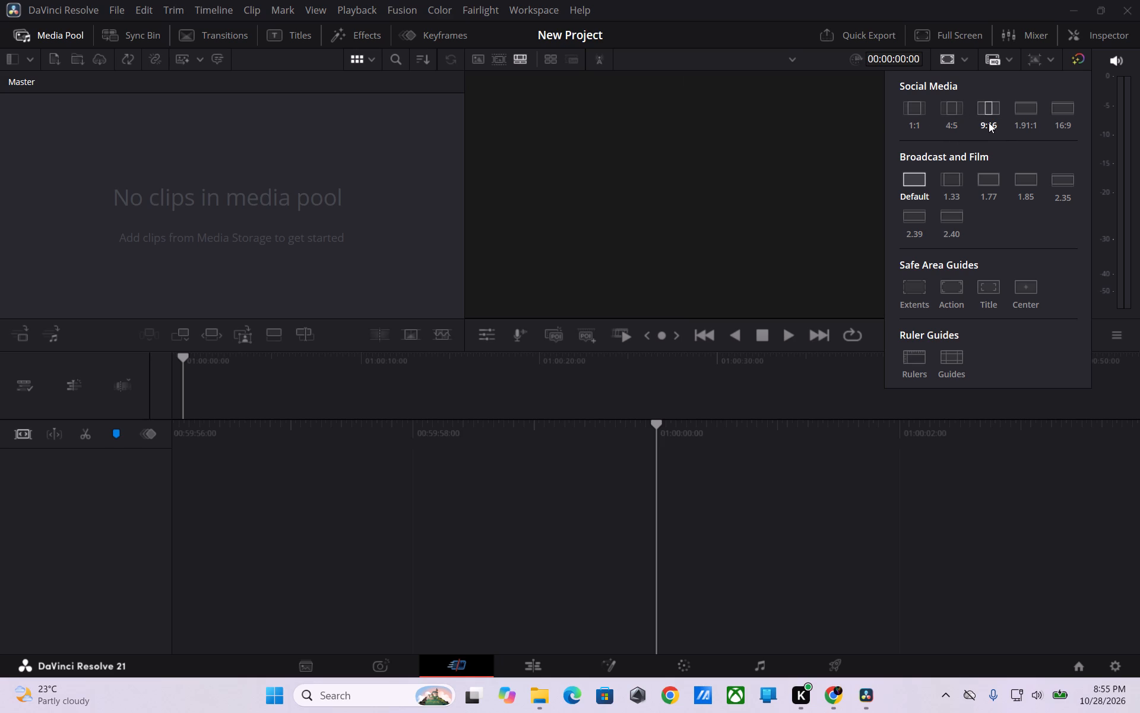
pyautogui.click(989, 122)
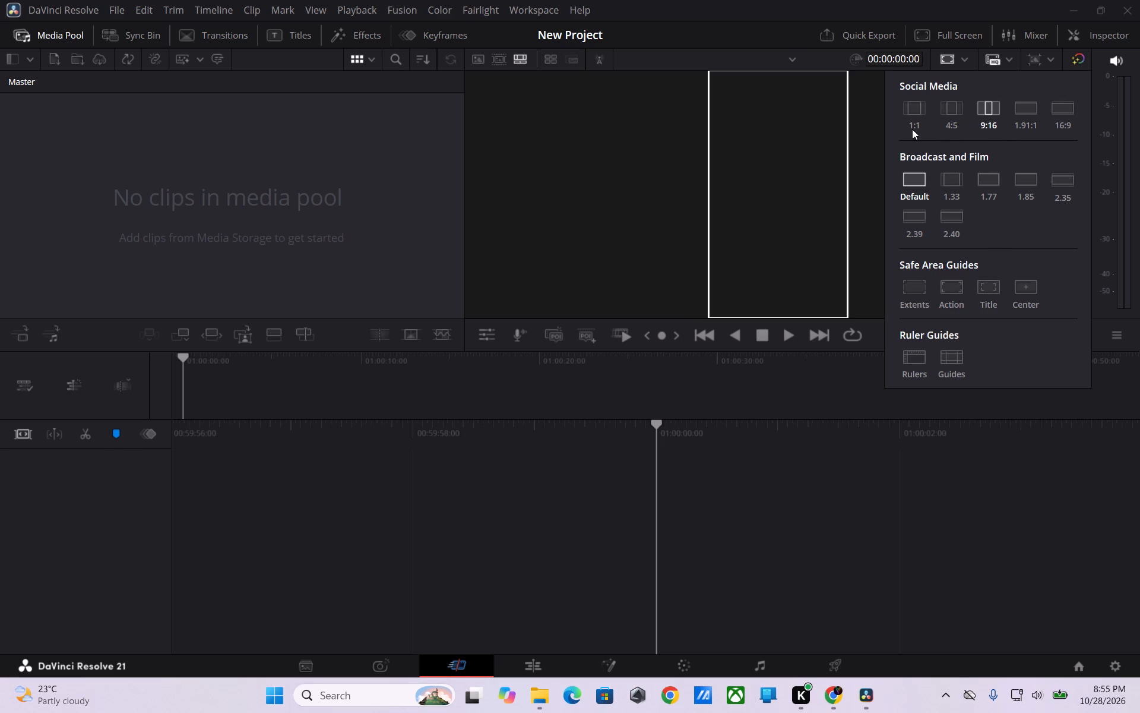
pyautogui.click(872, 130)
pyautogui.click(278, 193)
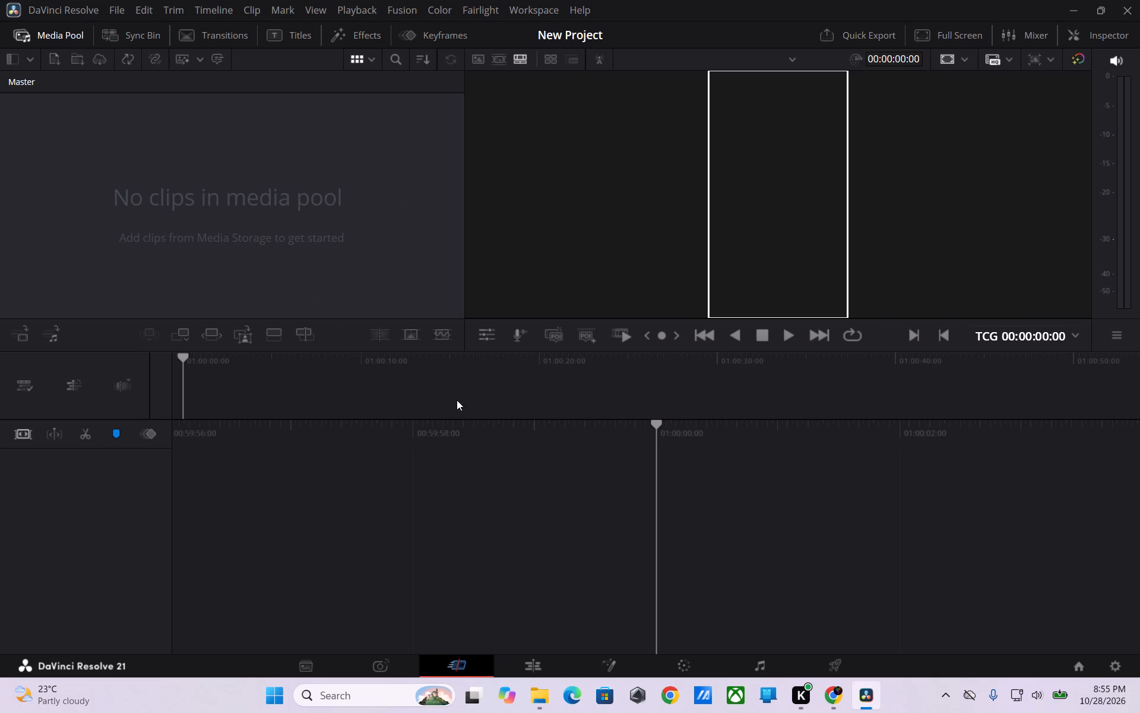
# Switch to Google Chrome and go through the open campaign pages to the All footage page's MOST VIRAL music folder.
pyautogui.click(838, 696)
pyautogui.click(221, 0)
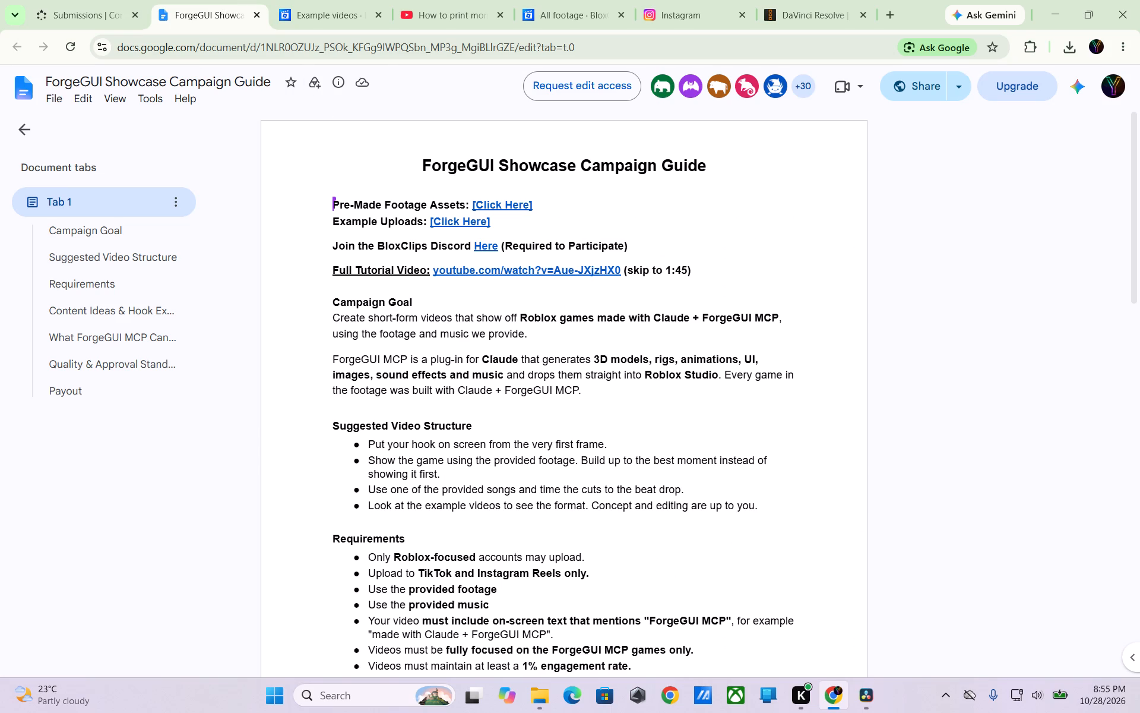
pyautogui.click(353, 5)
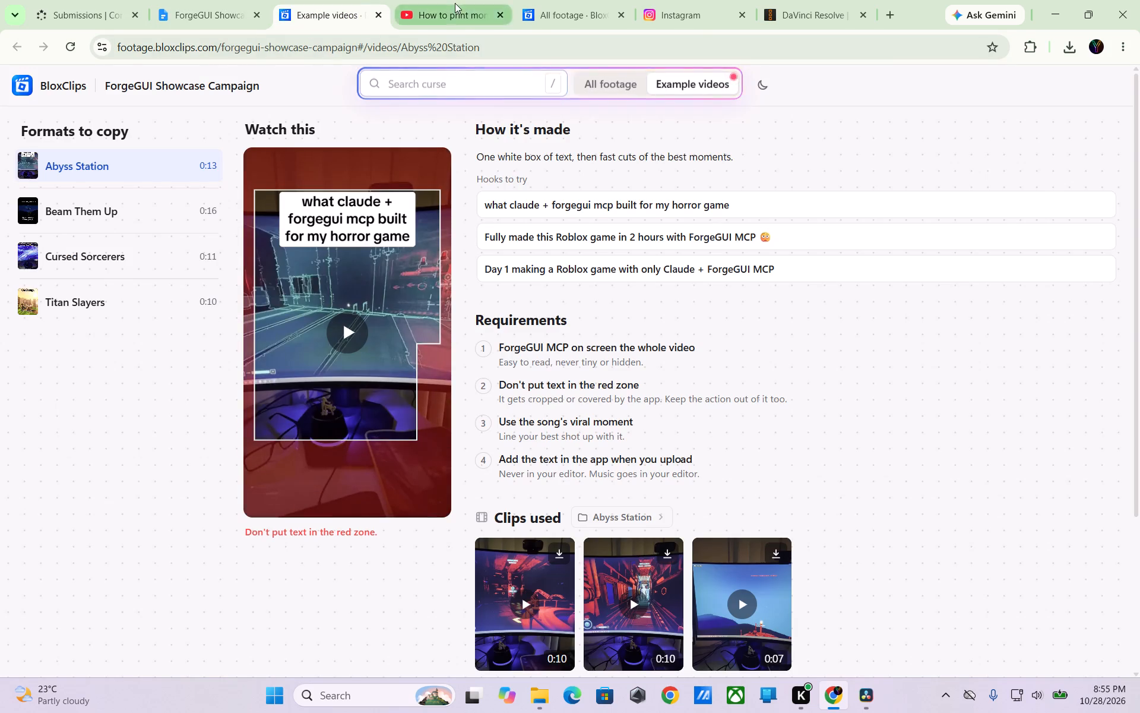
pyautogui.click(455, 3)
pyautogui.click(562, 5)
pyautogui.click(714, 220)
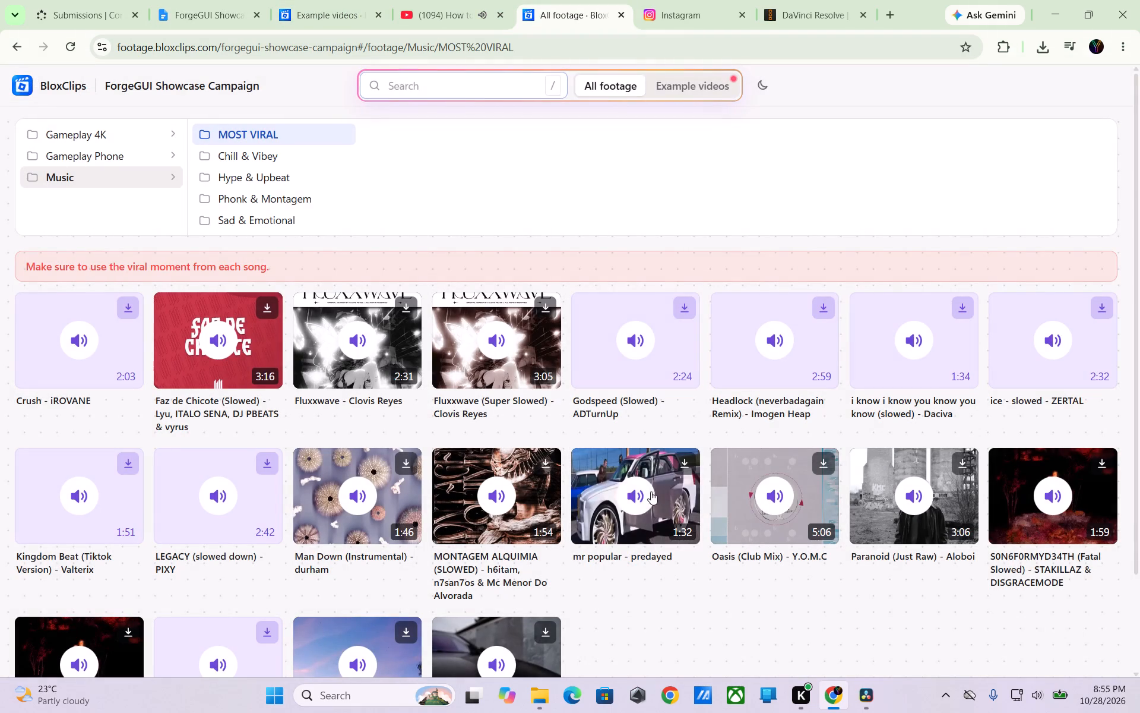
# Preview the Godspeed, Headlock and Tesla songs in the MOST VIRAL folder, pausing the YouTube tutorial playing in the other tab.
pyautogui.click(639, 343)
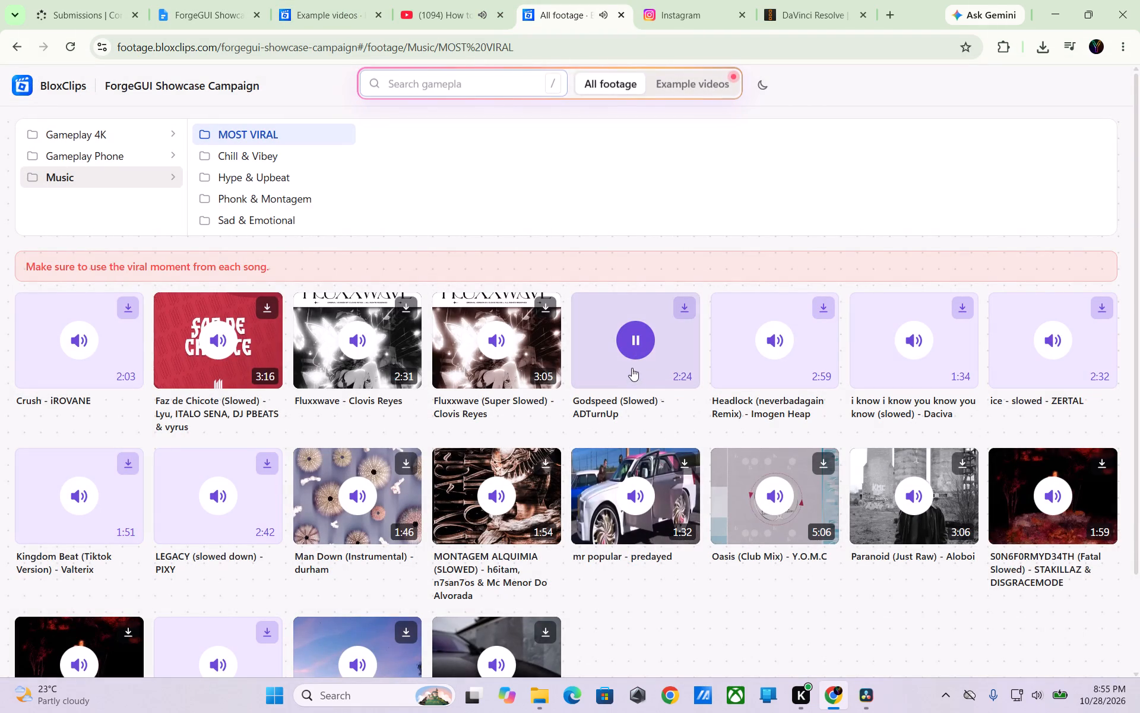
pyautogui.click(444, 22)
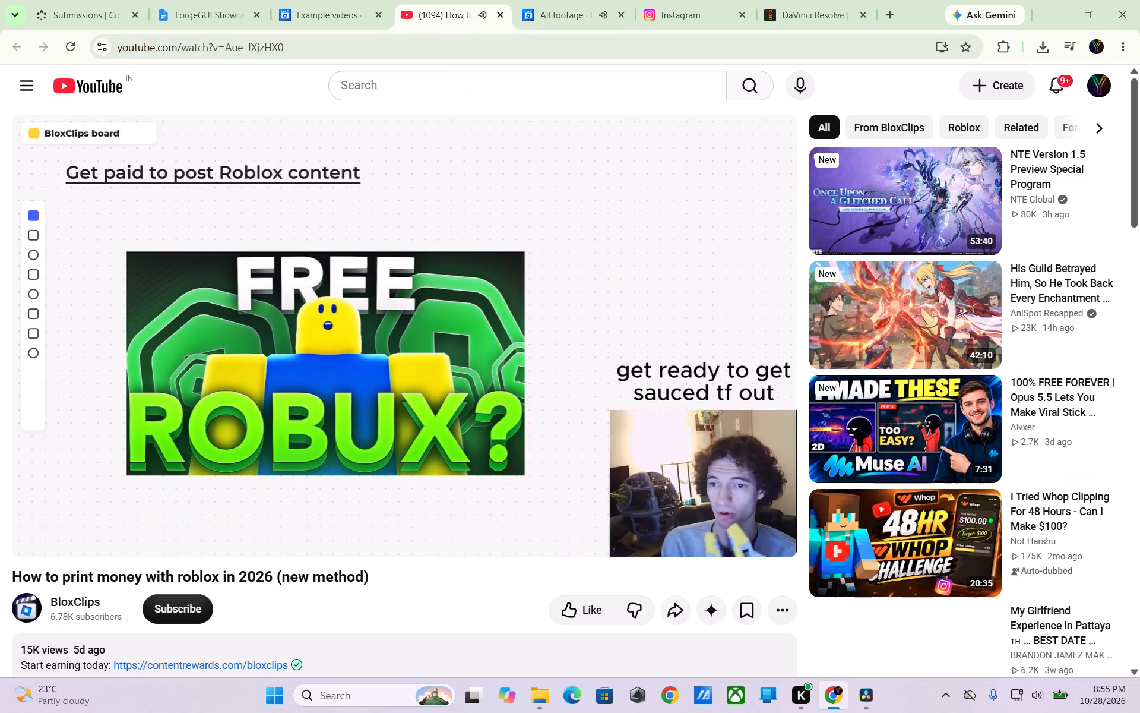
pyautogui.click(431, 306)
pyautogui.click(552, 0)
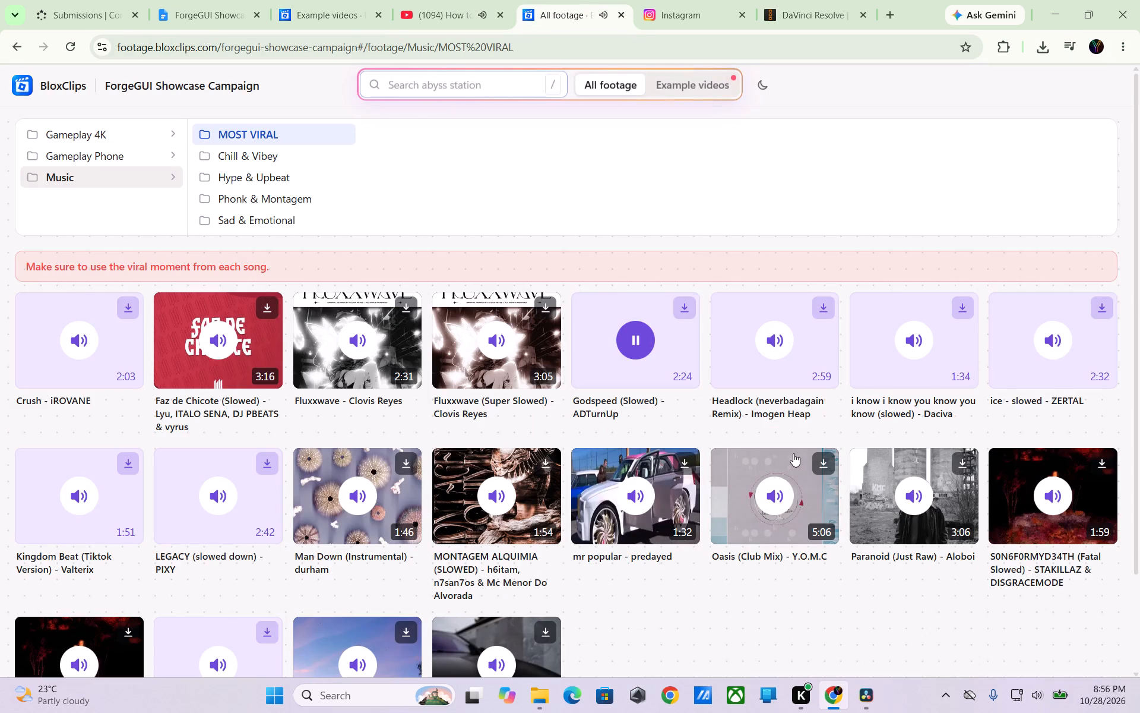
pyautogui.scroll(1, 723, 437)
pyautogui.click(786, 356)
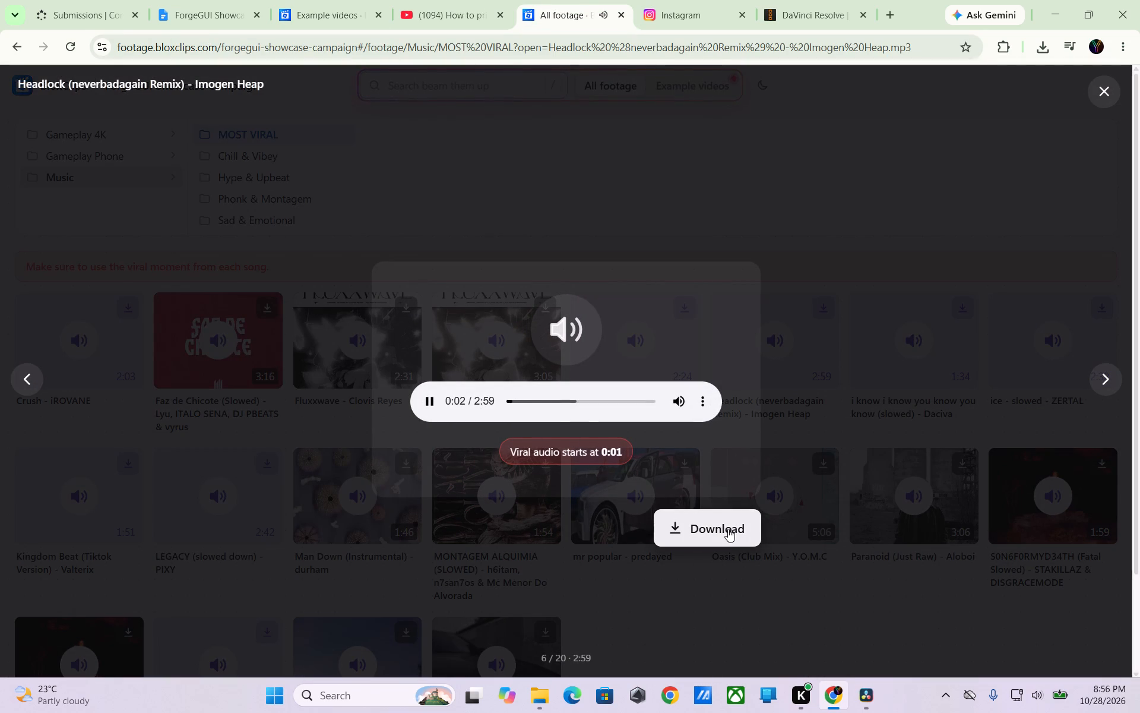
pyautogui.click(832, 516)
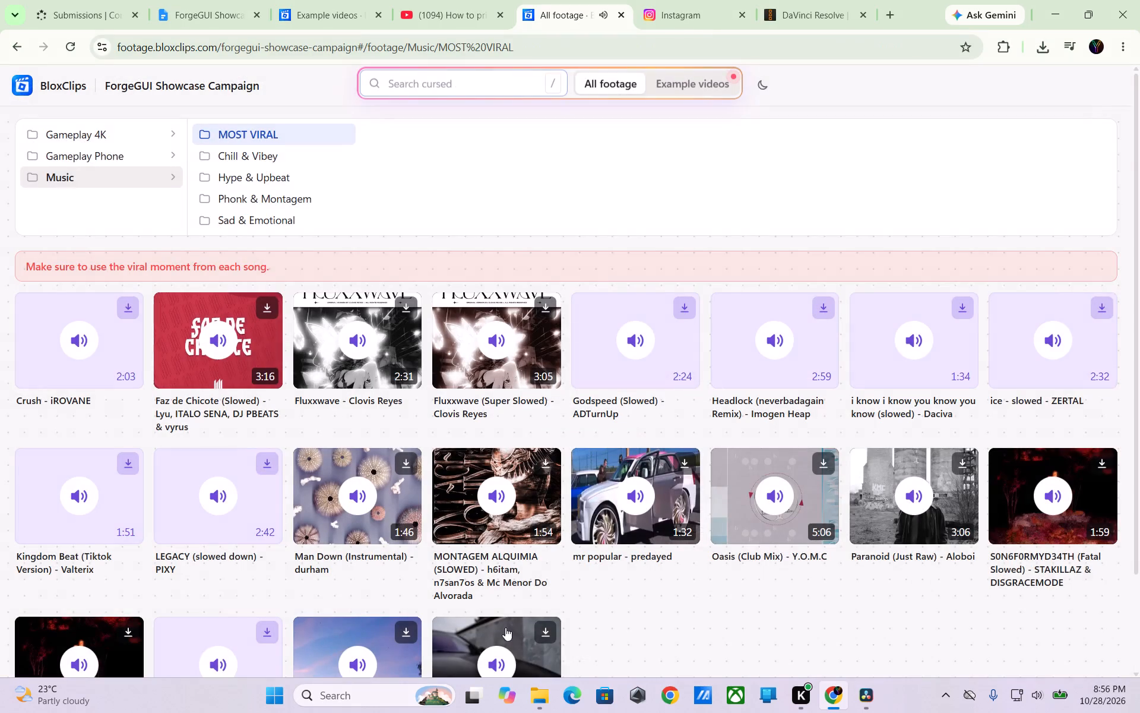
pyautogui.scroll(-4, 505, 627)
pyautogui.click(508, 561)
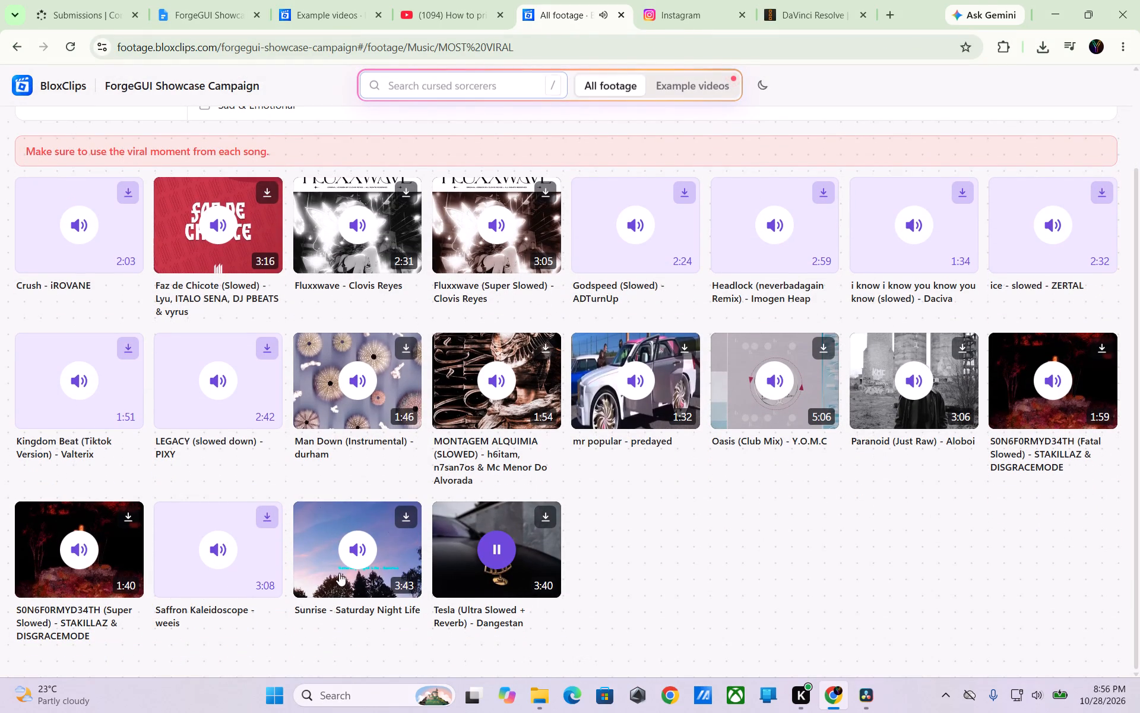
pyautogui.scroll(4, 243, 386)
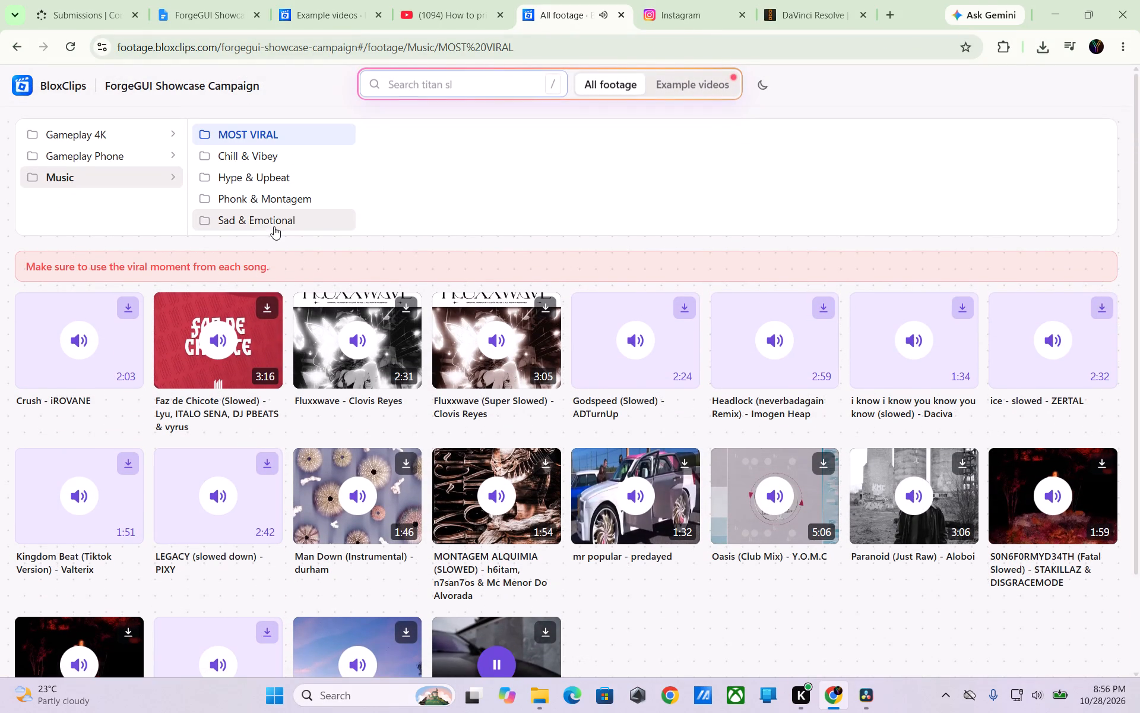
# Look through the music folders and preview focus (Ultra Slowed) in Phonk & Montagem around its viral moment.
pyautogui.click(274, 226)
pyautogui.click(268, 196)
pyautogui.click(191, 333)
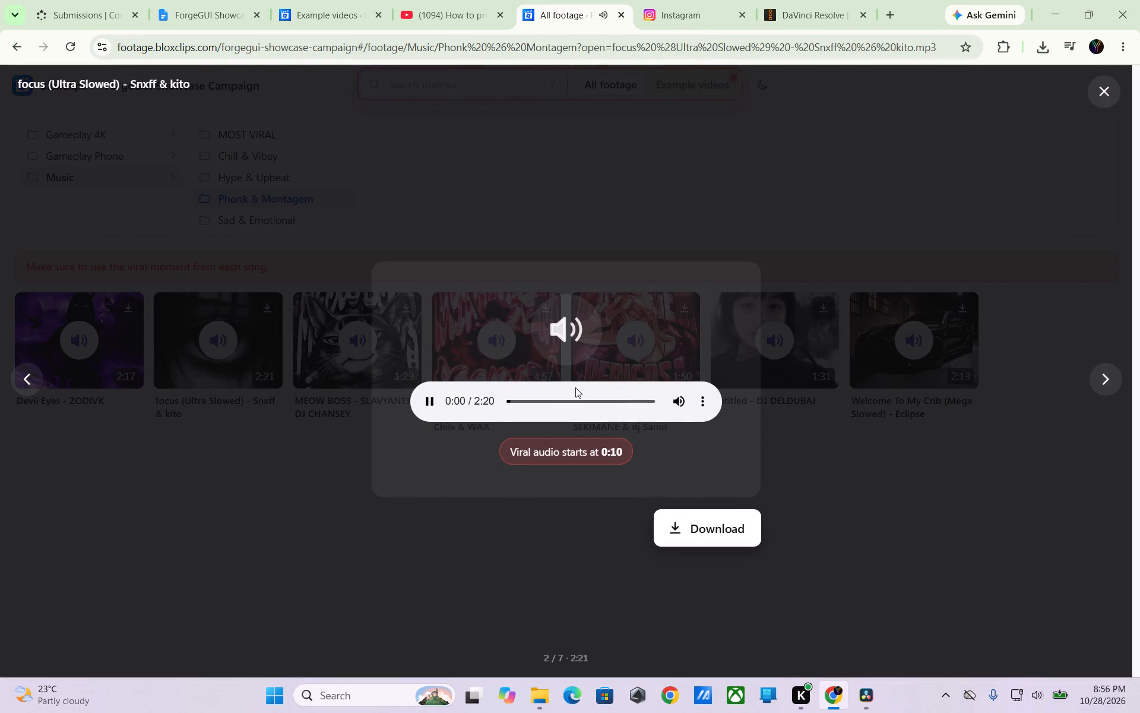
pyautogui.click(522, 398)
pyautogui.click(790, 470)
# Preview the song Untitled - DJ DELDUBAI up to its viral moment at 0:32 and download it.
pyautogui.click(794, 363)
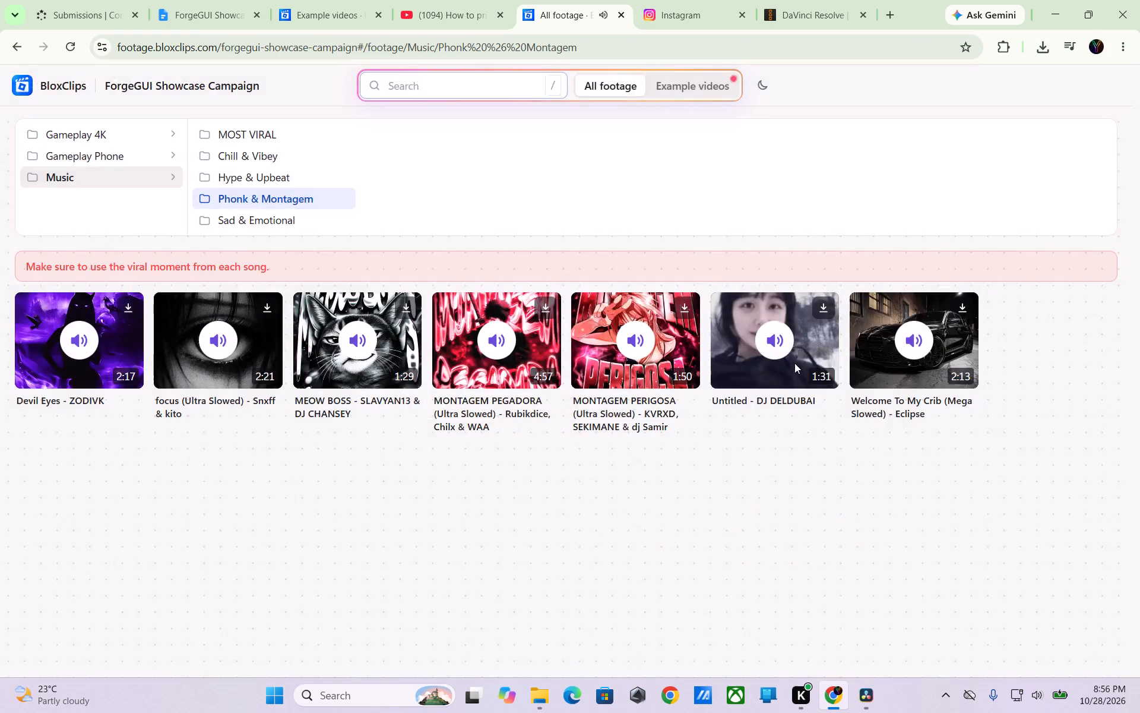
pyautogui.click(530, 403)
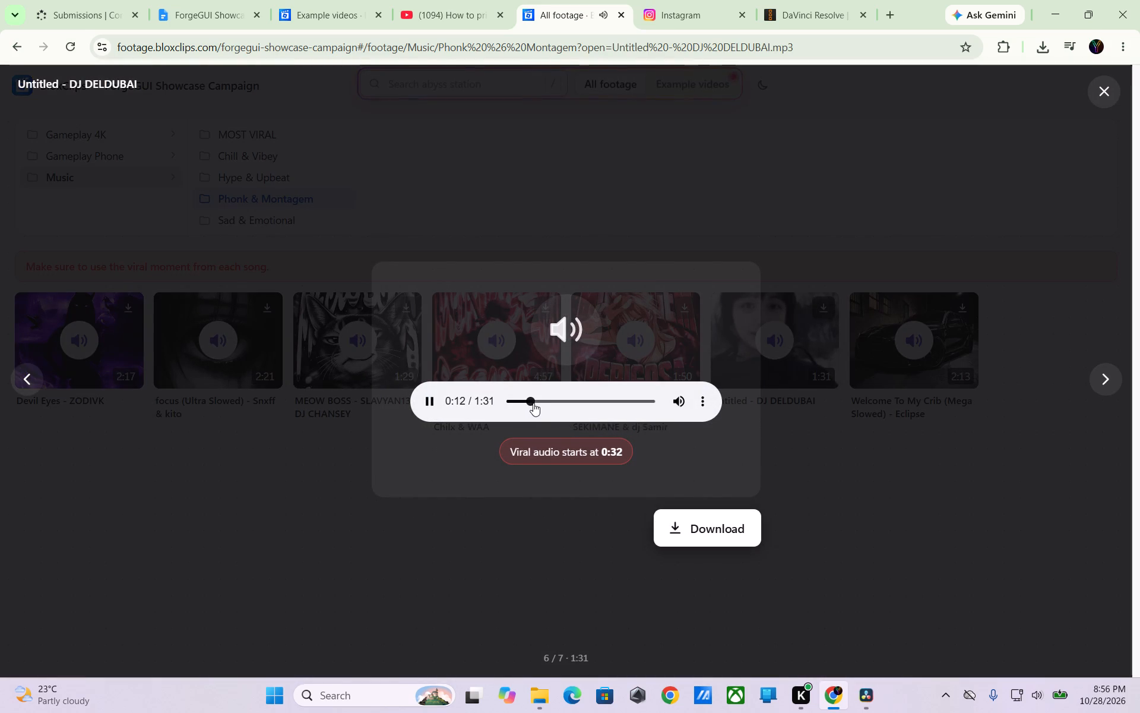
pyautogui.click(540, 403)
pyautogui.click(550, 400)
pyautogui.click(559, 400)
pyautogui.click(722, 520)
pyautogui.click(826, 484)
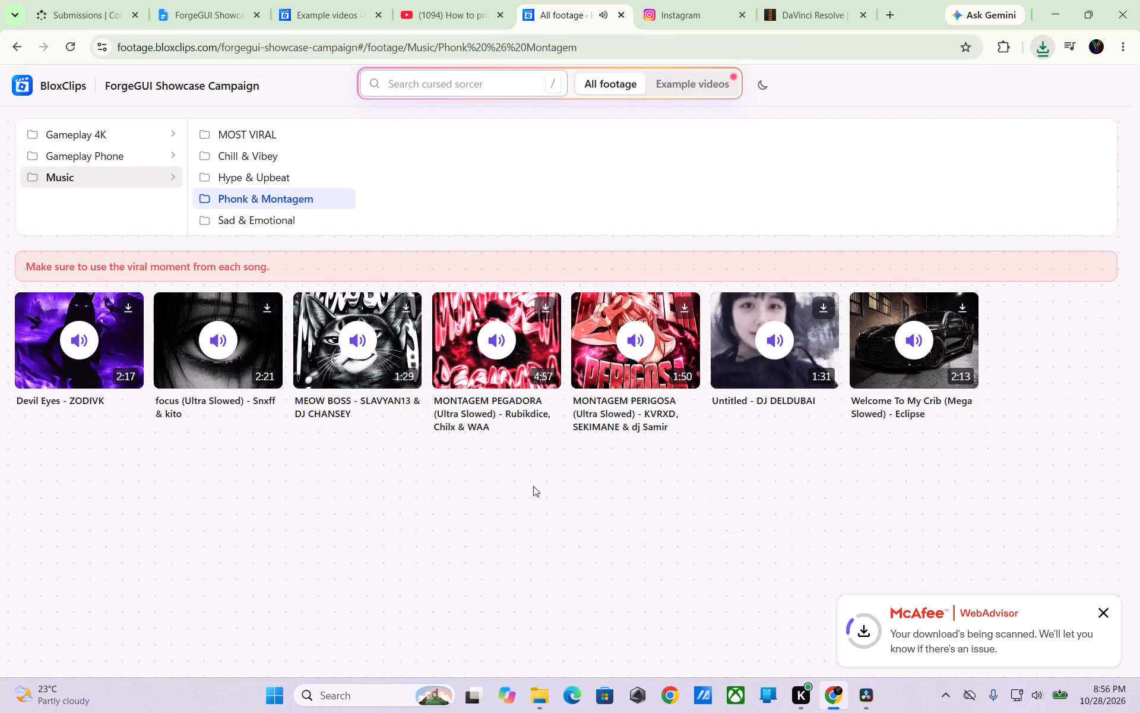
# Browse the Gameplay Phone footage folders and download the clip Total Disaster 2 from the Total Disaster folder.
pyautogui.scroll(5, 499, 495)
pyautogui.click(143, 160)
pyautogui.click(123, 136)
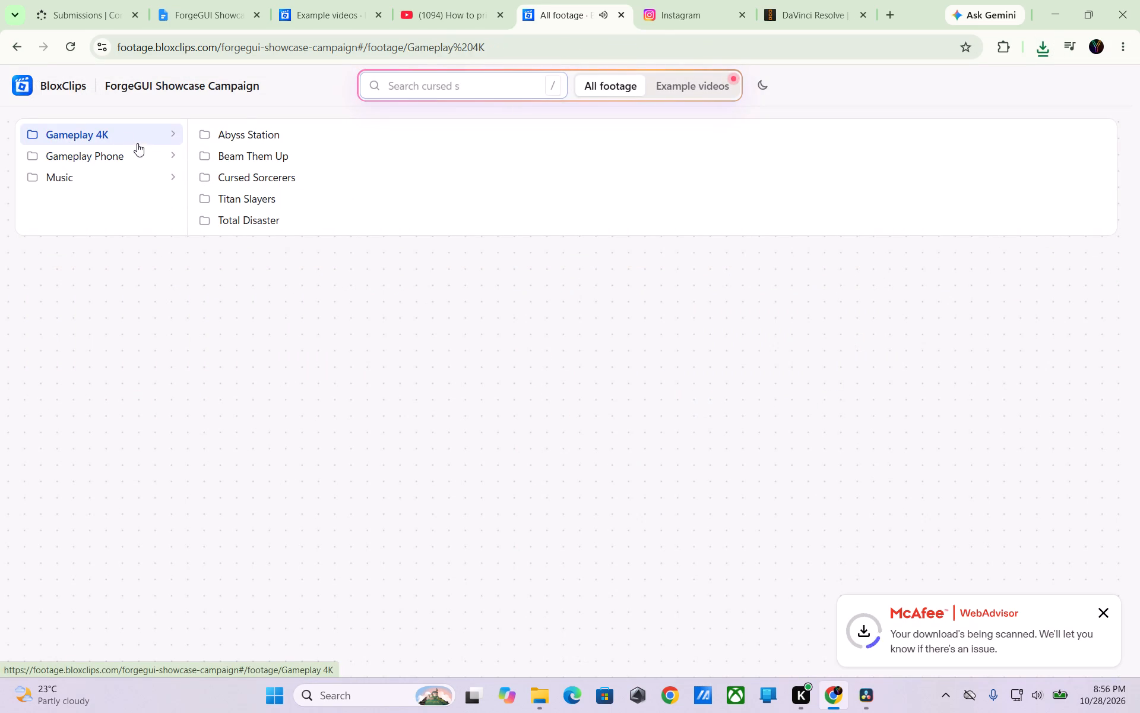
pyautogui.click(138, 161)
pyautogui.click(239, 165)
pyautogui.click(270, 176)
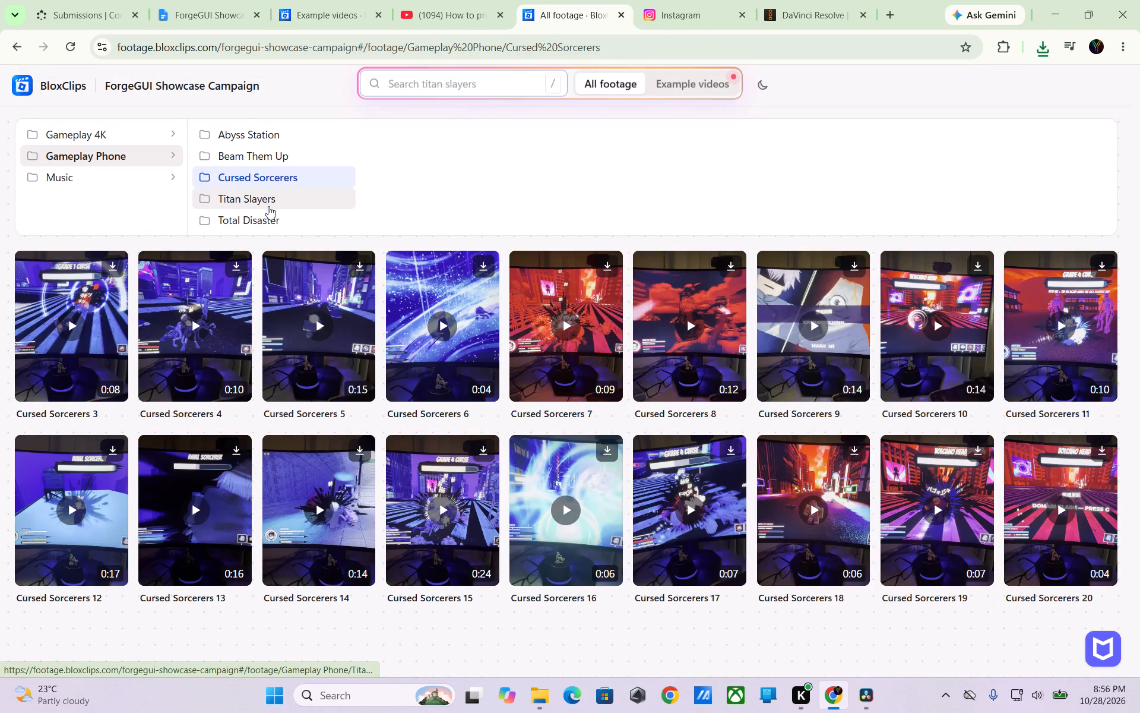
pyautogui.click(268, 206)
pyautogui.click(289, 217)
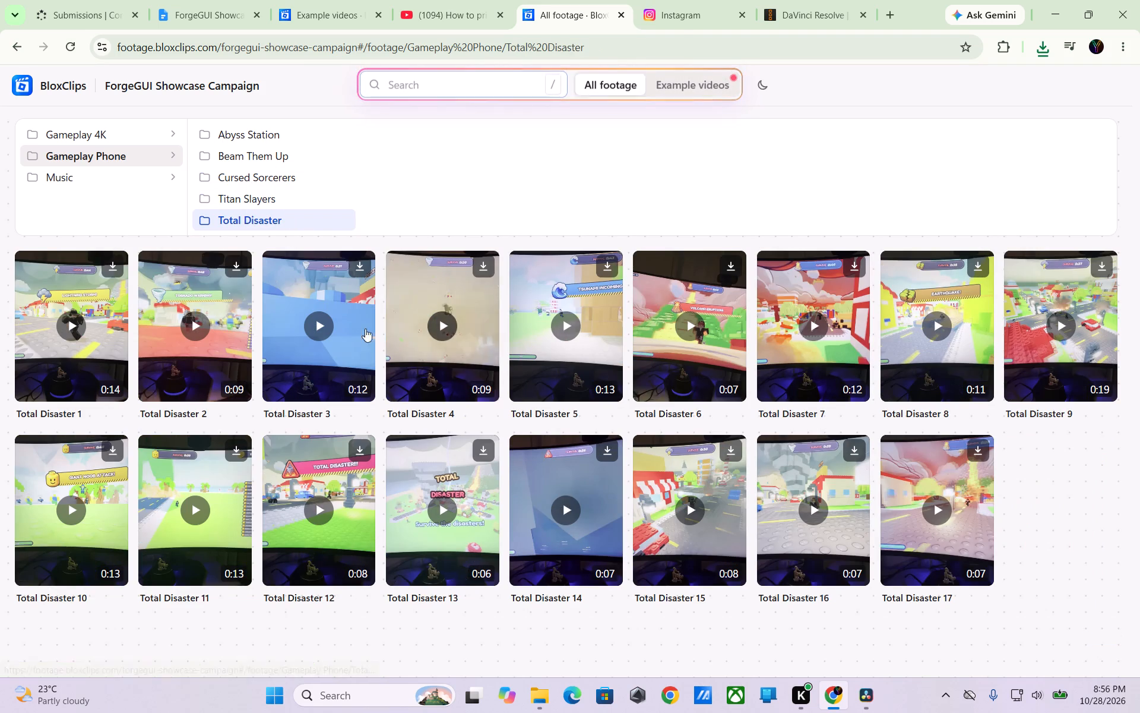
pyautogui.click(194, 325)
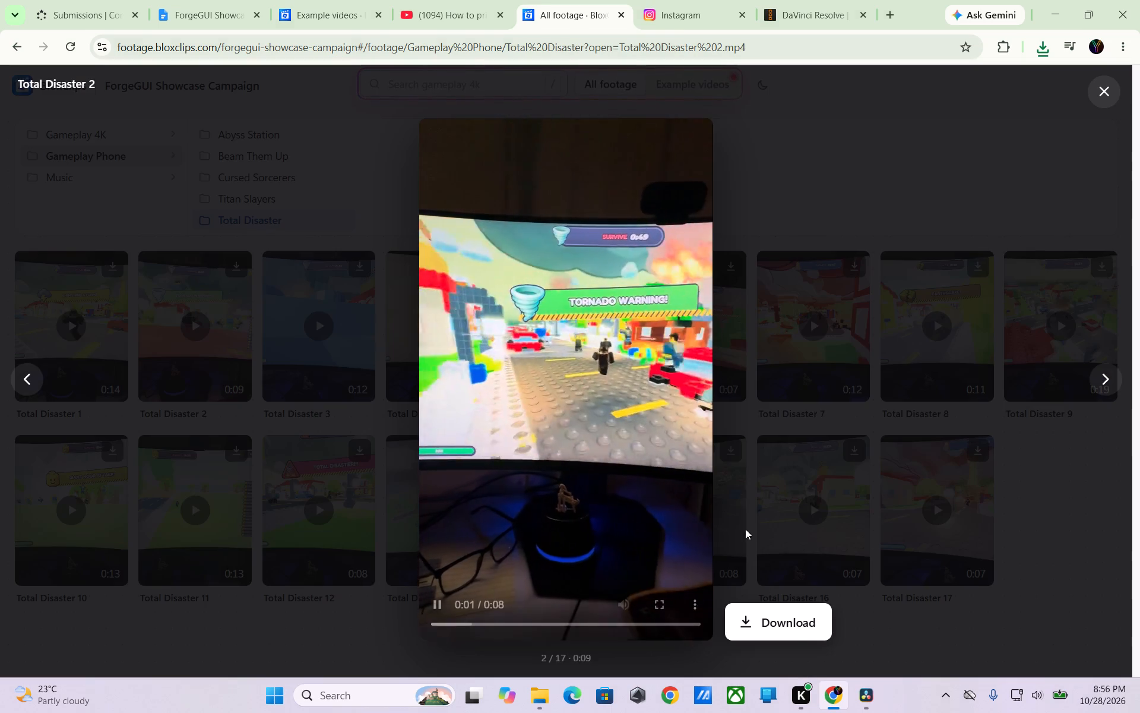
pyautogui.click(787, 623)
pyautogui.click(835, 481)
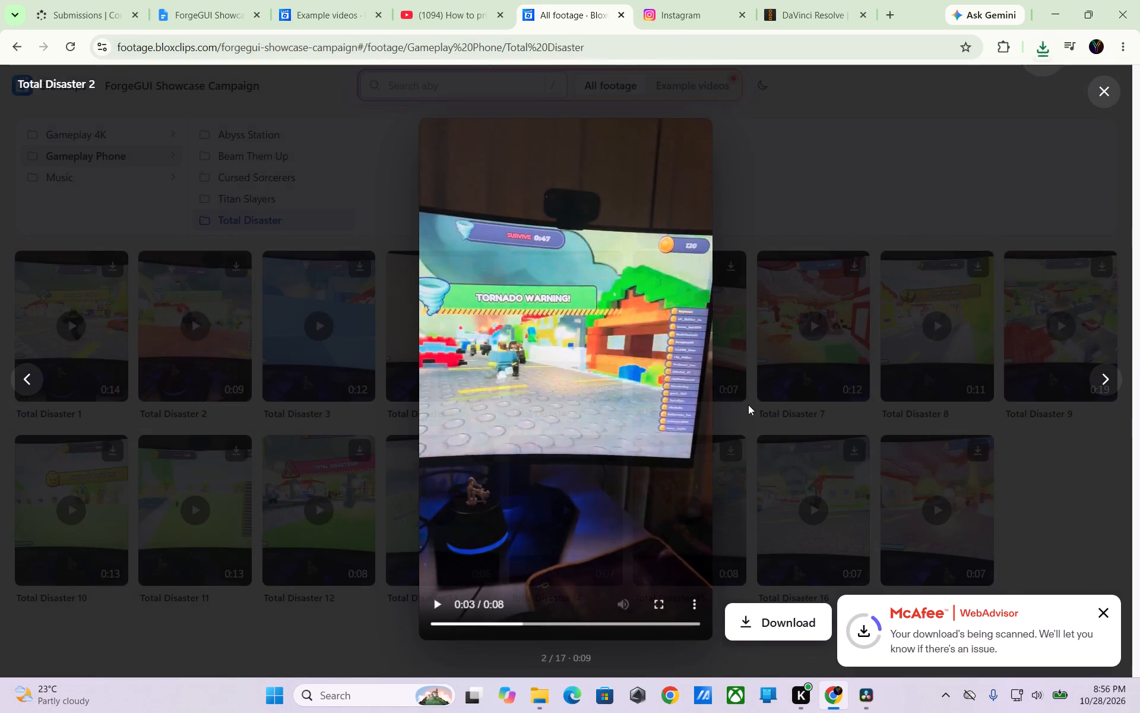
# Download the phone gameplay clips Total Disaster 6 and Total Disaster 13.
pyautogui.click(683, 336)
pyautogui.click(770, 607)
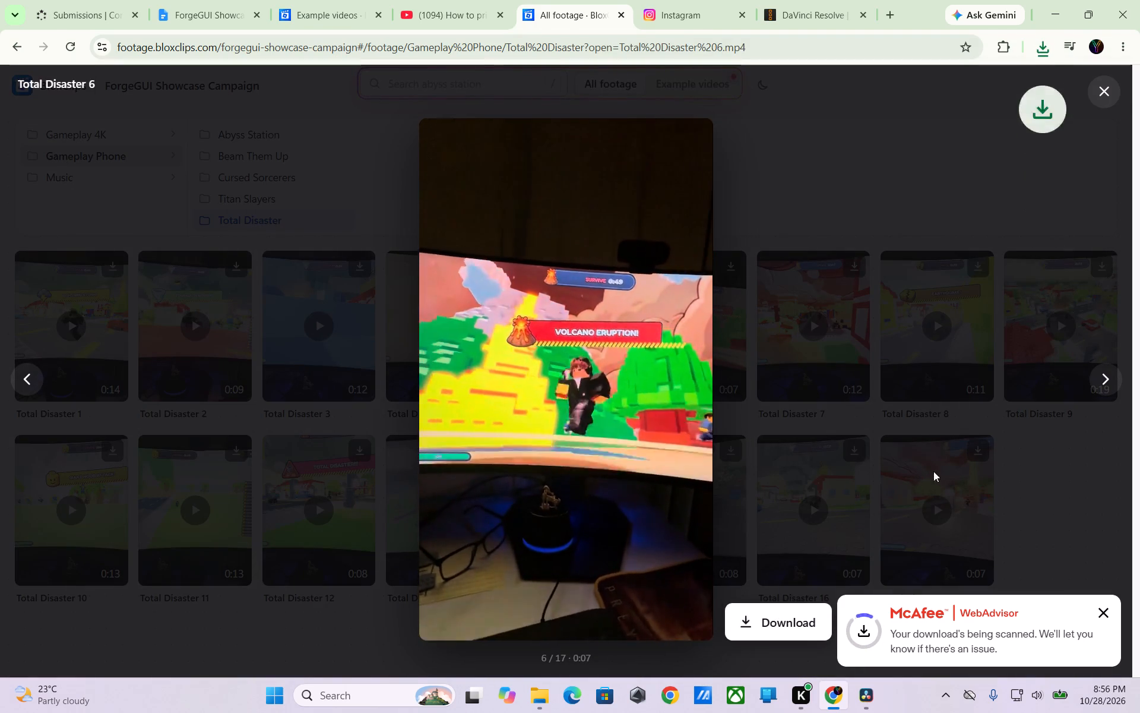
pyautogui.click(1001, 460)
pyautogui.click(438, 504)
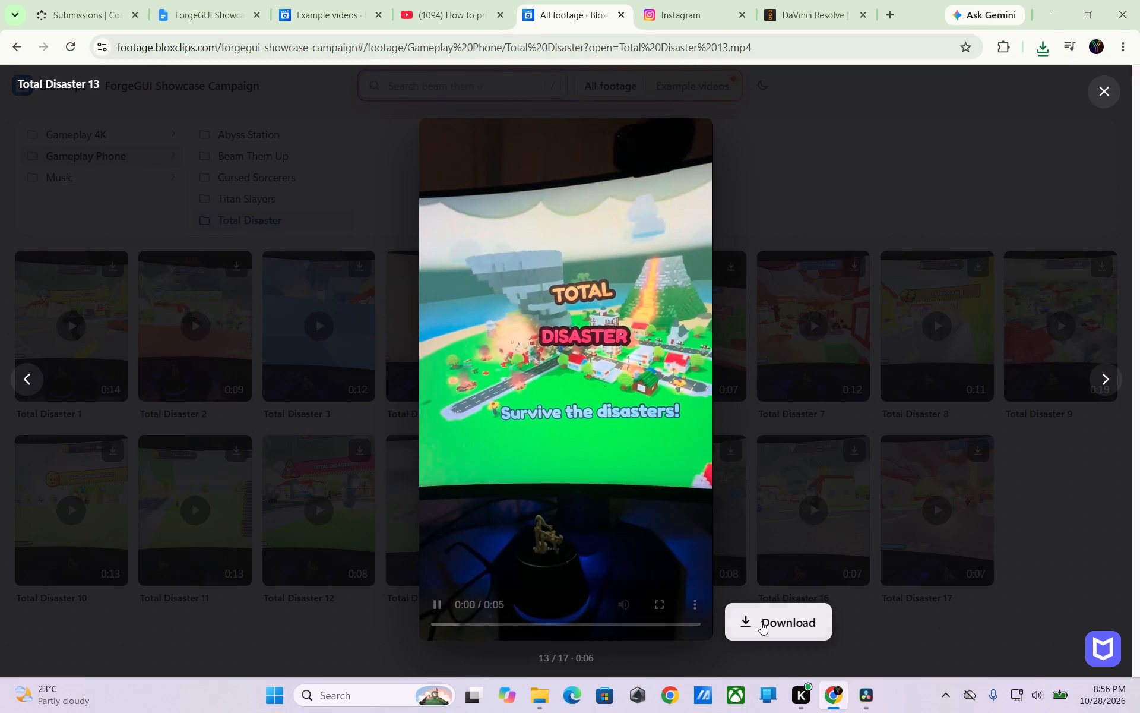
pyautogui.click(761, 621)
pyautogui.click(912, 516)
# Download the phone gameplay clips Total Disaster 1 and Total Disaster 8.
pyautogui.click(65, 313)
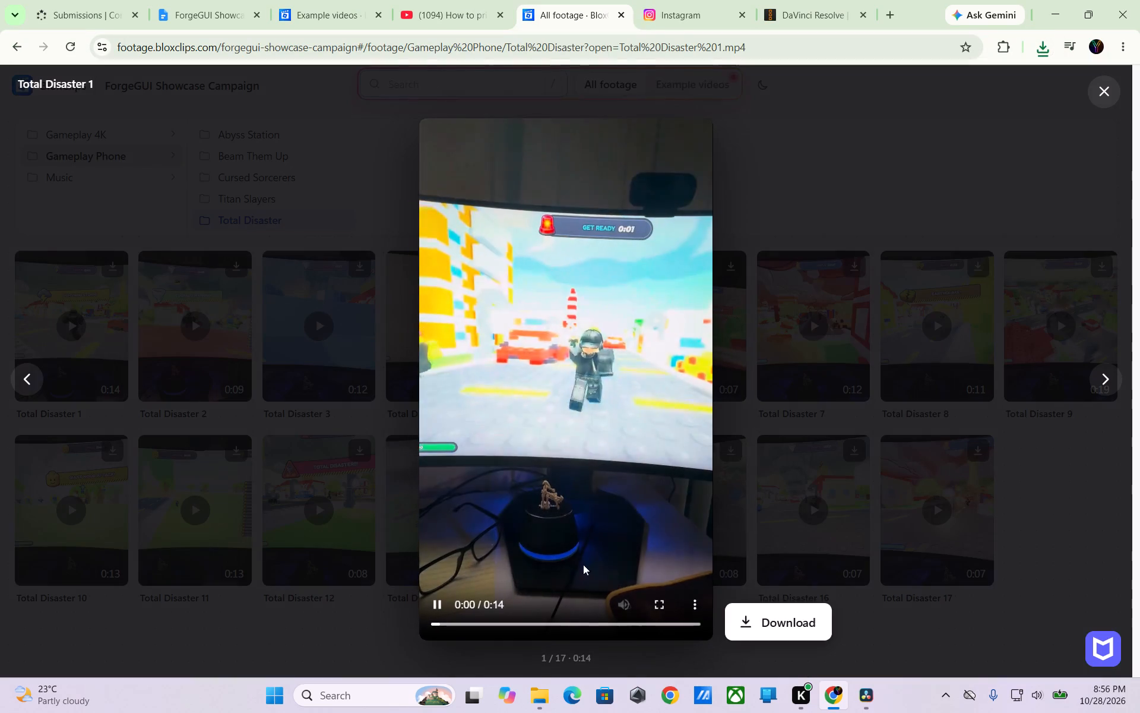
pyautogui.click(775, 620)
pyautogui.click(912, 482)
pyautogui.click(951, 306)
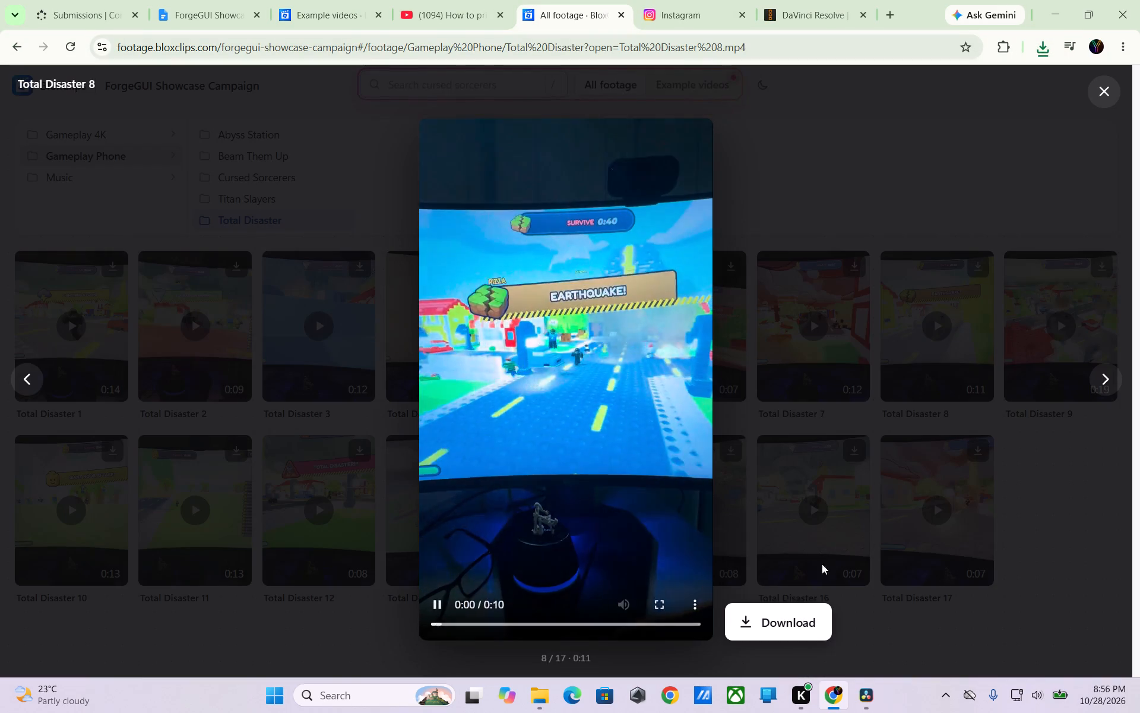
pyautogui.click(791, 622)
pyautogui.click(941, 534)
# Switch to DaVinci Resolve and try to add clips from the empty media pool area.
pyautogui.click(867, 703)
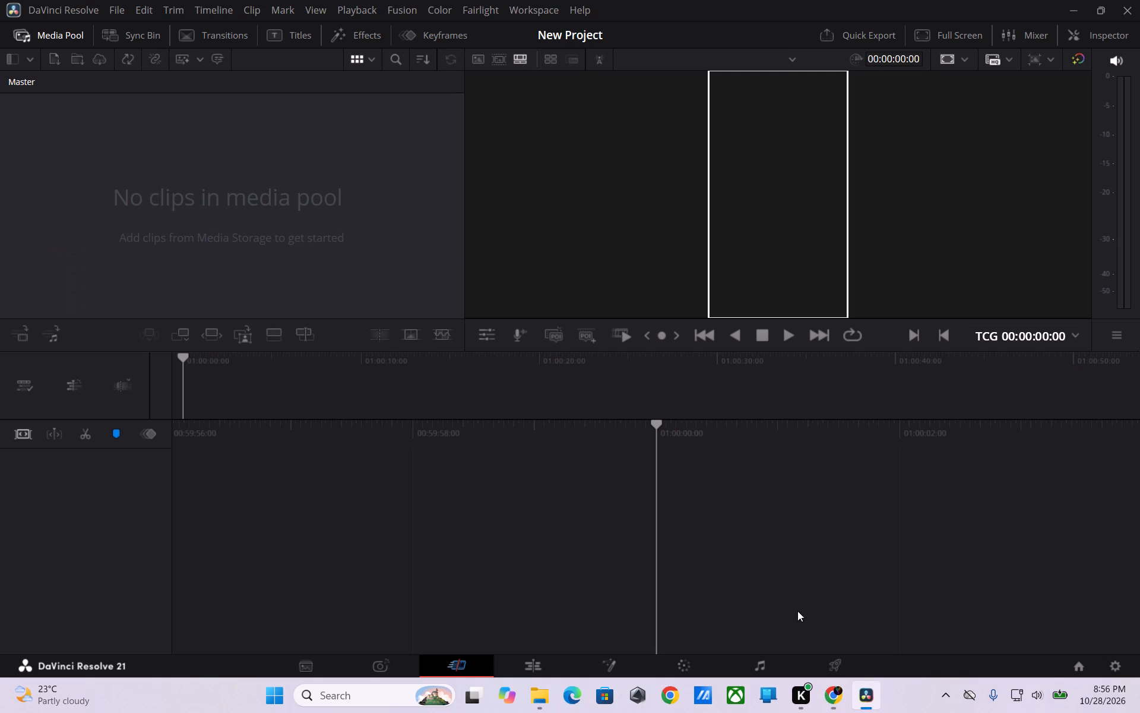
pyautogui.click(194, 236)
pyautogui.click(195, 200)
# Import Total Disaster 8, 1, 13, 6 and 2 from the Downloads folder into DaVinci Resolve's media pool, keeping the project frame rate unchanged.
pyautogui.click(548, 711)
pyautogui.click(498, 448)
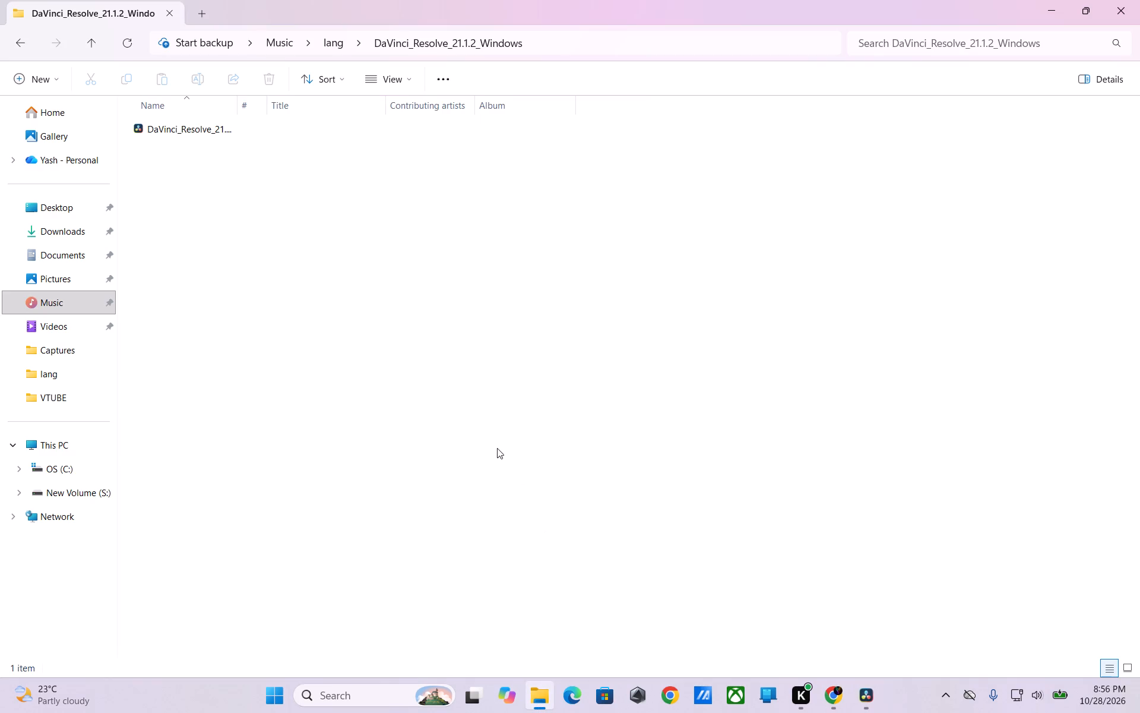
pyautogui.click(66, 226)
pyautogui.click(511, 249)
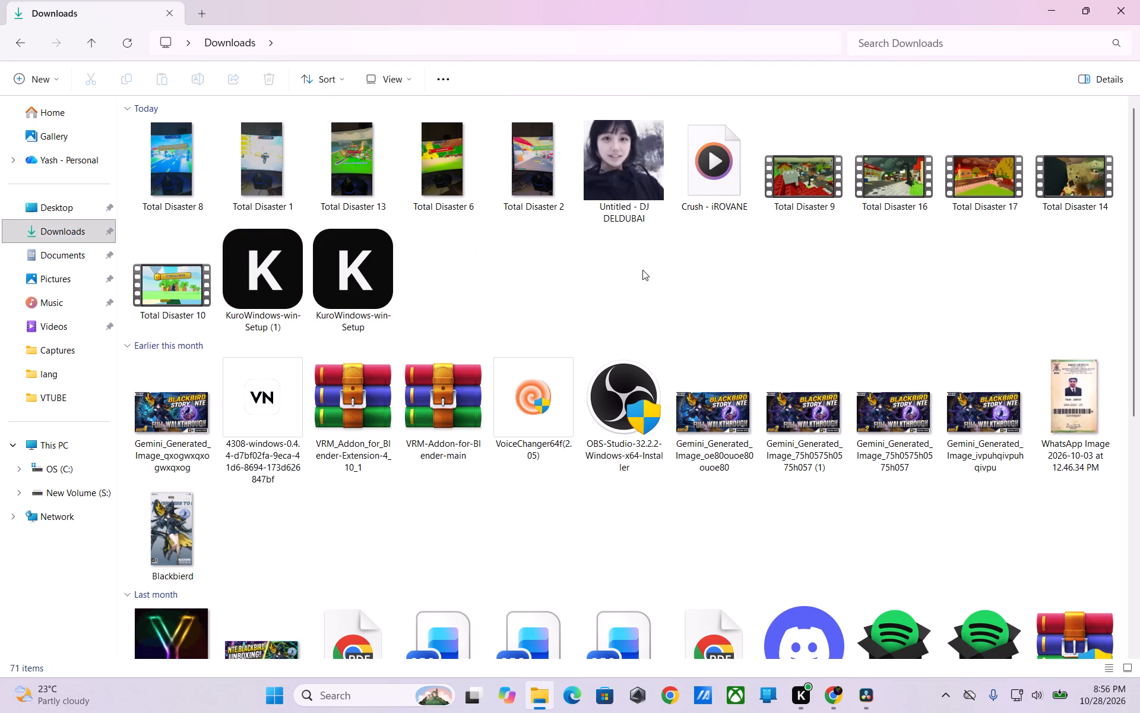
pyautogui.moveTo(634, 236); pyautogui.dragTo(399, 190)
pyautogui.click(528, 252)
pyautogui.moveTo(126, 130); pyautogui.dragTo(523, 163)
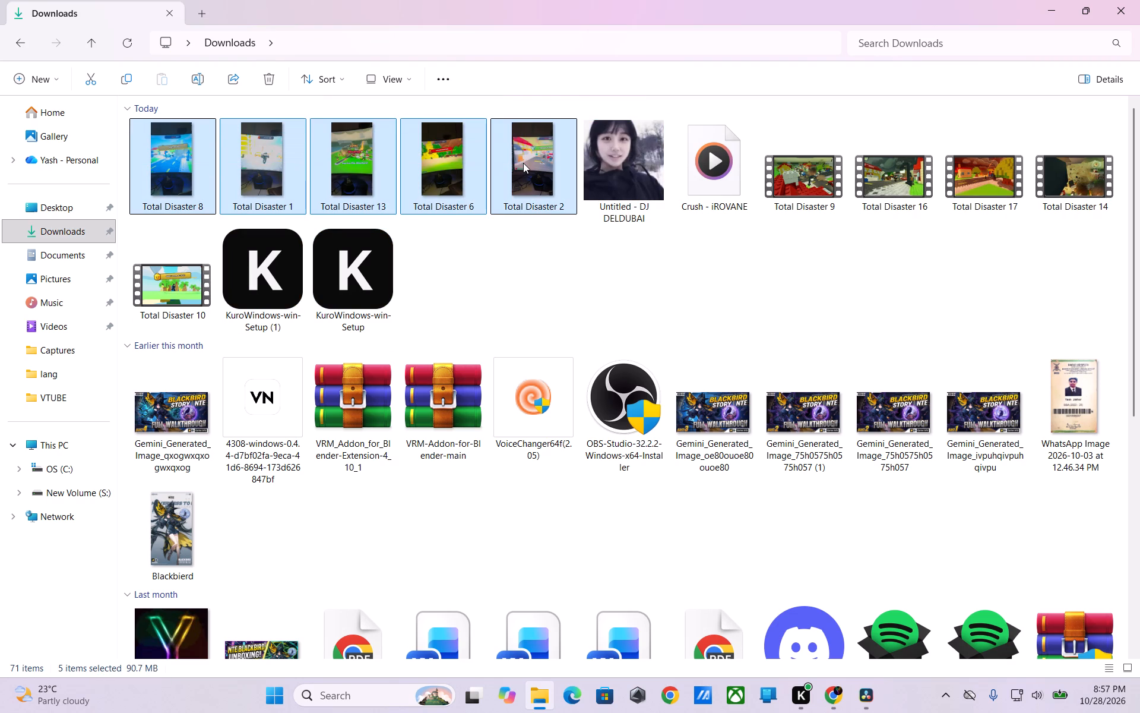
pyautogui.hotkey('ctrl', 'c')
pyautogui.hotkey('ctrl', 'c')
pyautogui.hotkey('alt', 'Tab')
pyautogui.click(311, 220)
pyautogui.hotkey('ctrl', 'v')
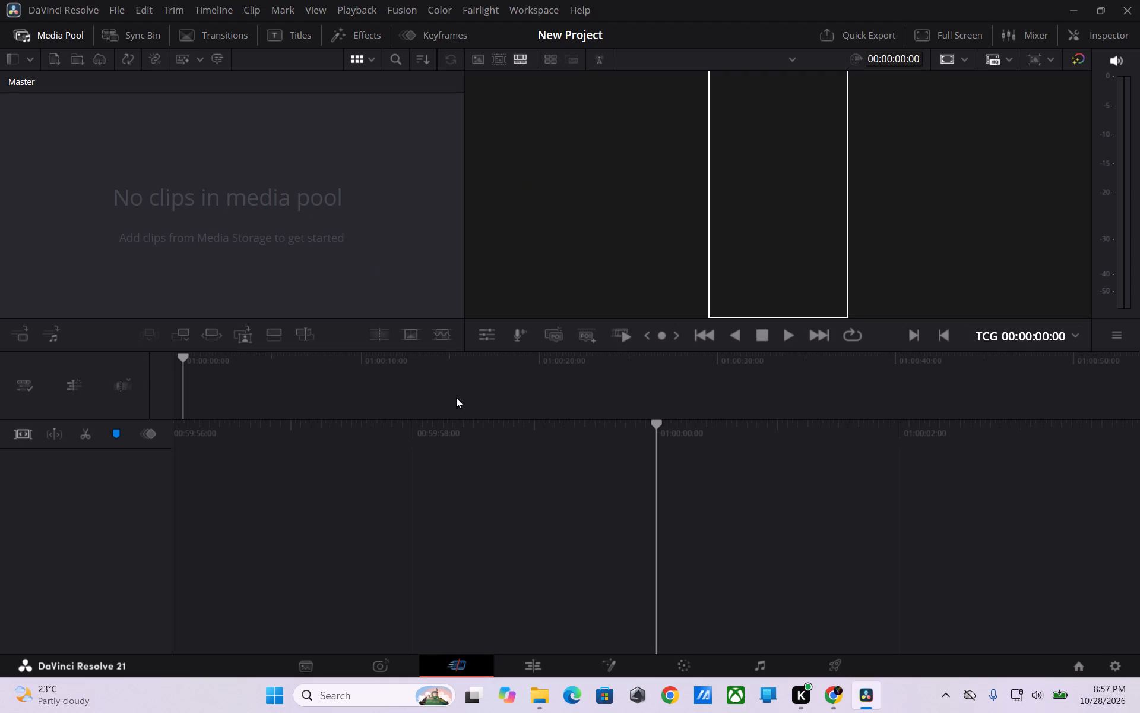
pyautogui.hotkey('alt', 'Tab')
pyautogui.moveTo(349, 166); pyautogui.dragTo(710, 518)
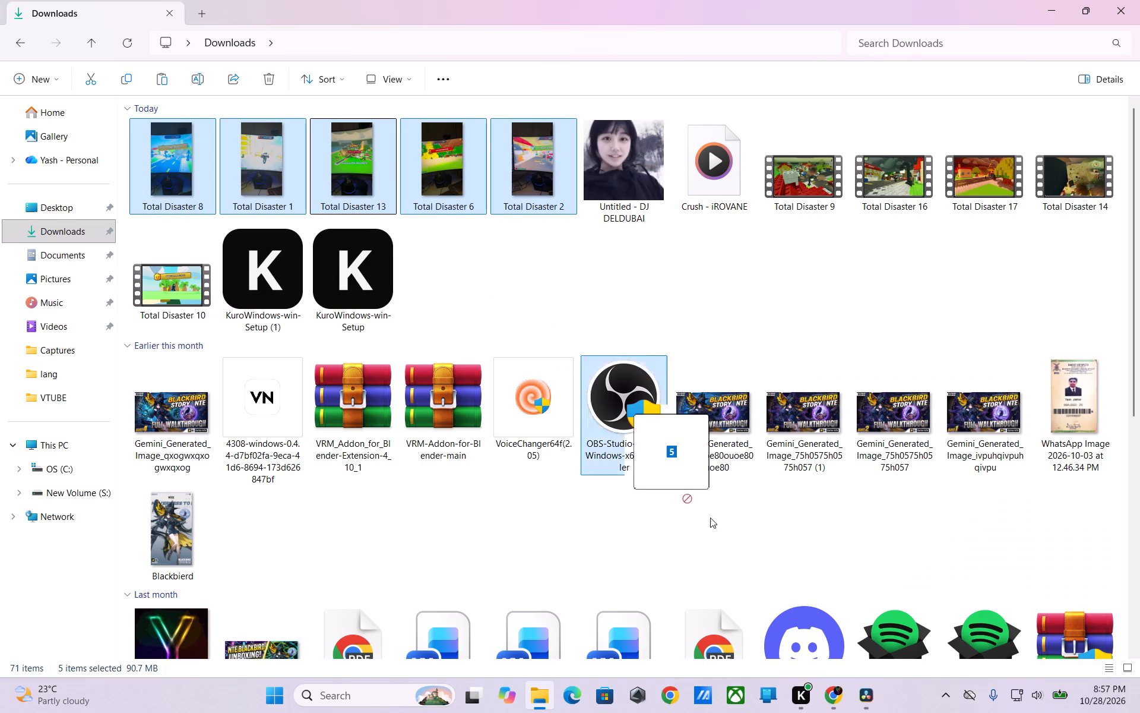
pyautogui.moveTo(710, 518); pyautogui.dragTo(327, 207)
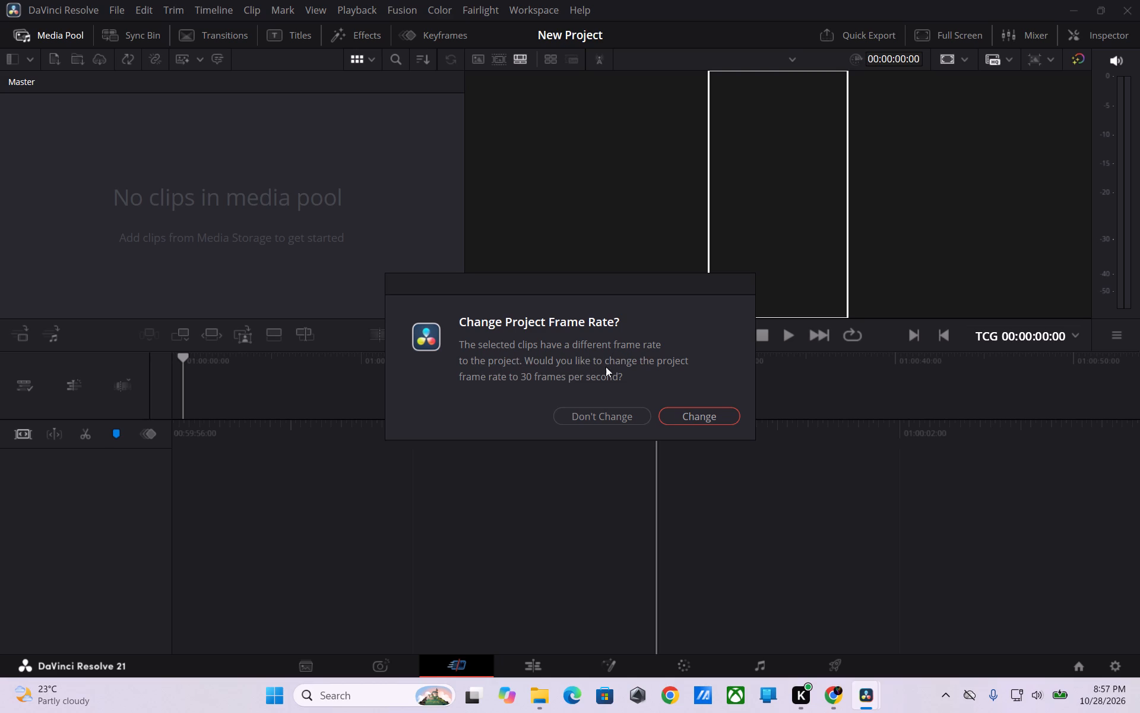
pyautogui.click(615, 416)
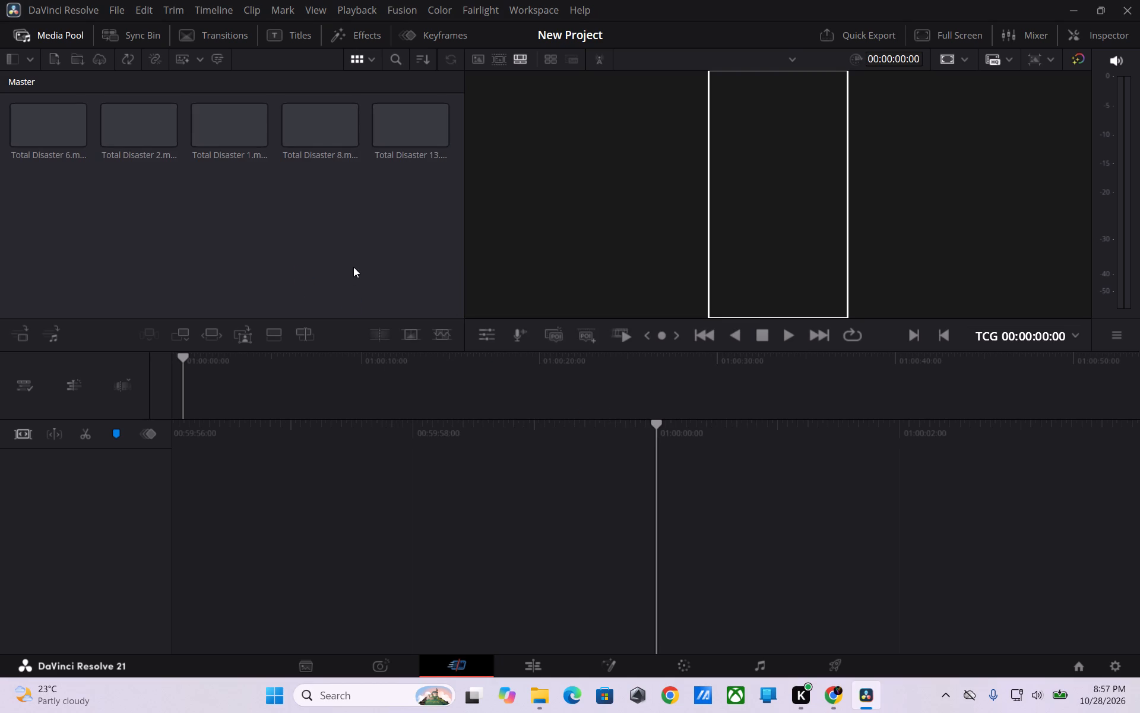
# Import the song Untitled - DJ DELDUBAI from the Downloads folder into DaVinci Resolve's media pool.
pyautogui.click(335, 232)
pyautogui.hotkey('alt', 'Tab')
pyautogui.click(636, 235)
pyautogui.moveTo(634, 228); pyautogui.dragTo(646, 159)
pyautogui.moveTo(636, 153); pyautogui.dragTo(863, 703)
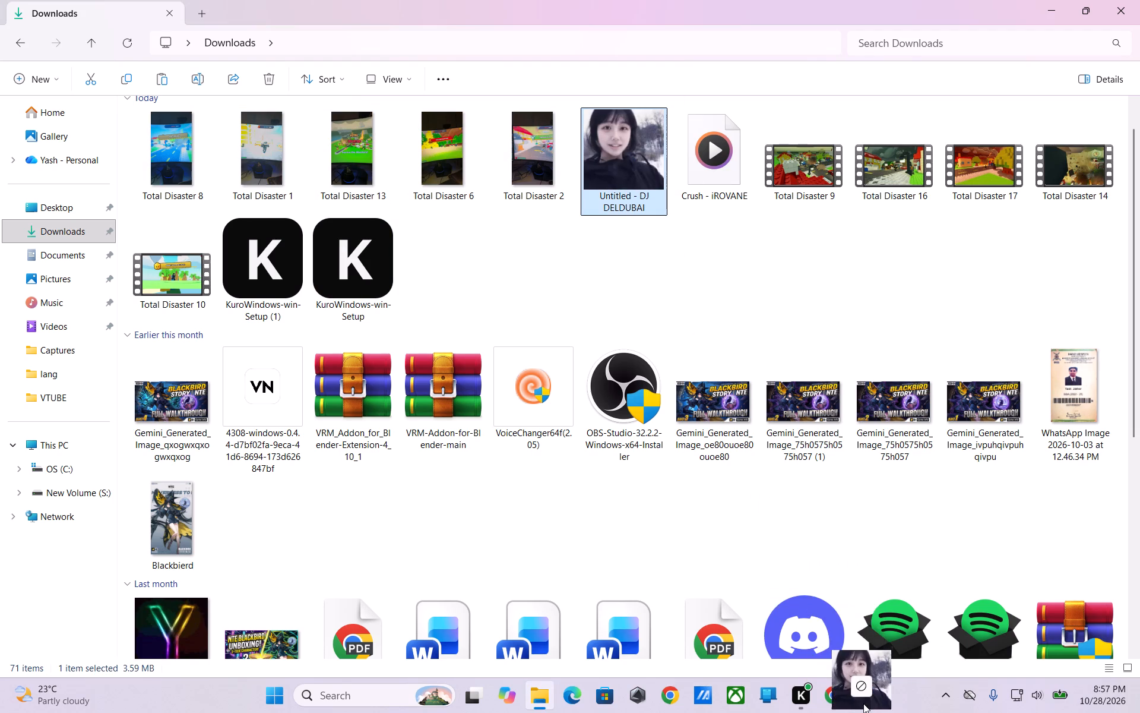
pyautogui.moveTo(863, 703); pyautogui.dragTo(267, 216)
pyautogui.click(156, 182)
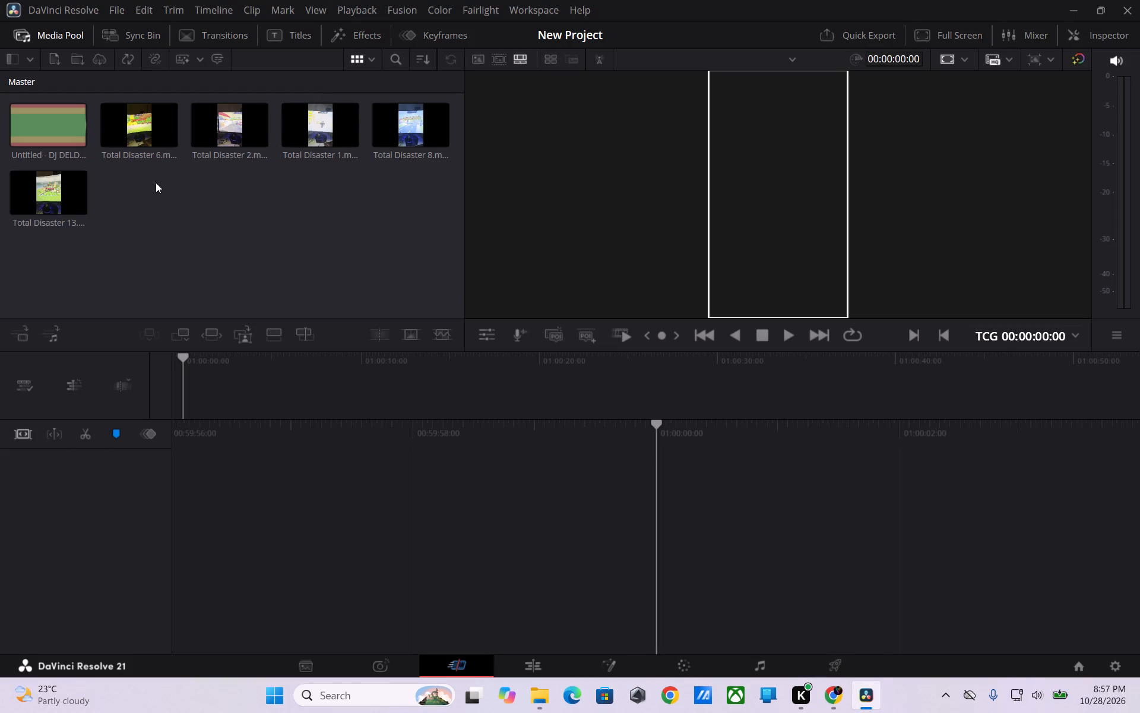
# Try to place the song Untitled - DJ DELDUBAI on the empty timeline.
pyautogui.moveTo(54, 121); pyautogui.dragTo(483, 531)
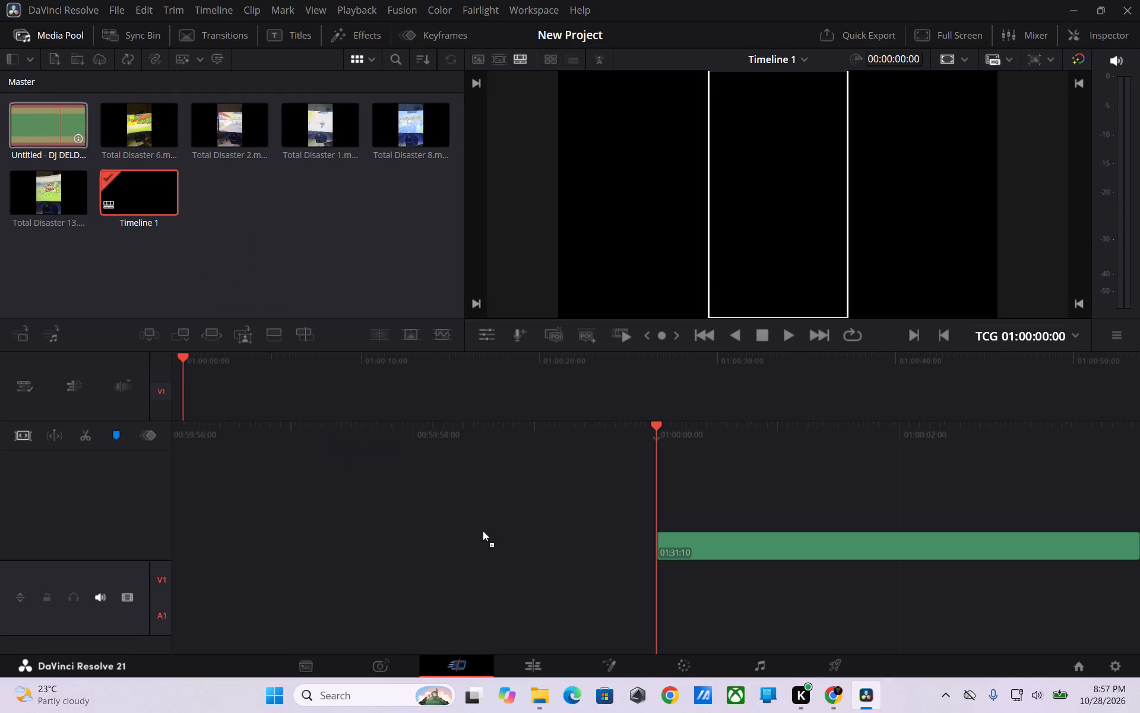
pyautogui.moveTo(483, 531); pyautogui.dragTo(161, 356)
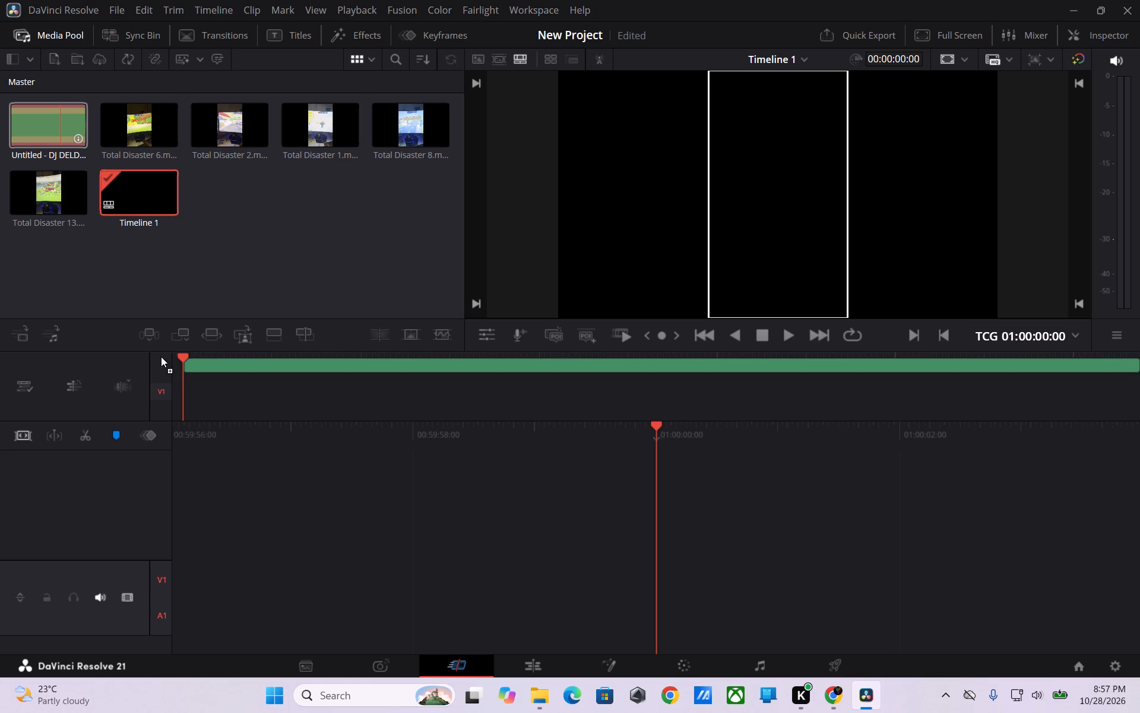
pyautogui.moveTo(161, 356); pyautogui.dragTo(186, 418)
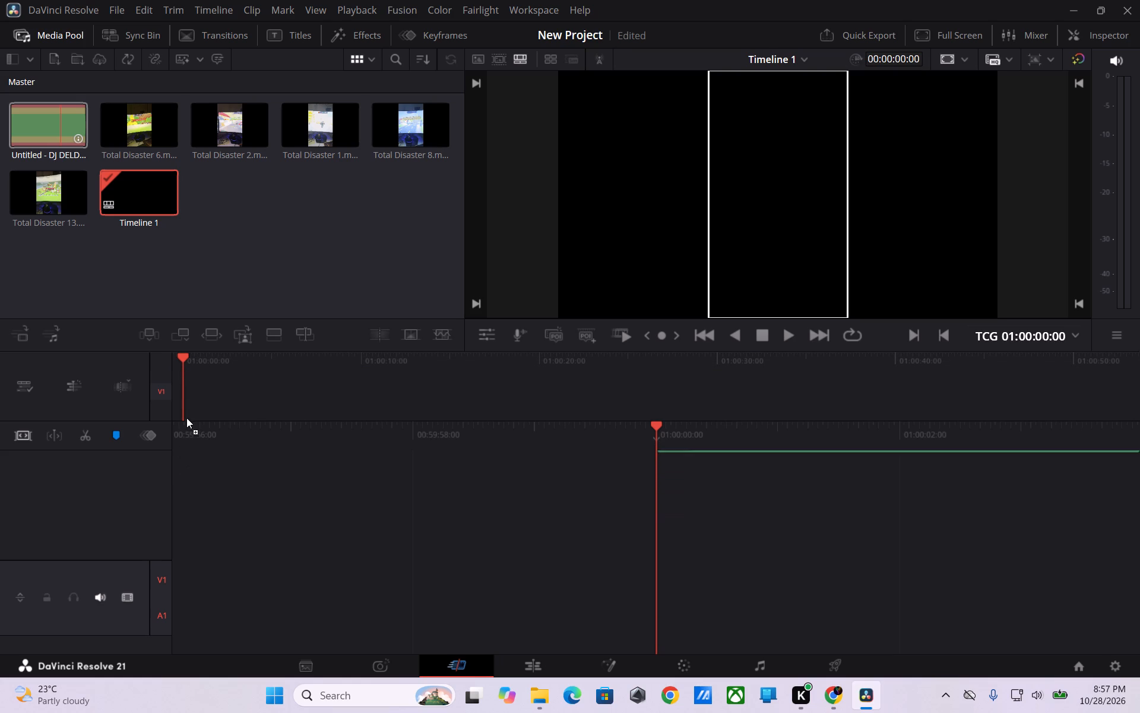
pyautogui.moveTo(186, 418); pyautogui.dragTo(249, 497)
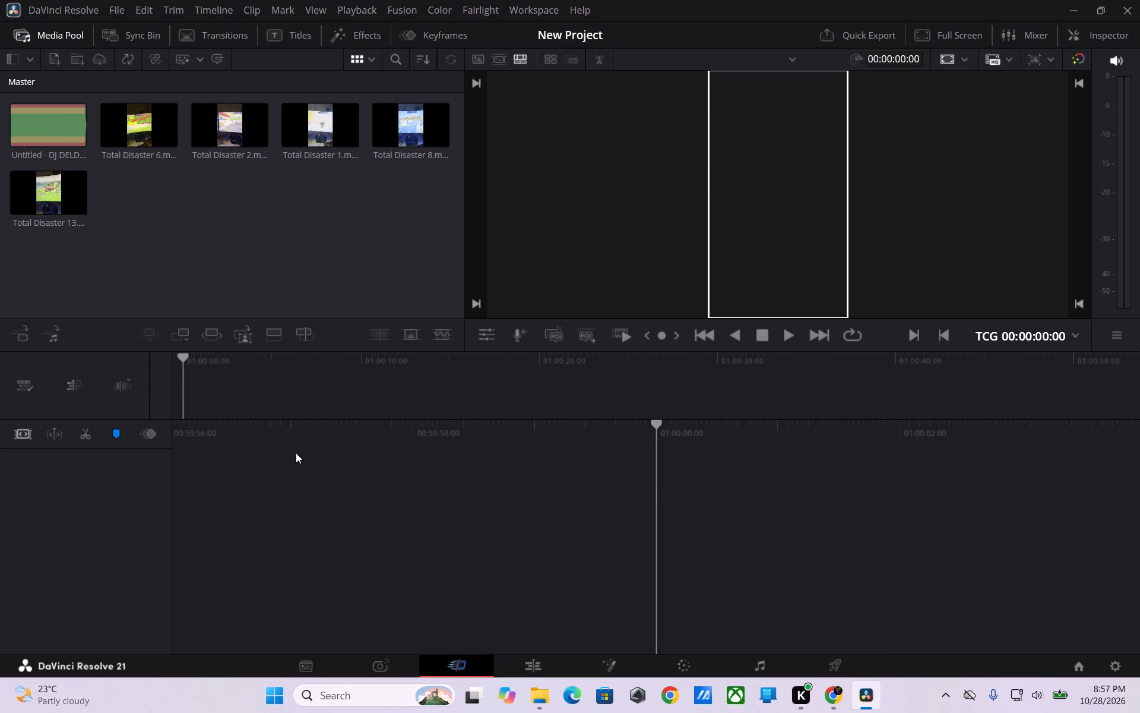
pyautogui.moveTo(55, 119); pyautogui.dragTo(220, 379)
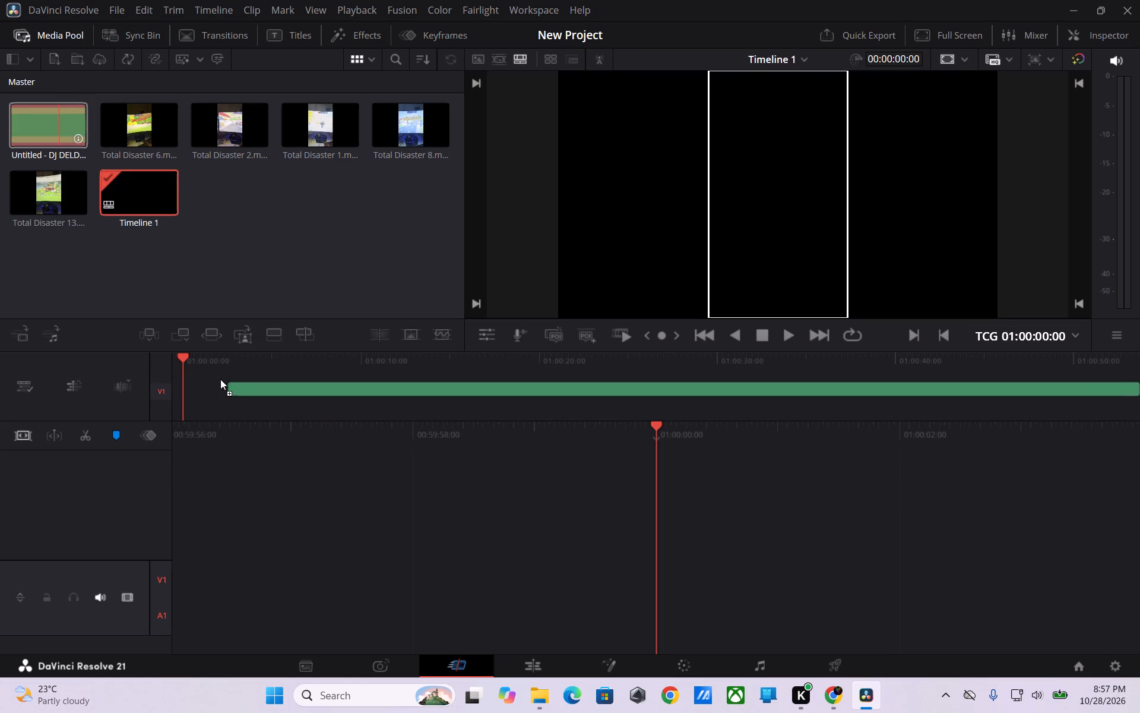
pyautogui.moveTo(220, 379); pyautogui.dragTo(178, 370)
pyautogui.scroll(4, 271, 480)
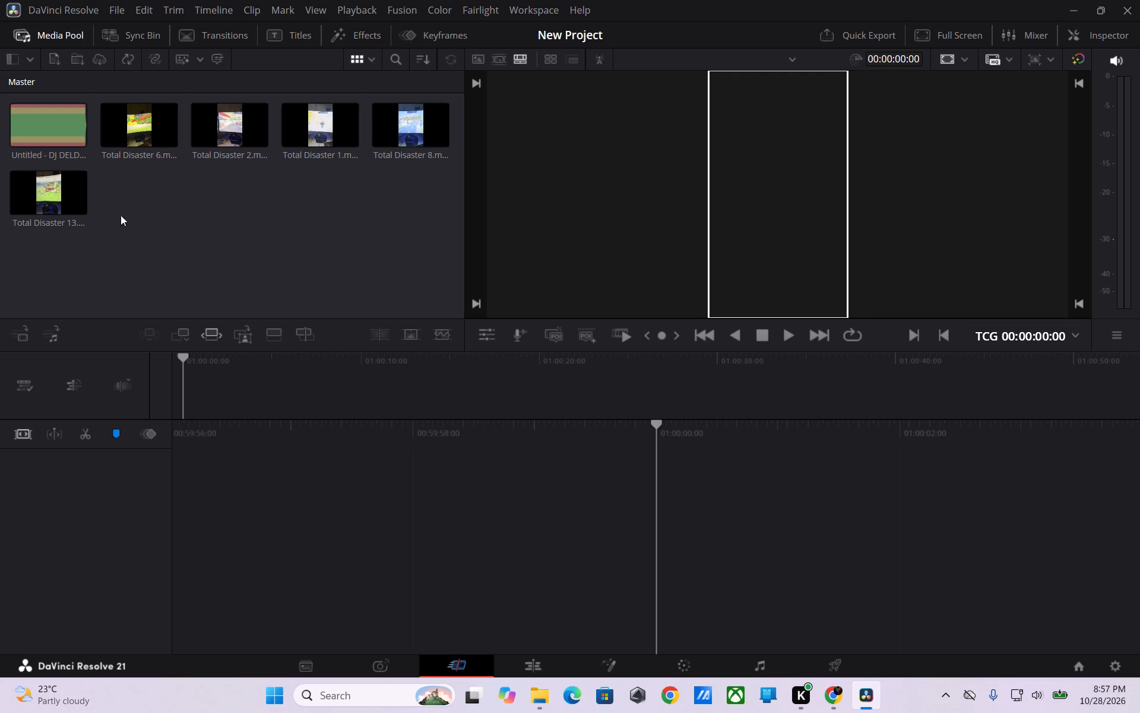
# Place Total Disaster 6 at the start of a new timeline and append a second copy directly after it.
pyautogui.moveTo(129, 135); pyautogui.dragTo(268, 409)
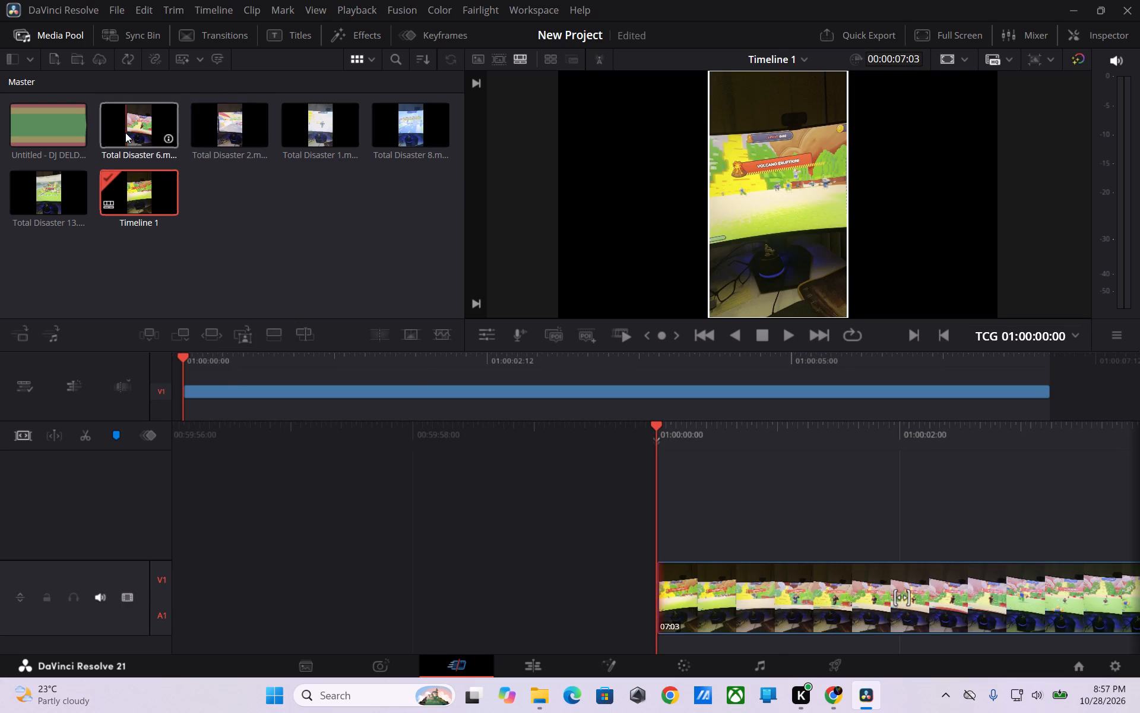
pyautogui.moveTo(125, 132); pyautogui.dragTo(817, 405)
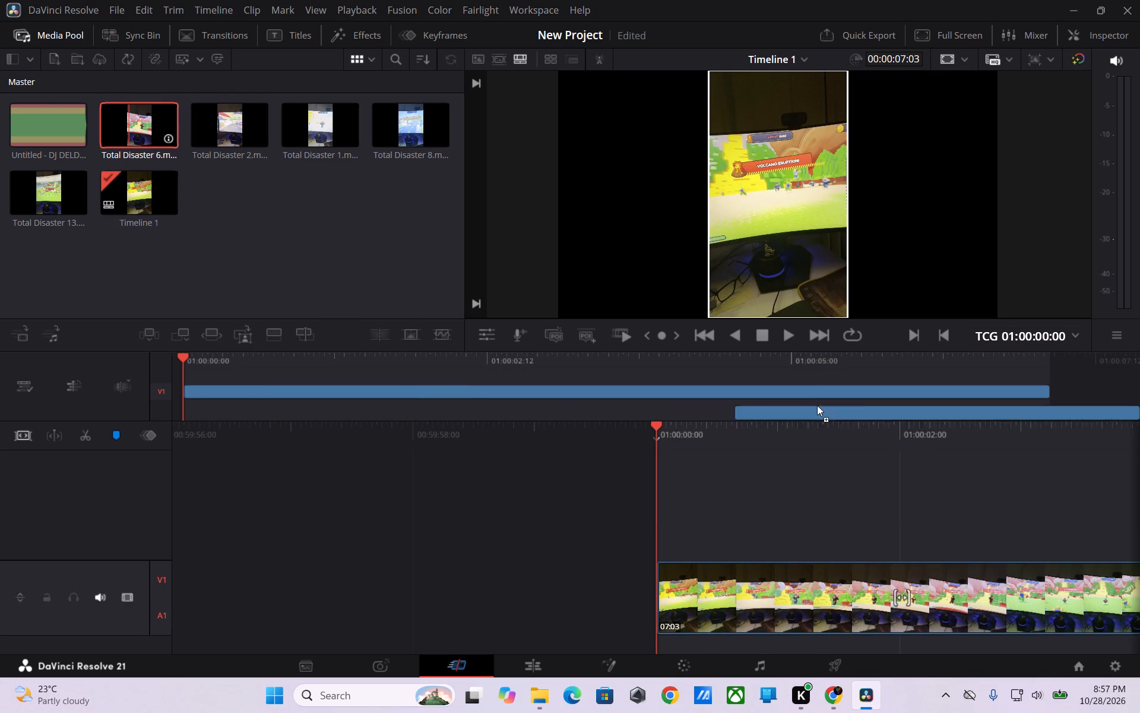
pyautogui.moveTo(817, 405); pyautogui.dragTo(1067, 389)
# Scrub back and forth through the two Total Disaster 6 clips to examine their footage on the timeline.
pyautogui.keyDown('ctrl'); pyautogui.scroll(-6, 770, 503); pyautogui.keyUp('ctrl')
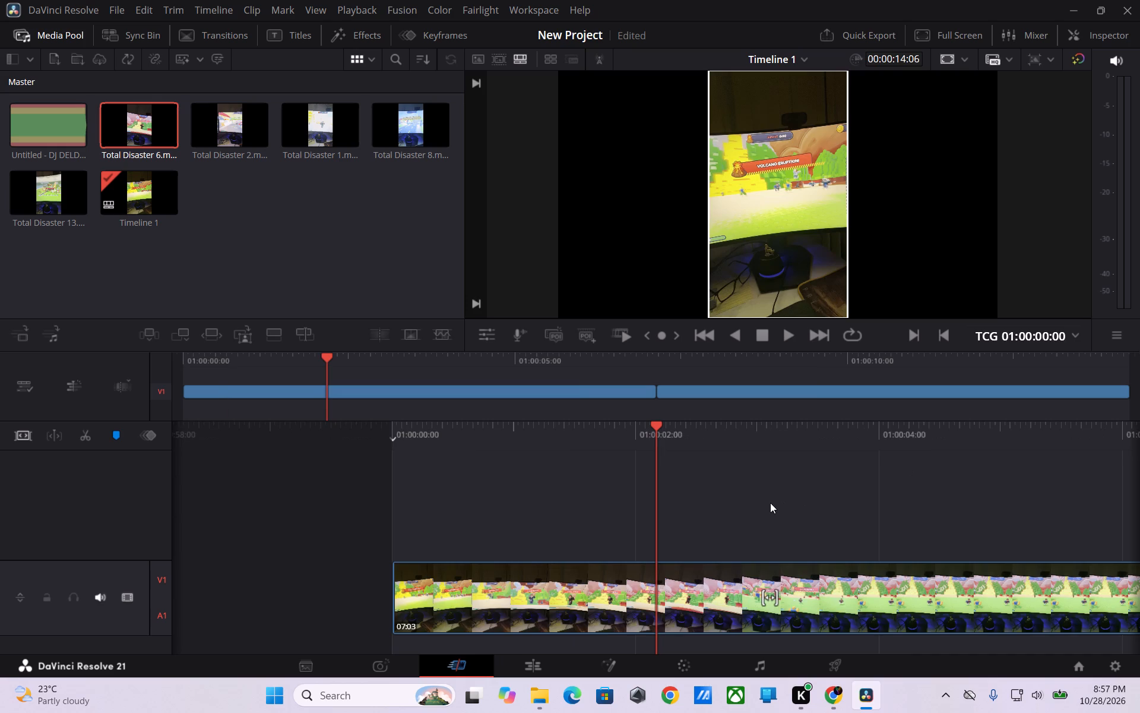
pyautogui.keyDown('ctrl'); pyautogui.scroll(-7, 770, 503); pyautogui.keyUp('ctrl')
pyautogui.keyDown('ctrl'); pyautogui.scroll(-4, 677, 525); pyautogui.keyUp('ctrl')
pyautogui.keyDown('ctrl'); pyautogui.scroll(-5, 610, 529); pyautogui.keyUp('ctrl')
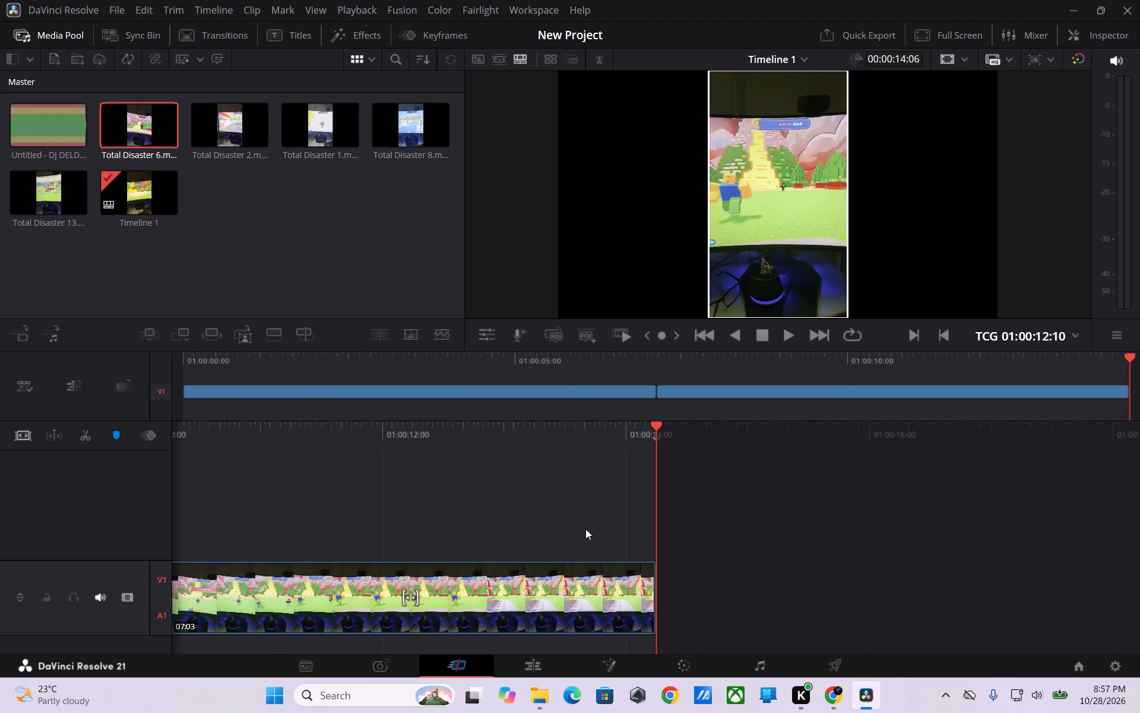
pyautogui.keyDown('ctrl'); pyautogui.scroll(-14, 515, 523); pyautogui.keyUp('ctrl')
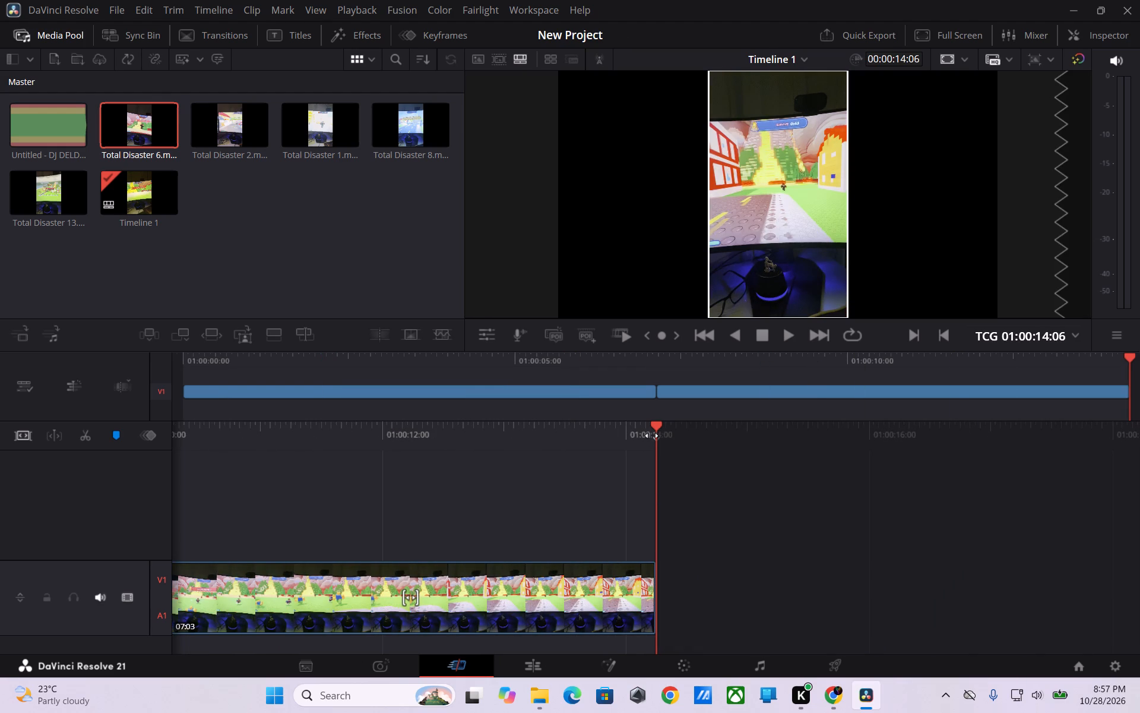
pyautogui.moveTo(661, 439); pyautogui.dragTo(560, 440)
pyautogui.moveTo(467, 442); pyautogui.dragTo(1034, 481)
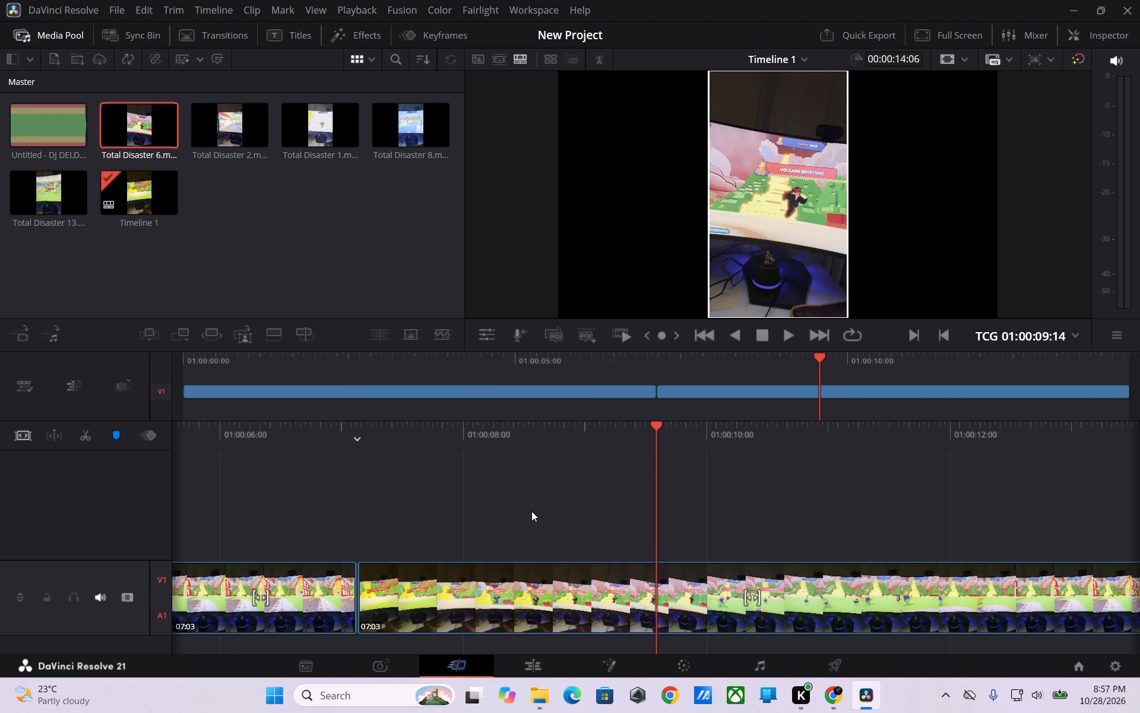
pyautogui.moveTo(527, 509); pyautogui.dragTo(933, 499)
pyautogui.moveTo(492, 495); pyautogui.dragTo(875, 500)
pyautogui.moveTo(654, 428); pyautogui.dragTo(655, 428)
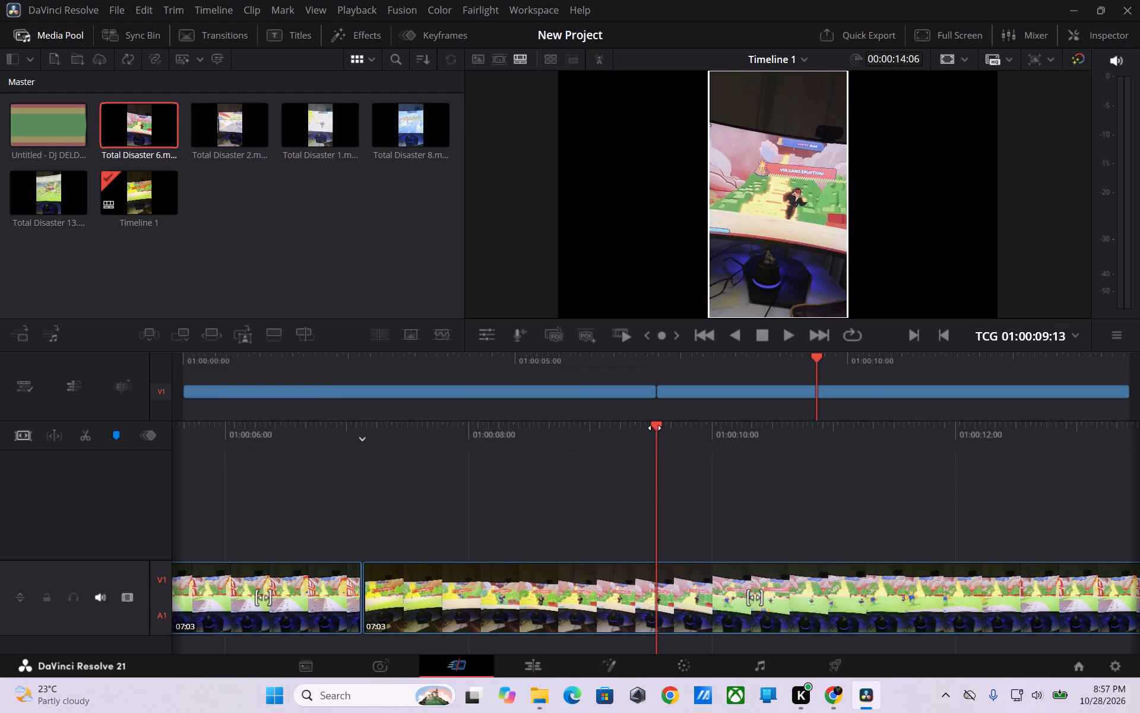
pyautogui.moveTo(655, 428); pyautogui.dragTo(1139, 437)
pyautogui.moveTo(553, 358); pyautogui.dragTo(158, 360)
pyautogui.keyDown('ctrl'); pyautogui.scroll(-2, 571, 534); pyautogui.keyUp('ctrl')
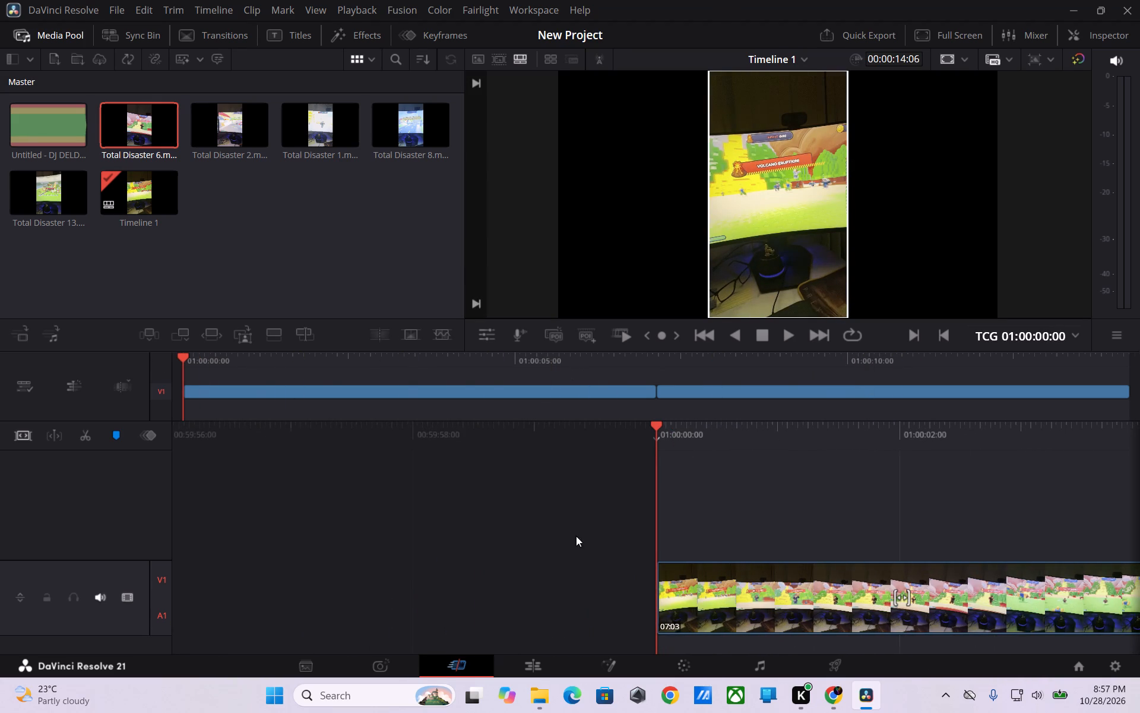
pyautogui.keyDown('ctrl'); pyautogui.scroll(-2, 576, 536); pyautogui.keyUp('ctrl')
pyautogui.keyDown('ctrl'); pyautogui.scroll(-5, 674, 539); pyautogui.keyUp('ctrl')
pyautogui.keyDown('ctrl'); pyautogui.scroll(-8, 518, 389); pyautogui.keyUp('ctrl')
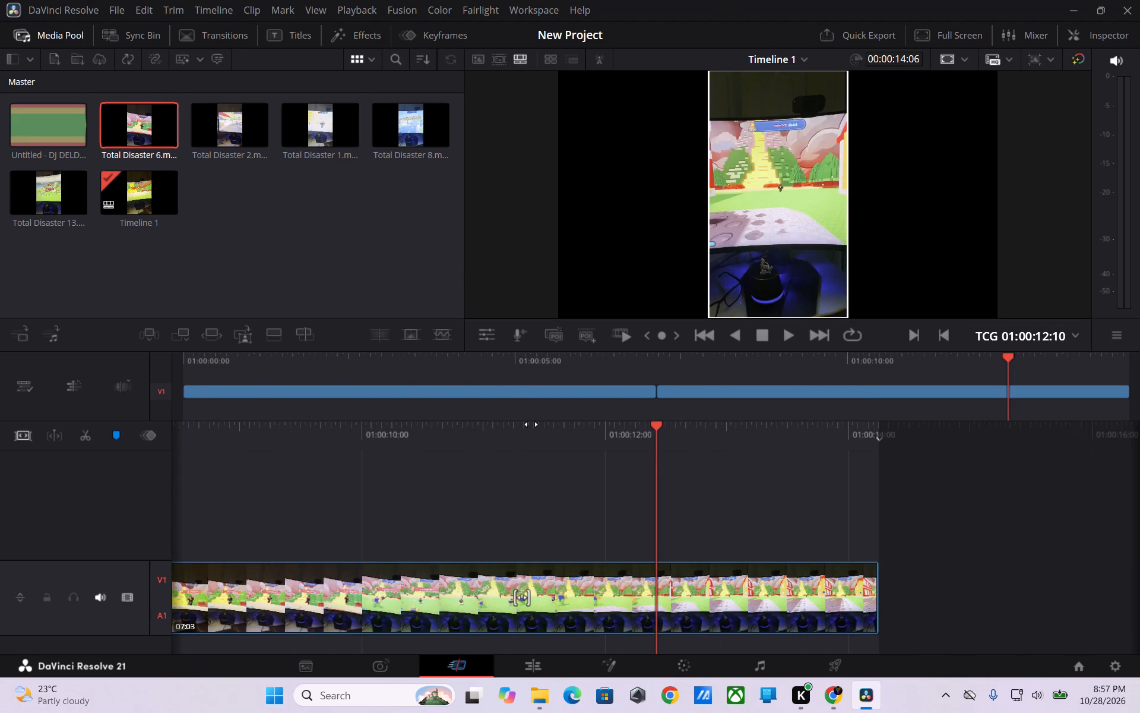
pyautogui.keyDown('ctrl'); pyautogui.scroll(12, 531, 424); pyautogui.keyUp('ctrl')
pyautogui.scroll(-8, 582, 474)
pyautogui.scroll(4, 599, 493)
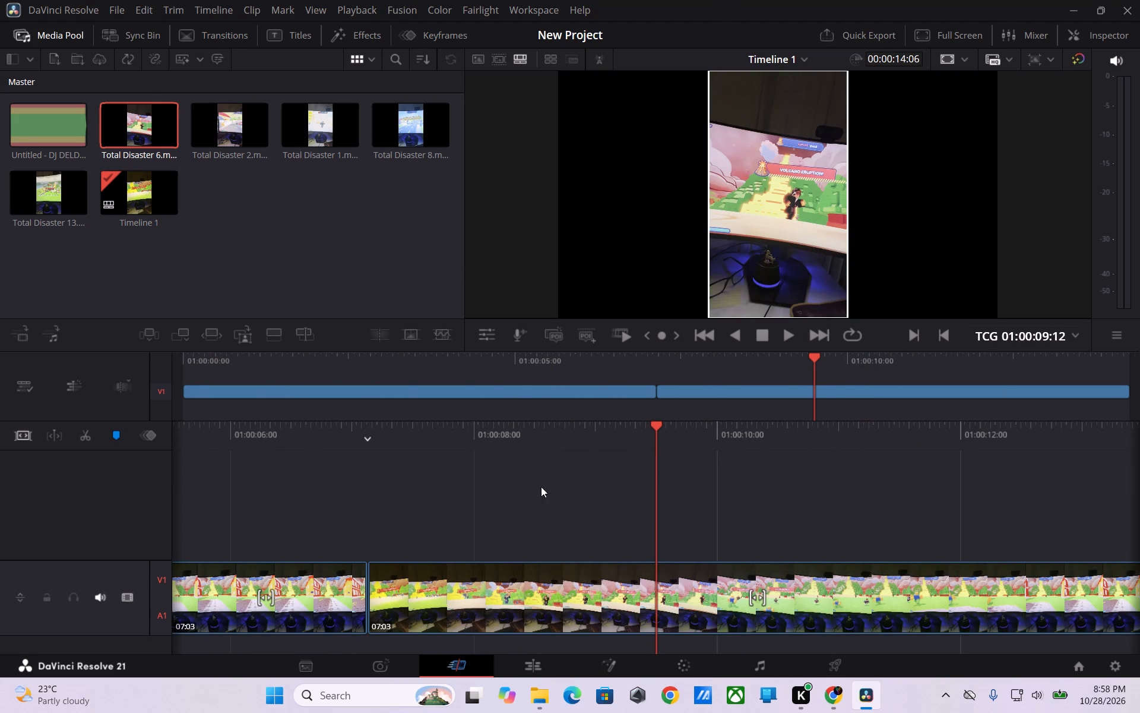
pyautogui.scroll(3, 464, 399)
pyautogui.scroll(-5, 489, 397)
pyautogui.click(588, 475)
pyautogui.scroll(-4, 448, 487)
pyautogui.scroll(4, 448, 487)
pyautogui.moveTo(655, 430); pyautogui.dragTo(1139, 427)
pyautogui.moveTo(680, 477); pyautogui.dragTo(937, 475)
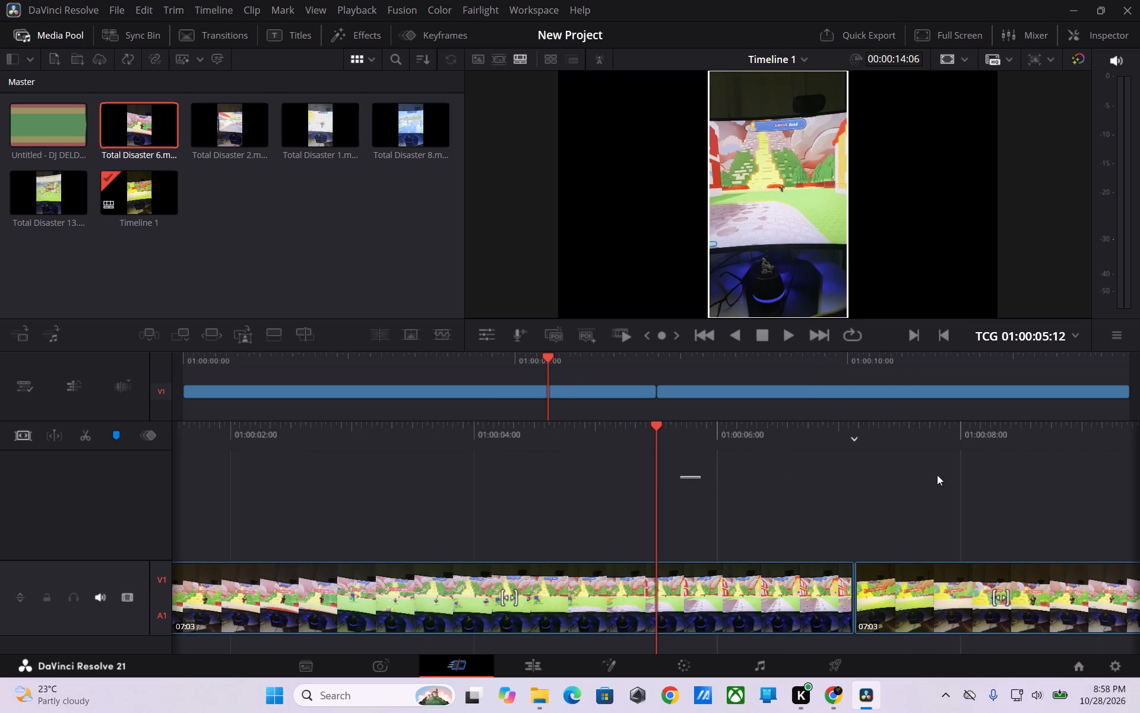
pyautogui.moveTo(937, 475); pyautogui.dragTo(1021, 478)
pyautogui.moveTo(558, 482); pyautogui.dragTo(806, 478)
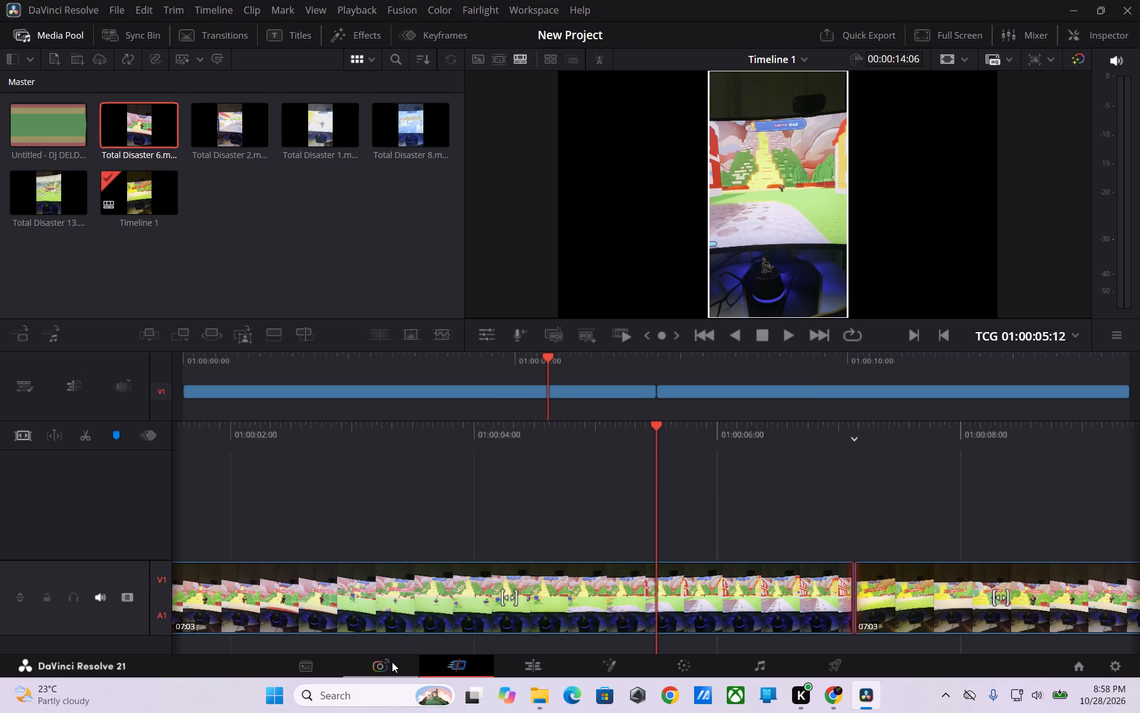
# Look through the Media and Cut workspaces and switch to the Edit page for Timeline 1.
pyautogui.click(325, 668)
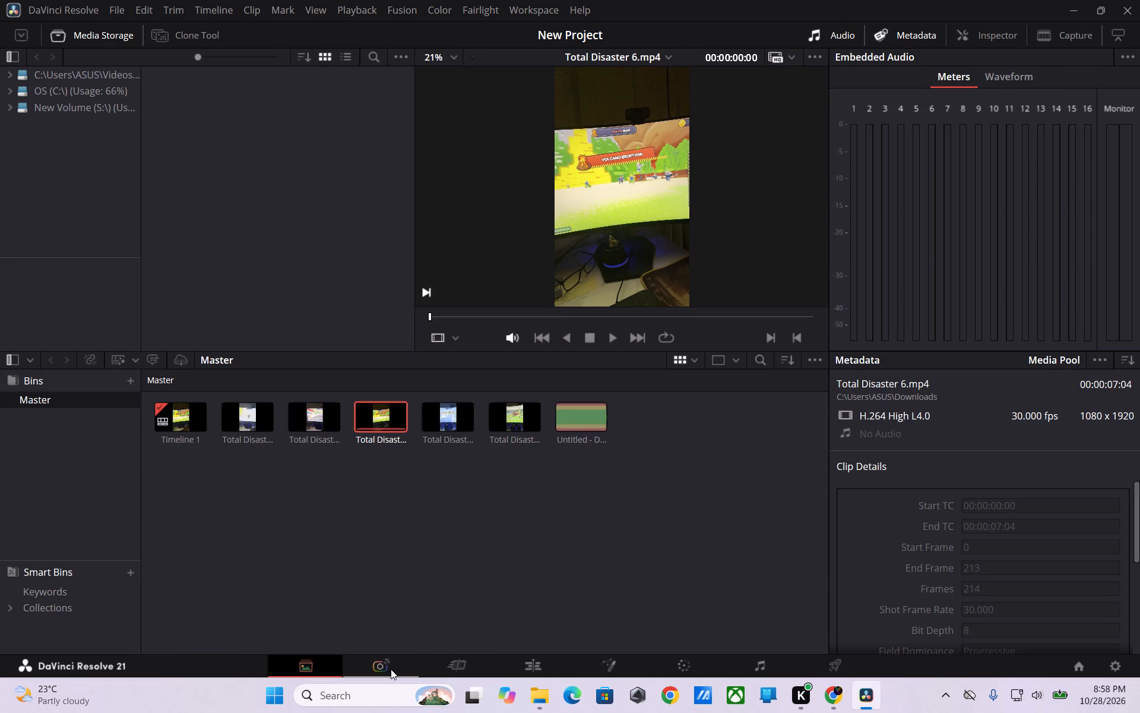
pyautogui.click(384, 667)
pyautogui.click(461, 670)
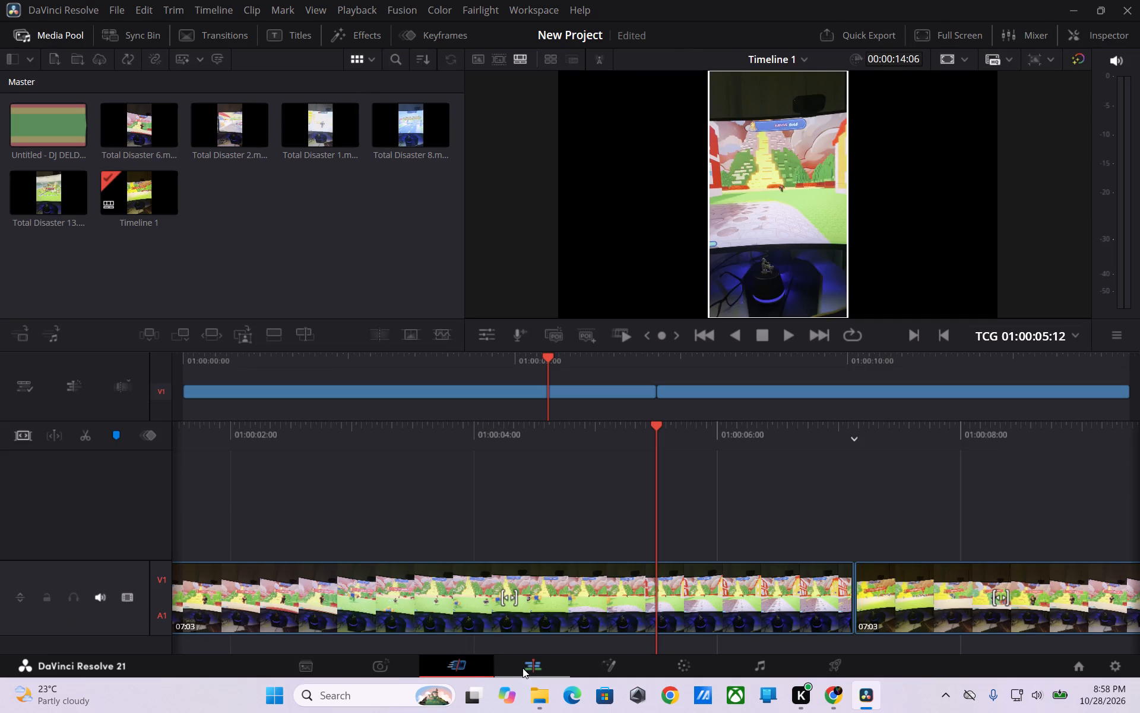
pyautogui.click(524, 667)
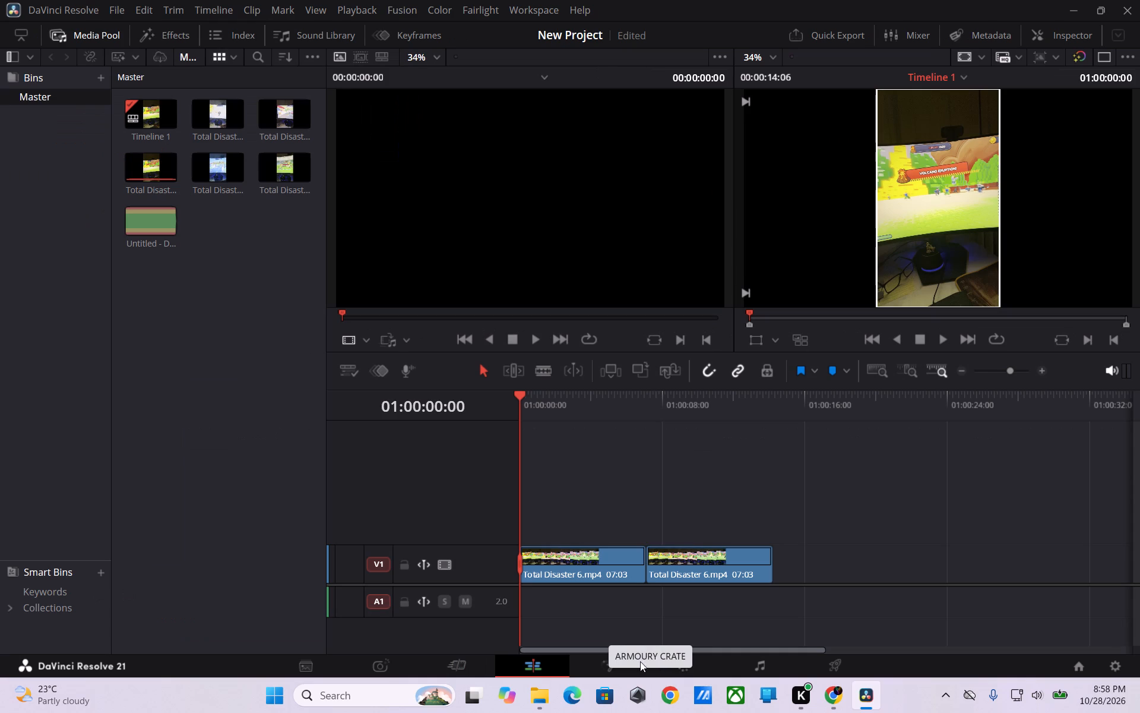
# Increase the height of the Video 1 track holding the two Total Disaster 6 clips.
pyautogui.keyDown('ctrl'); pyautogui.scroll(-4, 598, 523); pyautogui.keyUp('ctrl')
pyautogui.keyDown('ctrl'); pyautogui.scroll(3, 598, 524); pyautogui.keyUp('ctrl')
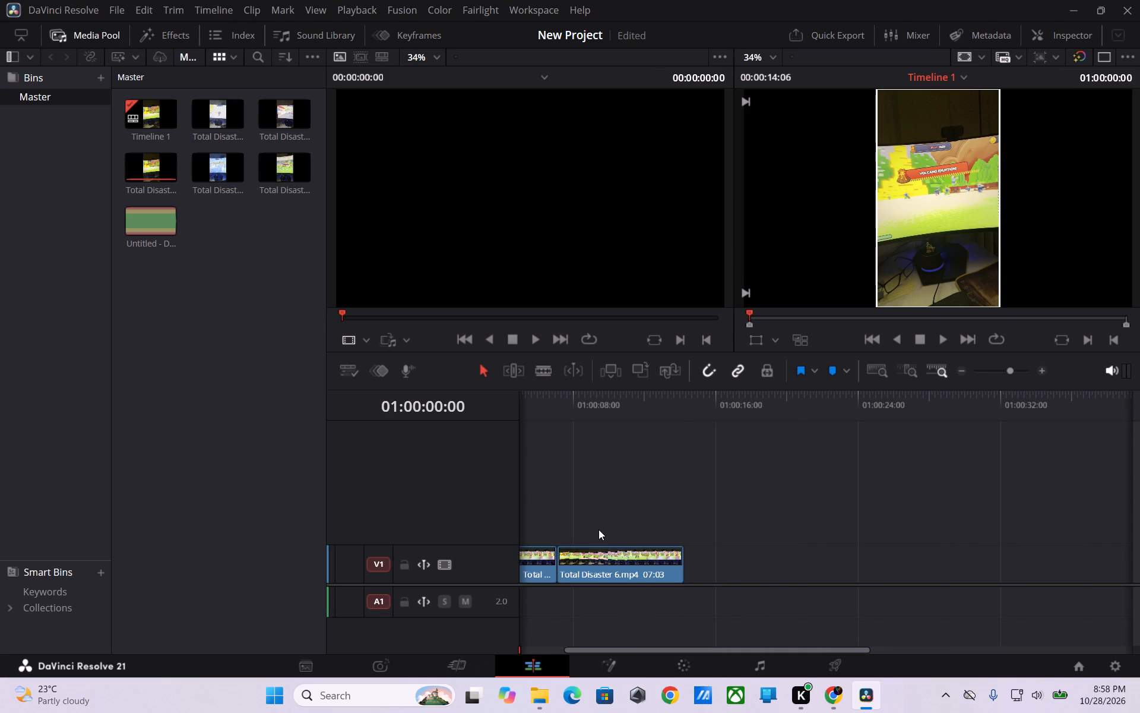
pyautogui.keyDown('ctrl'); pyautogui.scroll(3, 602, 535); pyautogui.keyUp('ctrl')
pyautogui.keyDown('shift'); pyautogui.scroll(-3, 610, 598); pyautogui.keyUp('shift')
pyautogui.keyDown('shift'); pyautogui.scroll(3, 610, 598); pyautogui.keyUp('shift')
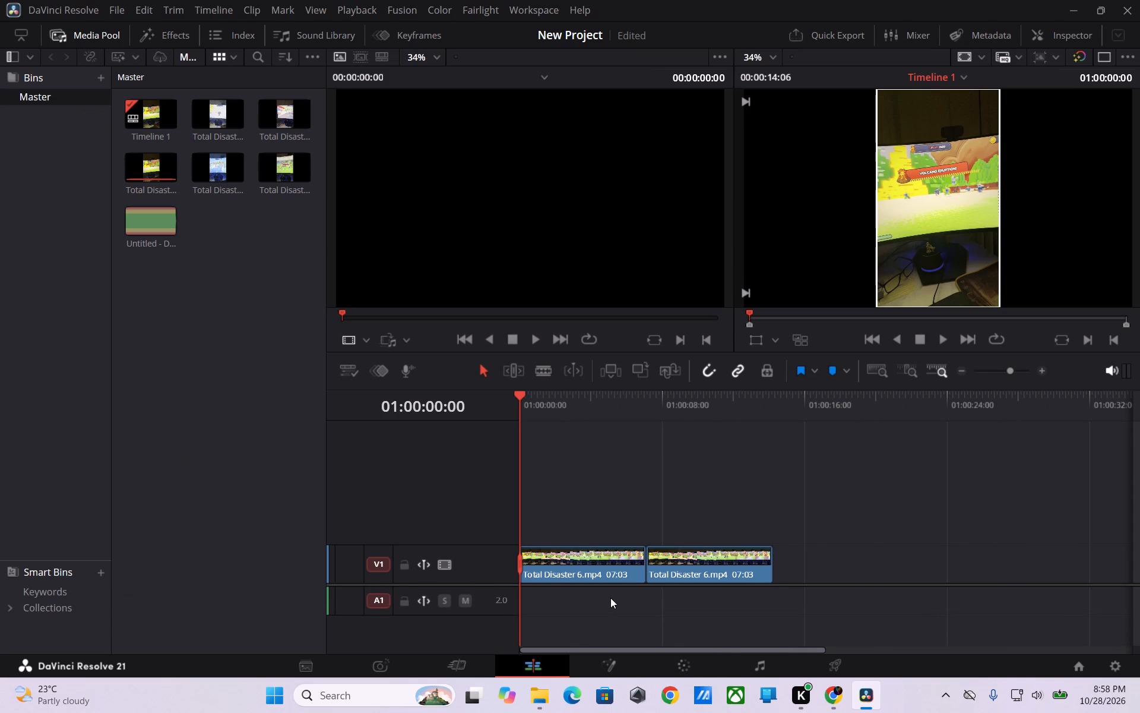
pyautogui.keyDown('shift'); pyautogui.scroll(2, 610, 598); pyautogui.keyUp('shift')
pyautogui.keyDown('shift'); pyautogui.scroll(-4, 630, 496); pyautogui.keyUp('shift')
pyautogui.keyDown('shift'); pyautogui.scroll(9, 630, 496); pyautogui.keyUp('shift')
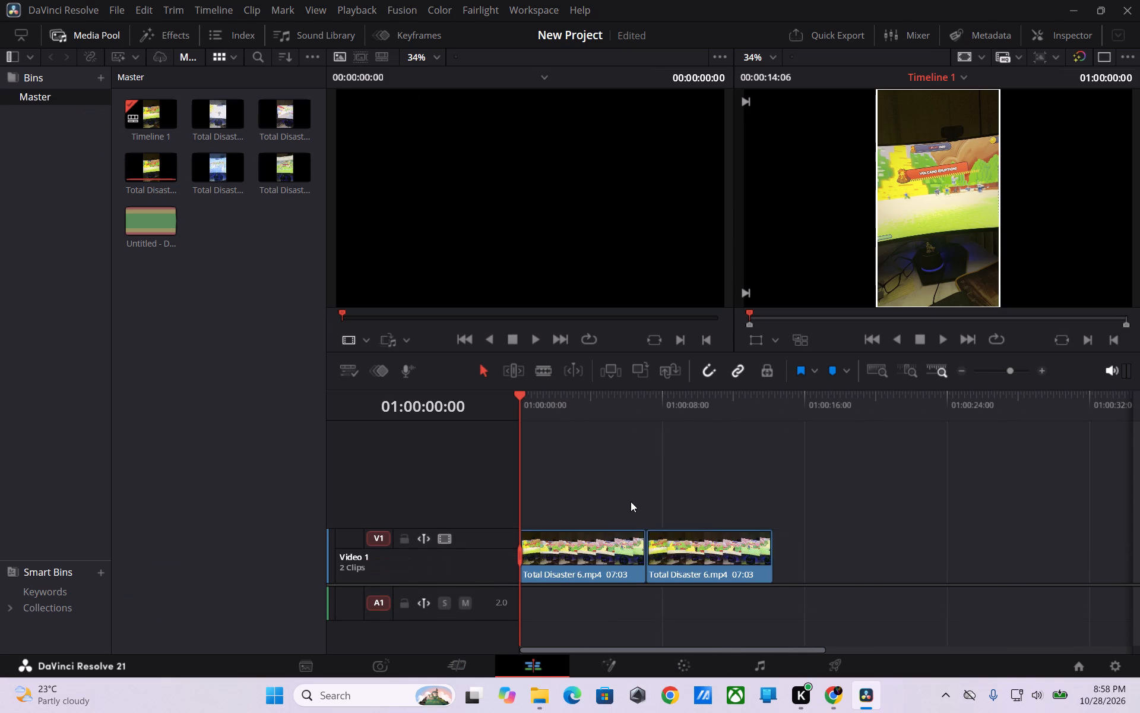
# Place the Untitled - DJ DELDUBAI song on the Audio 1 track at the start of Timeline 1.
pyautogui.keyDown('shift'); pyautogui.scroll(5, 631, 501); pyautogui.keyUp('shift')
pyautogui.keyDown('shift'); pyautogui.scroll(-3, 631, 506); pyautogui.keyUp('shift')
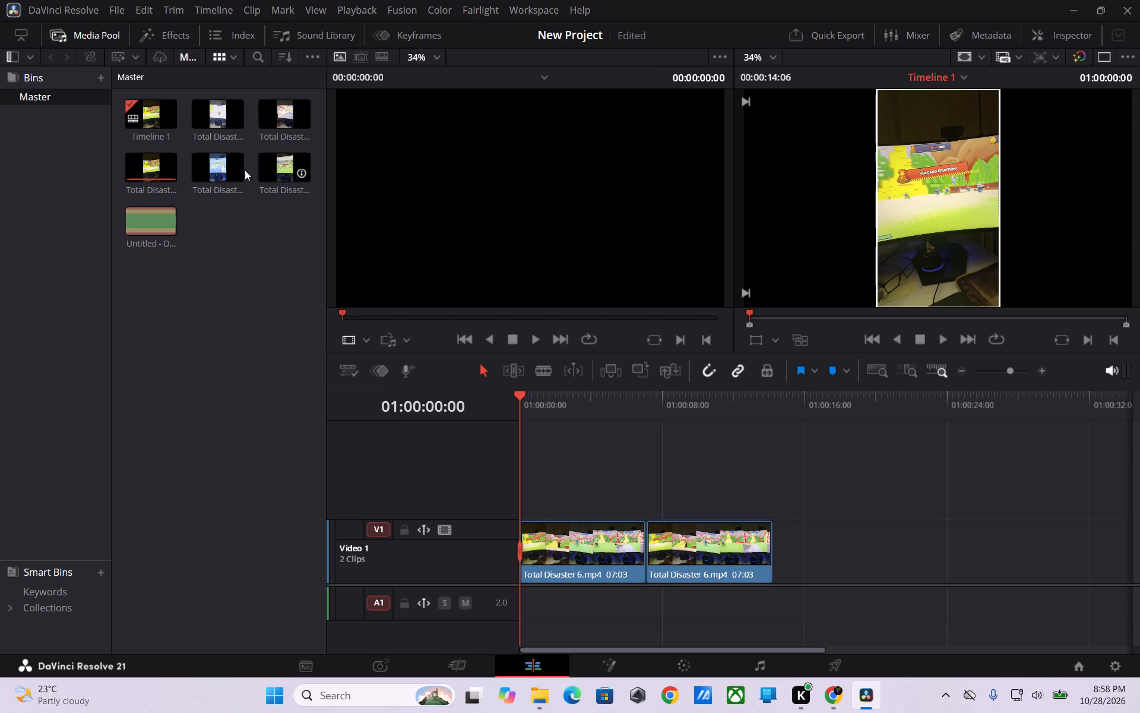
pyautogui.moveTo(144, 232); pyautogui.dragTo(517, 605)
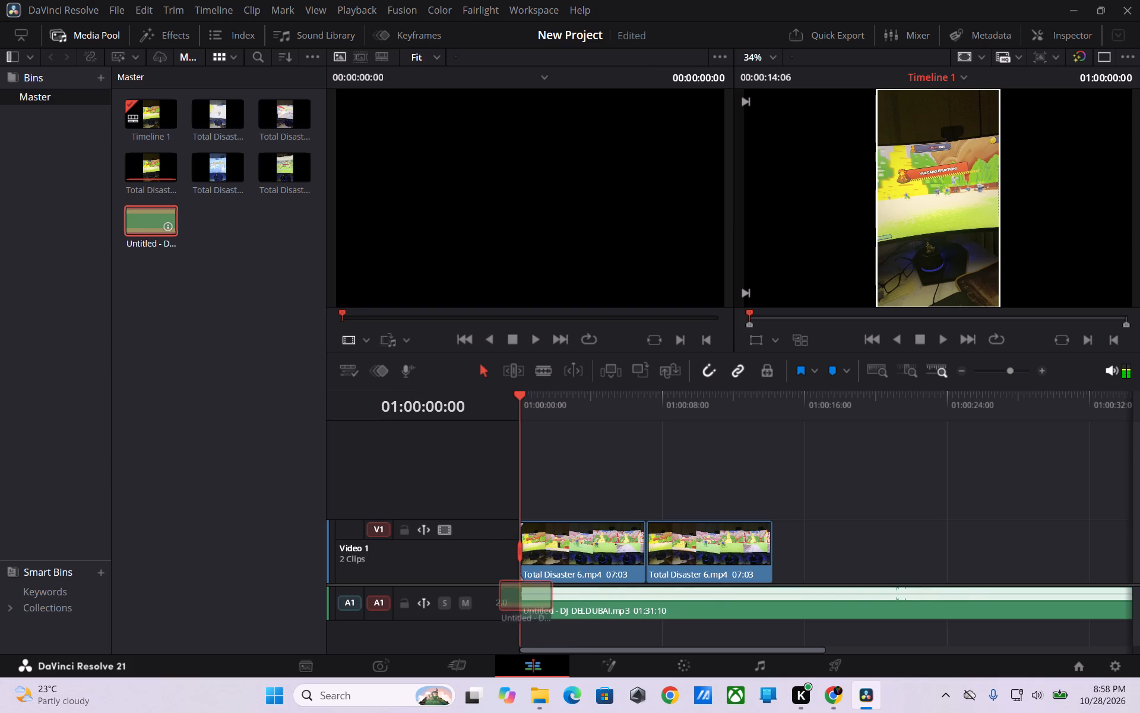
pyautogui.moveTo(517, 605); pyautogui.dragTo(515, 605)
# Look through the Fusion, Color, Fairlight and Deliver pages and return to the Cut page.
pyautogui.click(614, 667)
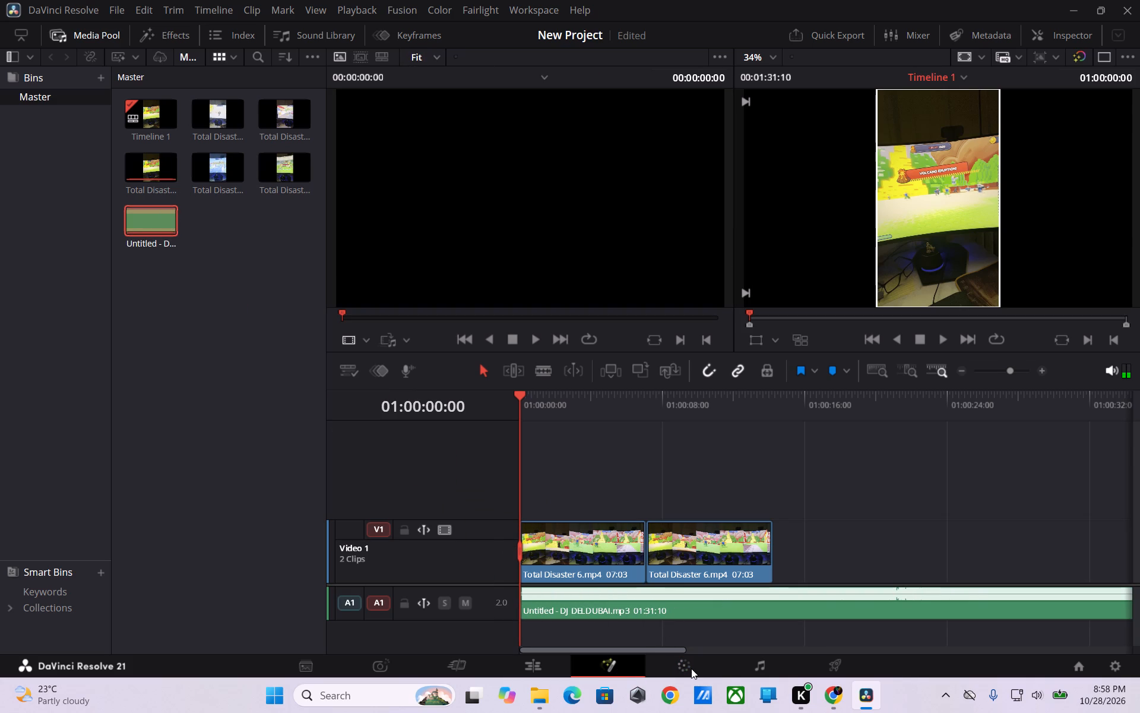
pyautogui.click(692, 668)
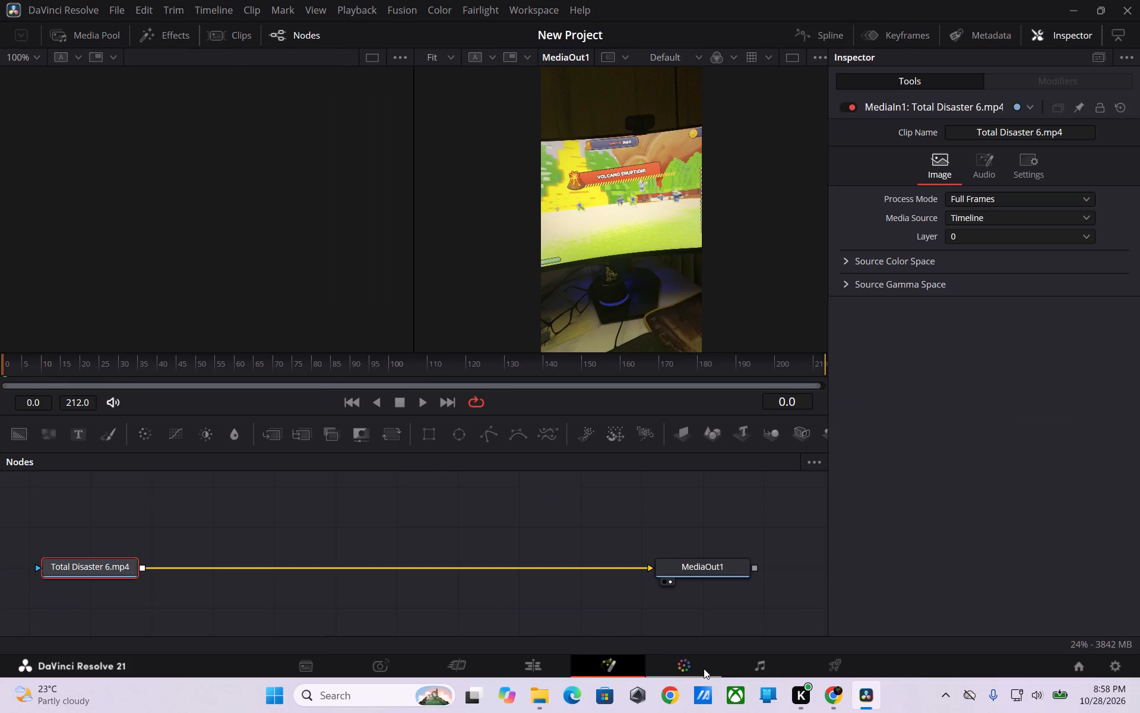
pyautogui.click(774, 661)
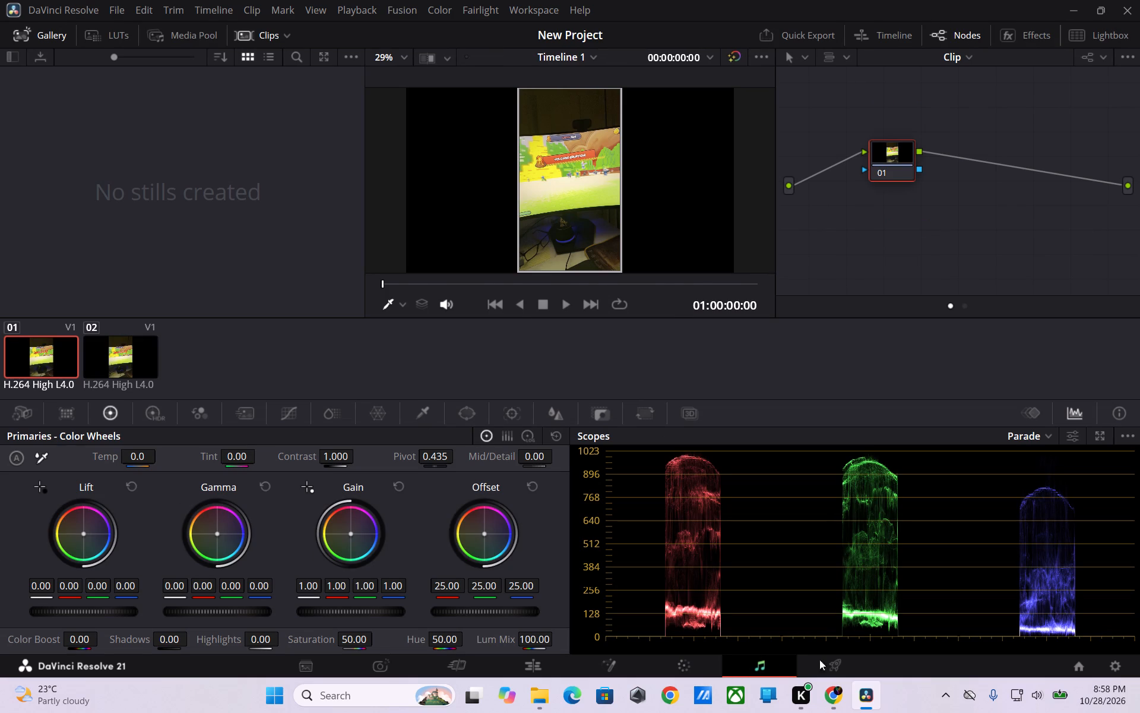
pyautogui.click(834, 662)
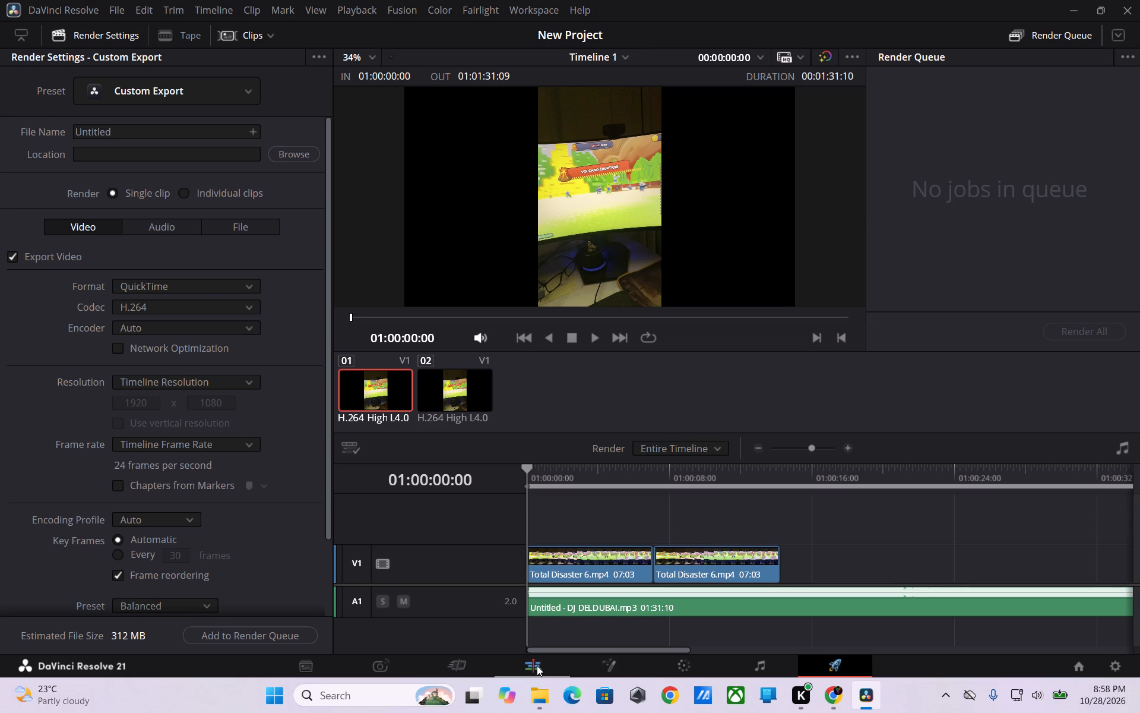
pyautogui.click(463, 667)
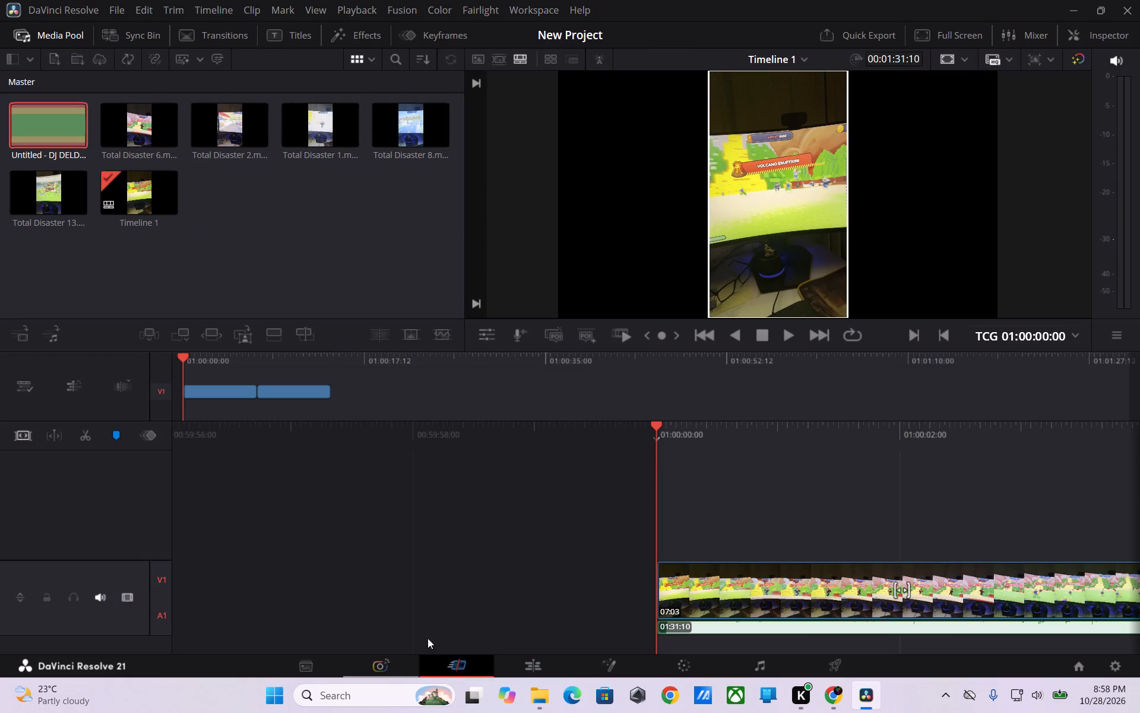
# Scrub through the first Total Disaster 6 clip to review its footage together with the song.
pyautogui.moveTo(659, 445); pyautogui.dragTo(134, 459)
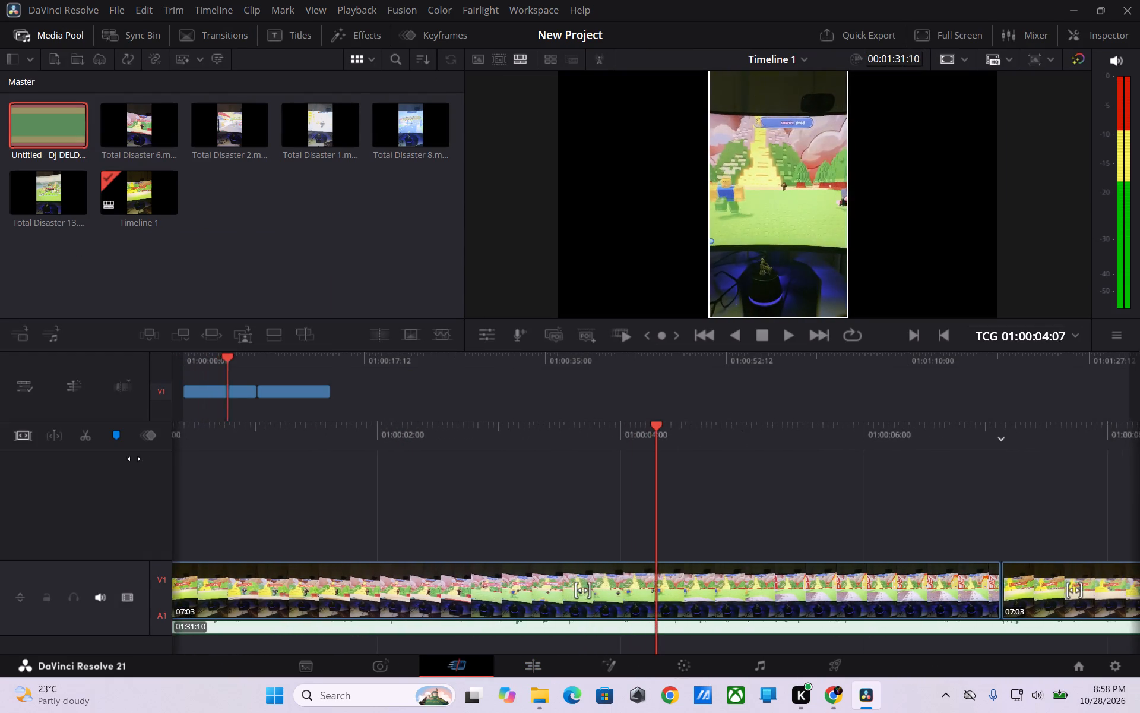
pyautogui.moveTo(134, 459); pyautogui.dragTo(182, 460)
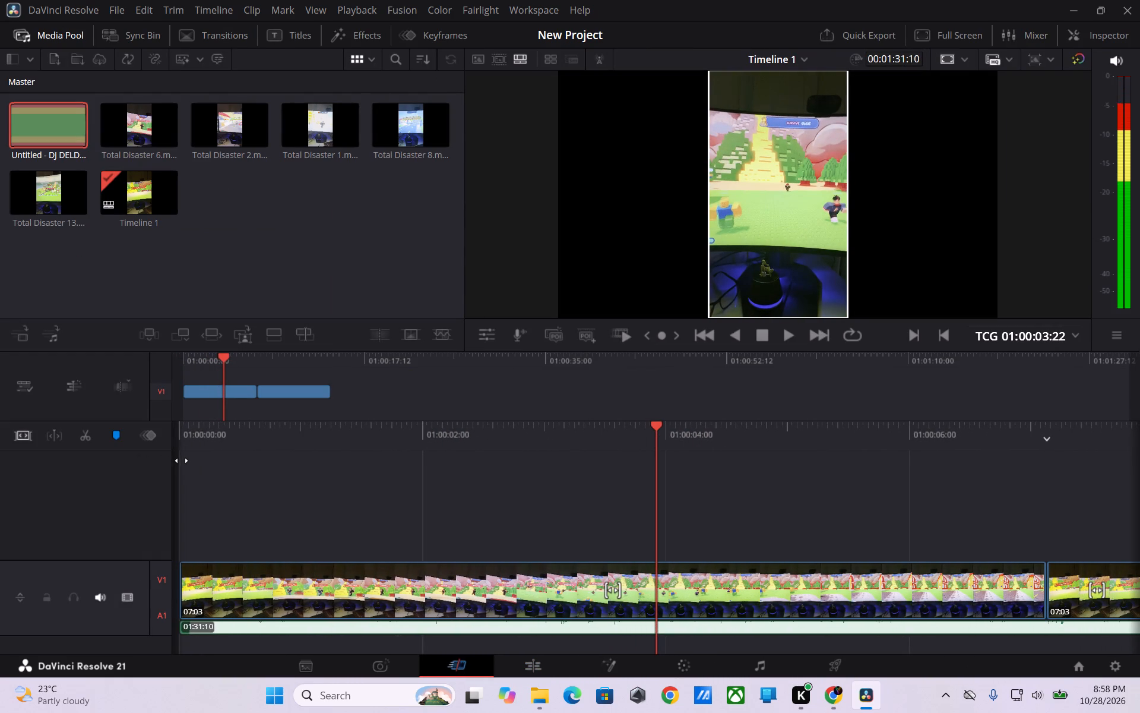
pyautogui.moveTo(182, 460); pyautogui.dragTo(185, 461)
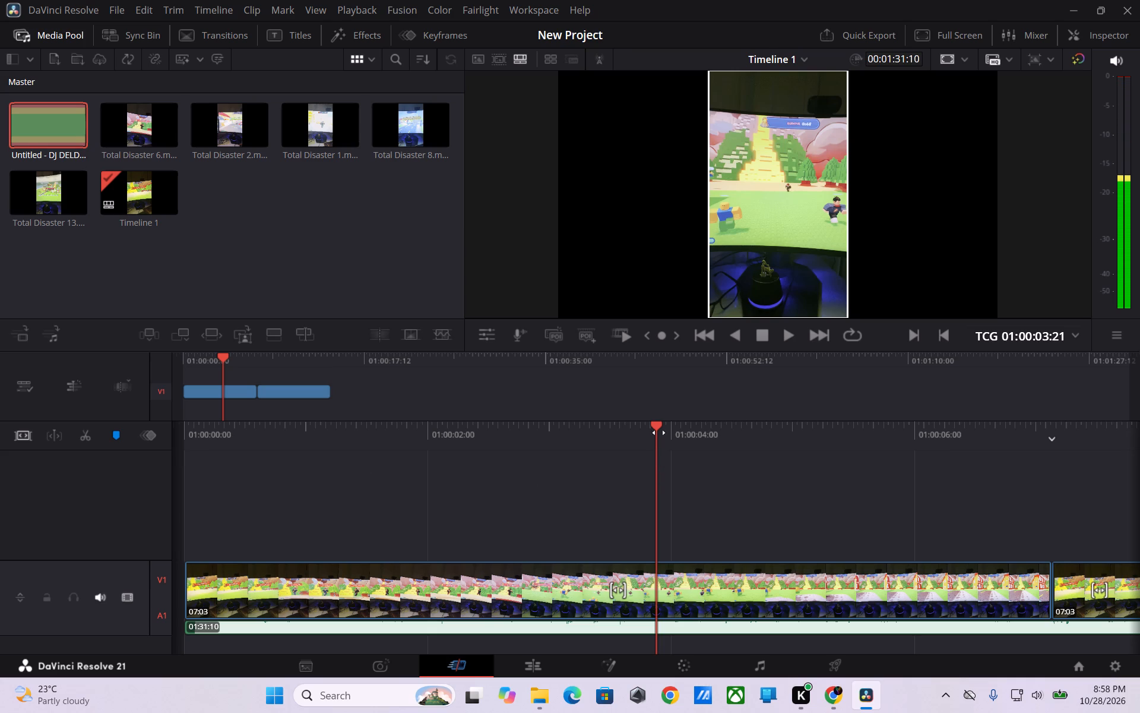
pyautogui.moveTo(658, 431); pyautogui.dragTo(742, 433)
pyautogui.moveTo(459, 395); pyautogui.dragTo(674, 404)
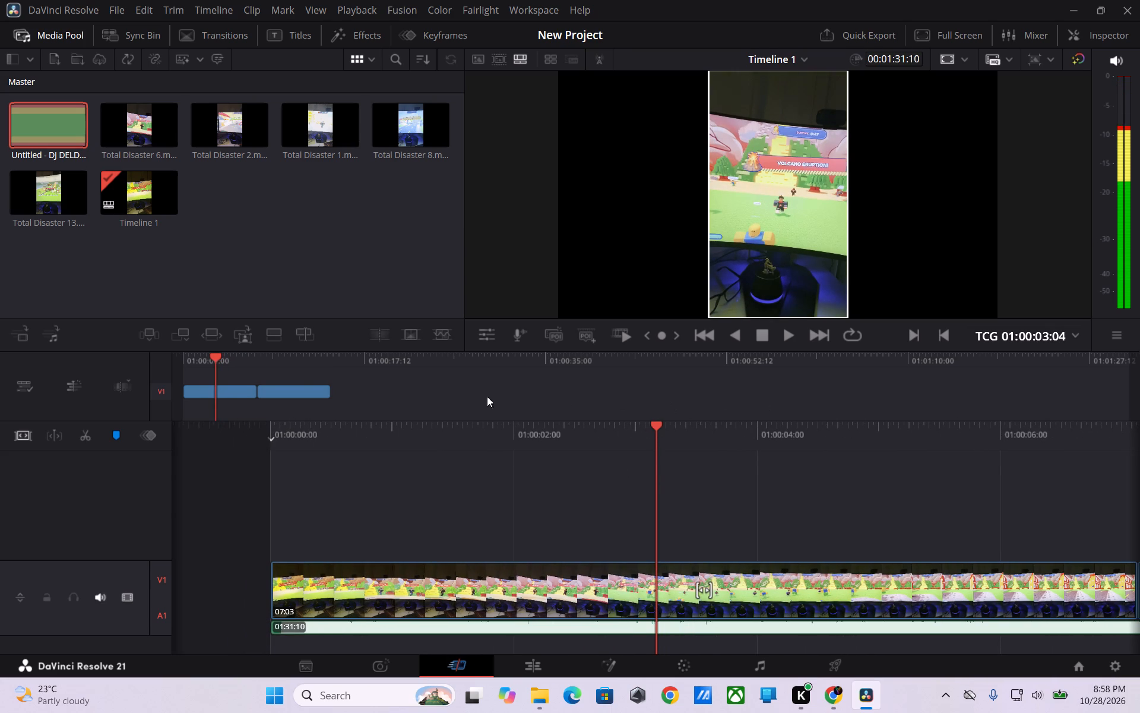
pyautogui.moveTo(209, 359); pyautogui.dragTo(217, 358)
pyautogui.moveTo(318, 421); pyautogui.dragTo(312, 439)
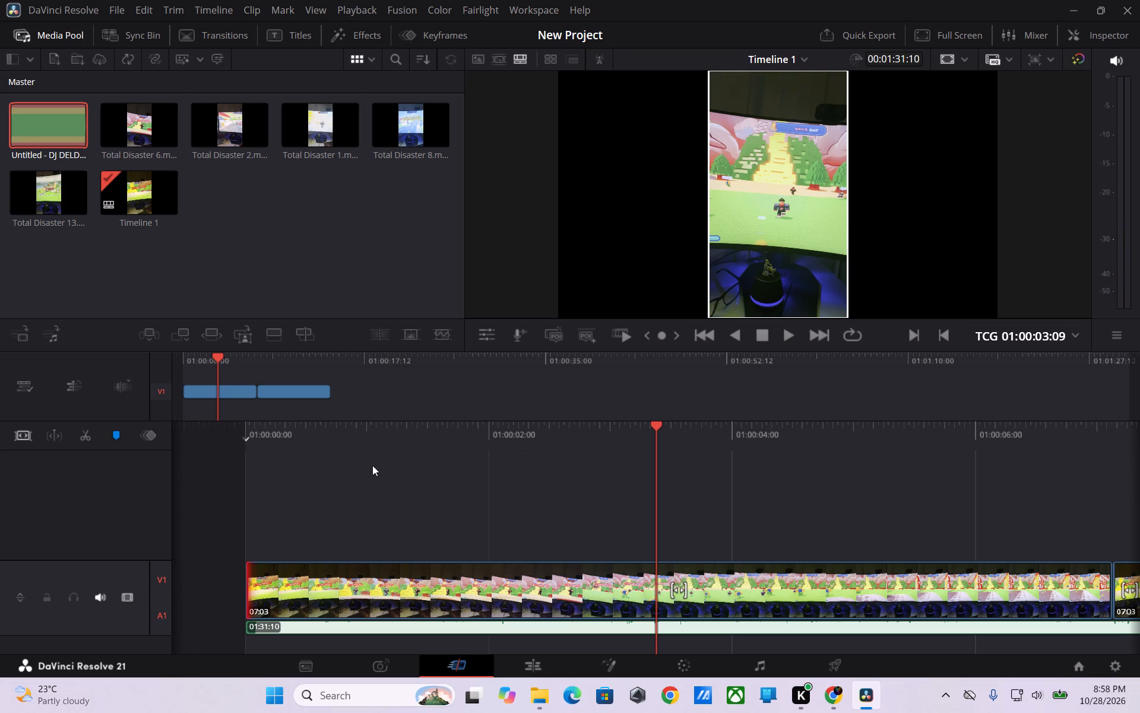
# Add a second copy of the DJ DELDUBAI song on a new Audio 2 track, aligned to the timeline start.
pyautogui.moveTo(43, 127); pyautogui.dragTo(276, 404)
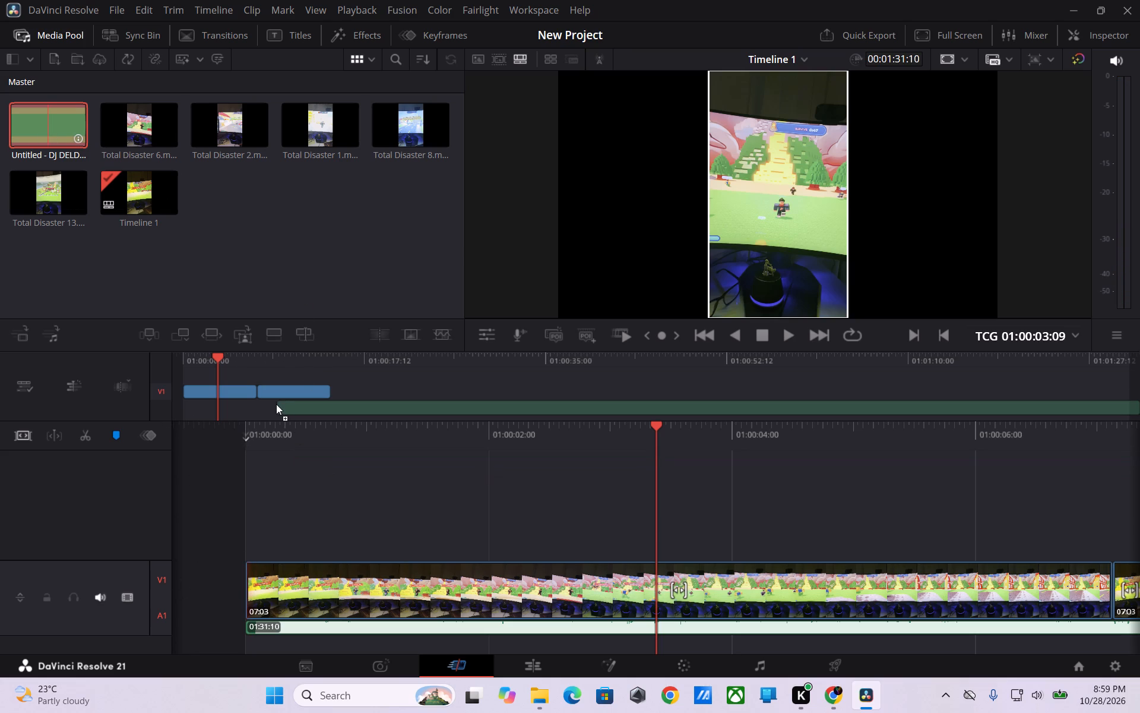
pyautogui.moveTo(276, 404); pyautogui.dragTo(268, 402)
pyautogui.moveTo(314, 408); pyautogui.dragTo(191, 405)
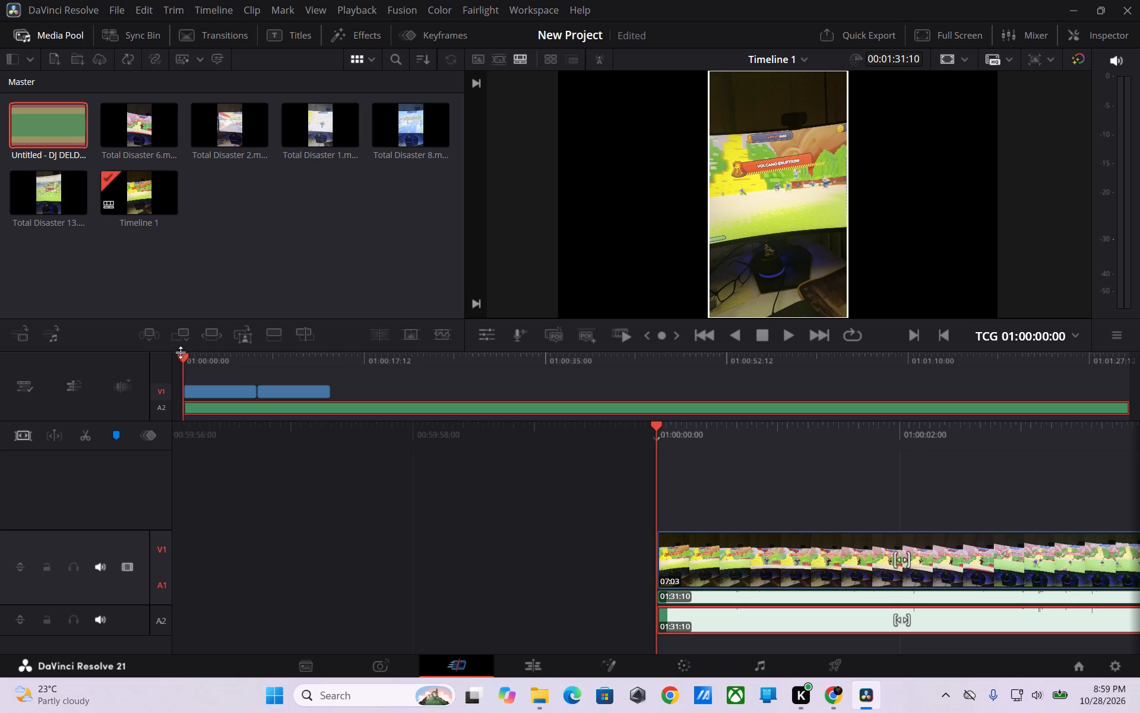
# Scrub back and forth across both Total Disaster 6 clips to review them against the two song tracks.
pyautogui.keyDown('ctrl'); pyautogui.scroll(-6, 340, 371); pyautogui.keyUp('ctrl')
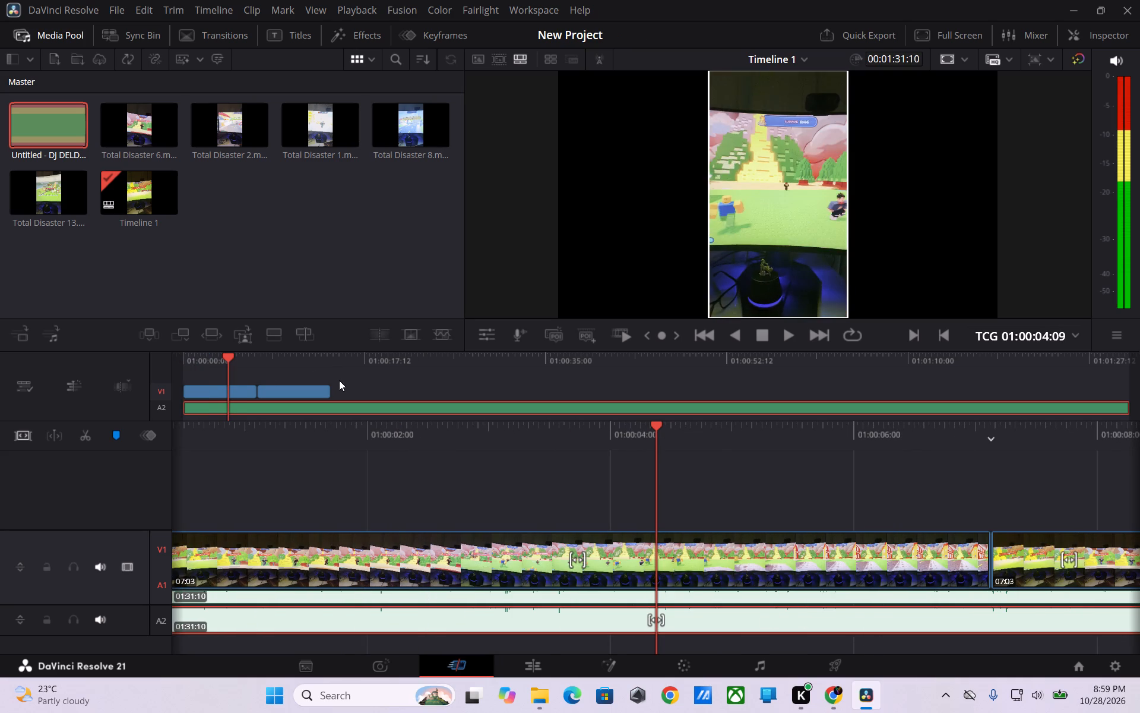
pyautogui.scroll(3, 340, 382)
pyautogui.scroll(-3, 340, 382)
pyautogui.moveTo(225, 354); pyautogui.dragTo(319, 359)
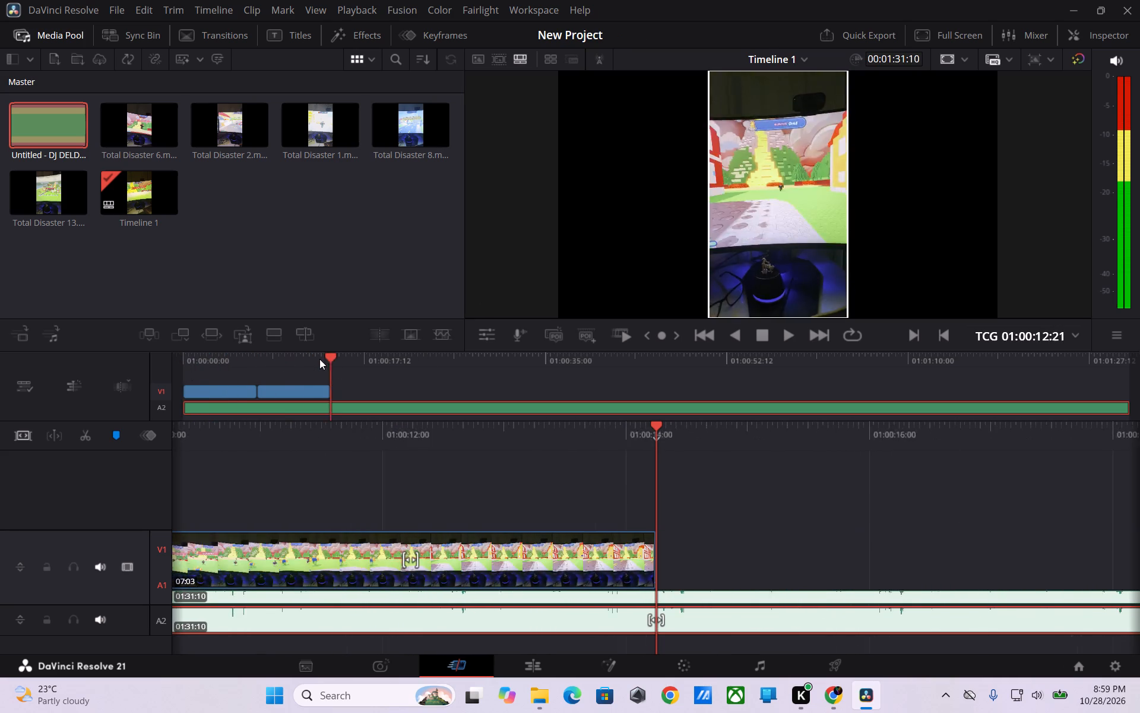
pyautogui.moveTo(319, 359); pyautogui.dragTo(246, 357)
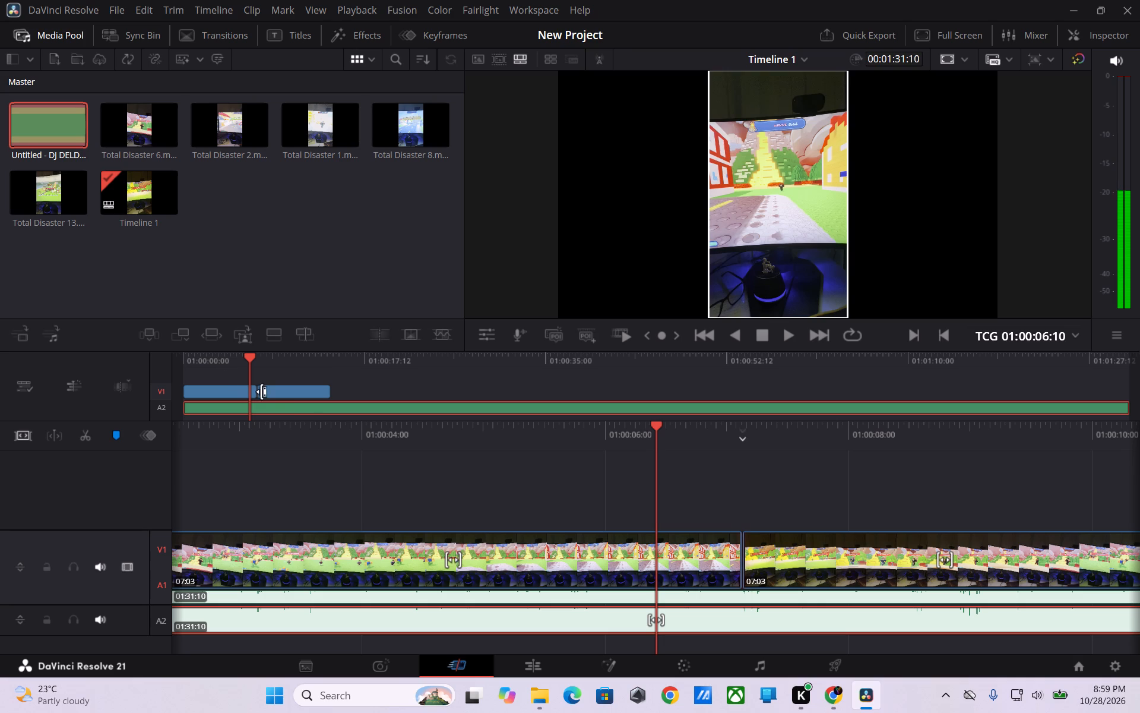
pyautogui.click(229, 620)
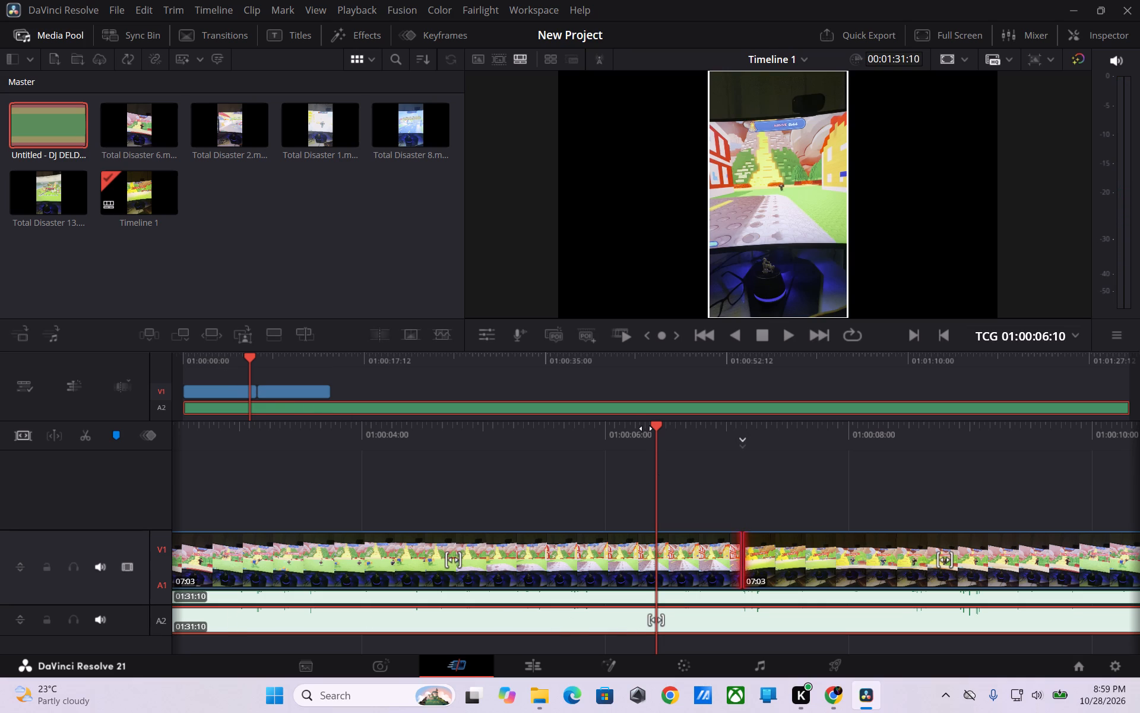
pyautogui.moveTo(660, 429); pyautogui.dragTo(1139, 468)
pyautogui.moveTo(520, 484); pyautogui.dragTo(732, 486)
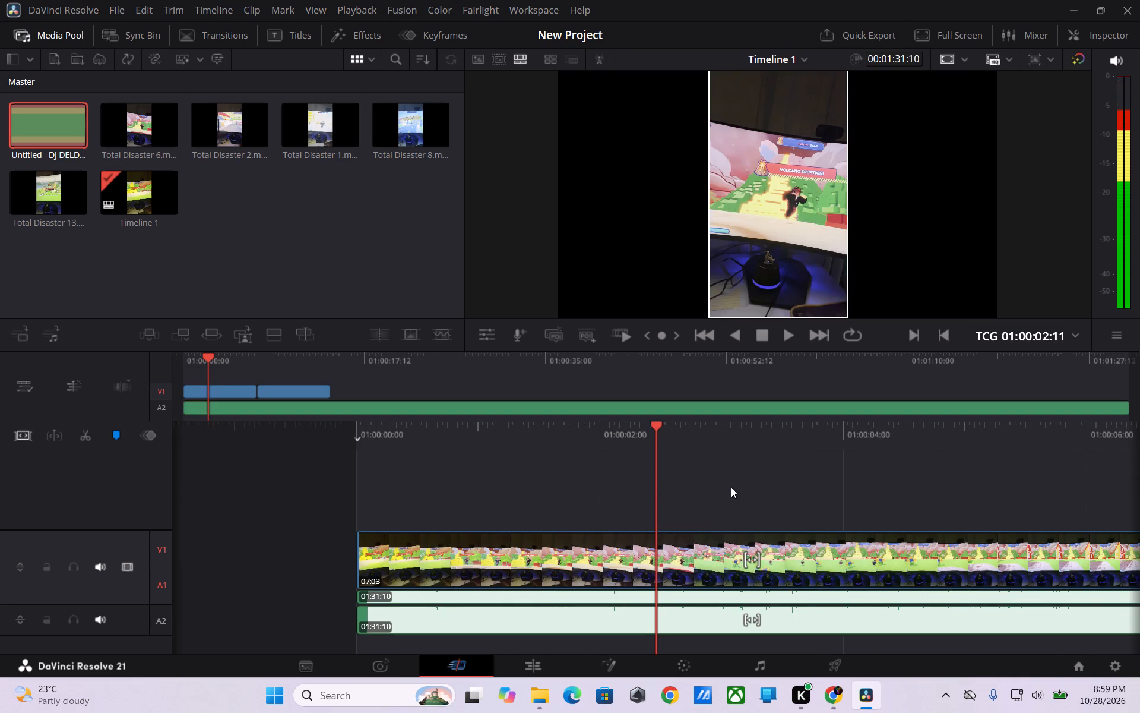
# On the Fairlight page, lower Audio 1 to -10, Audio 2 to about -9.9 and Bus 1 to about -7.2 during playback.
pyautogui.click(768, 671)
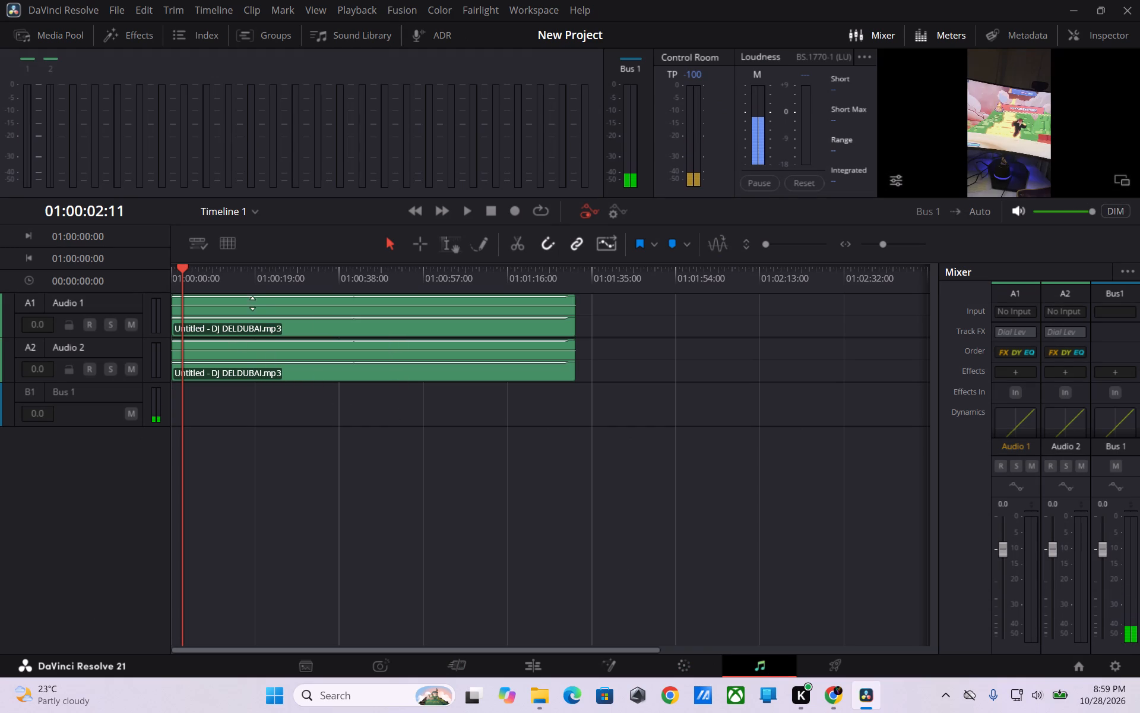
pyautogui.press('space')
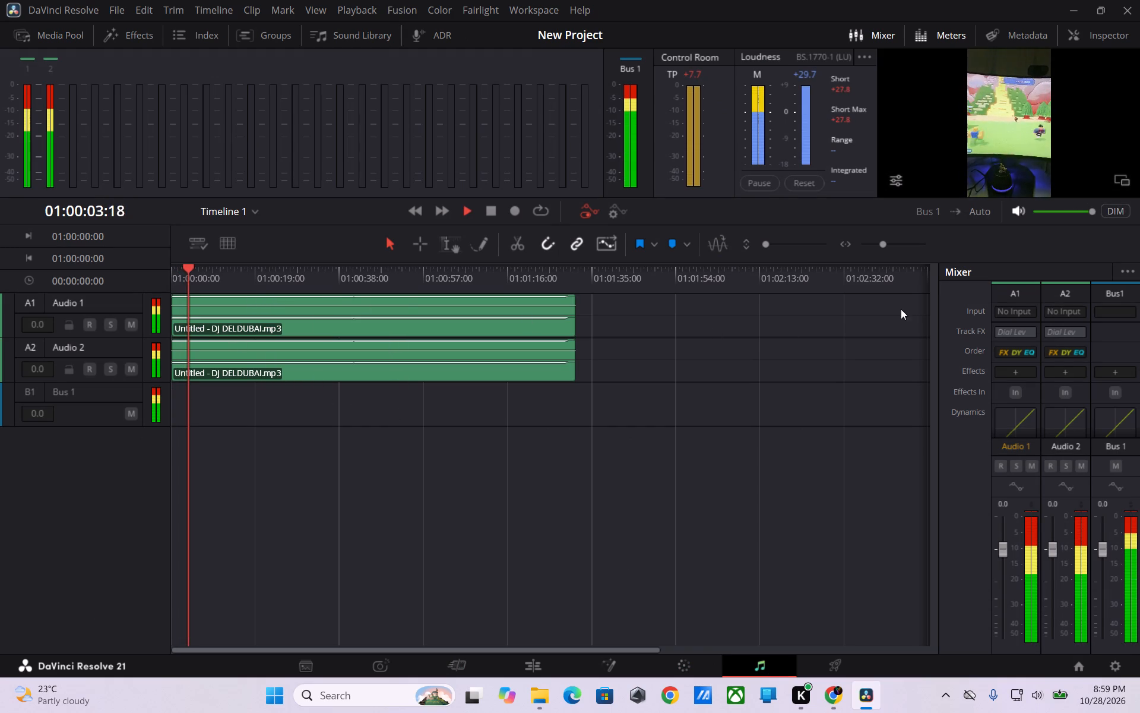
pyautogui.moveTo(1000, 545); pyautogui.dragTo(1006, 570)
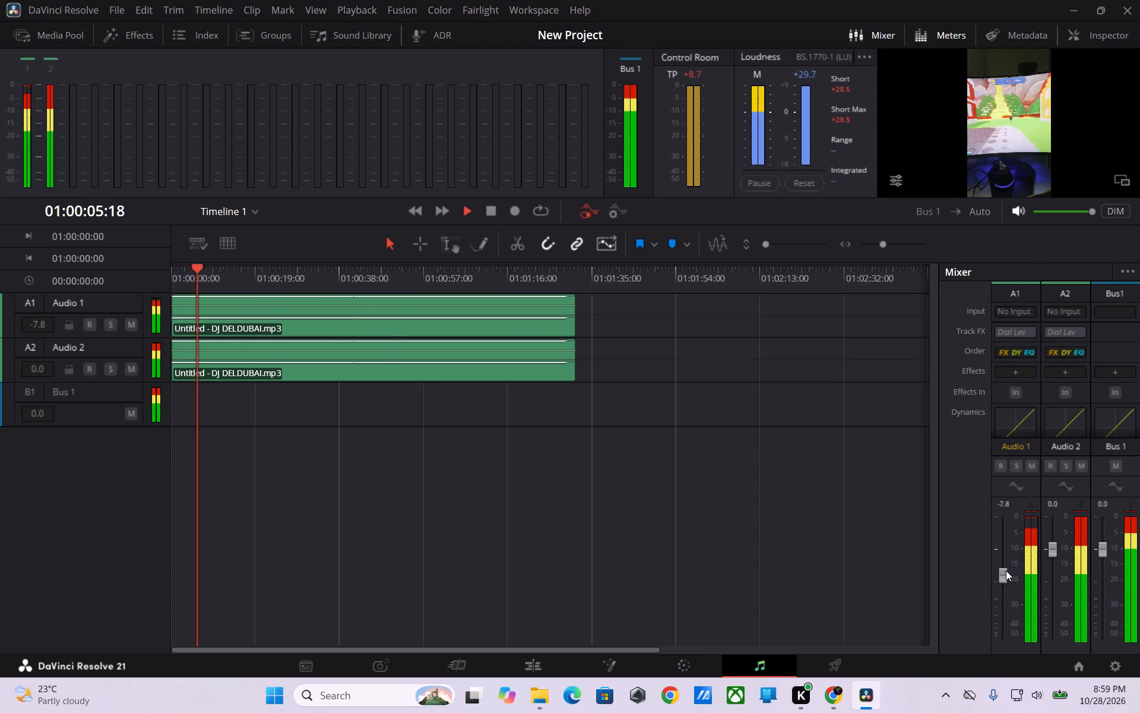
pyautogui.moveTo(1006, 570); pyautogui.dragTo(1008, 578)
pyautogui.moveTo(1054, 550); pyautogui.dragTo(1060, 579)
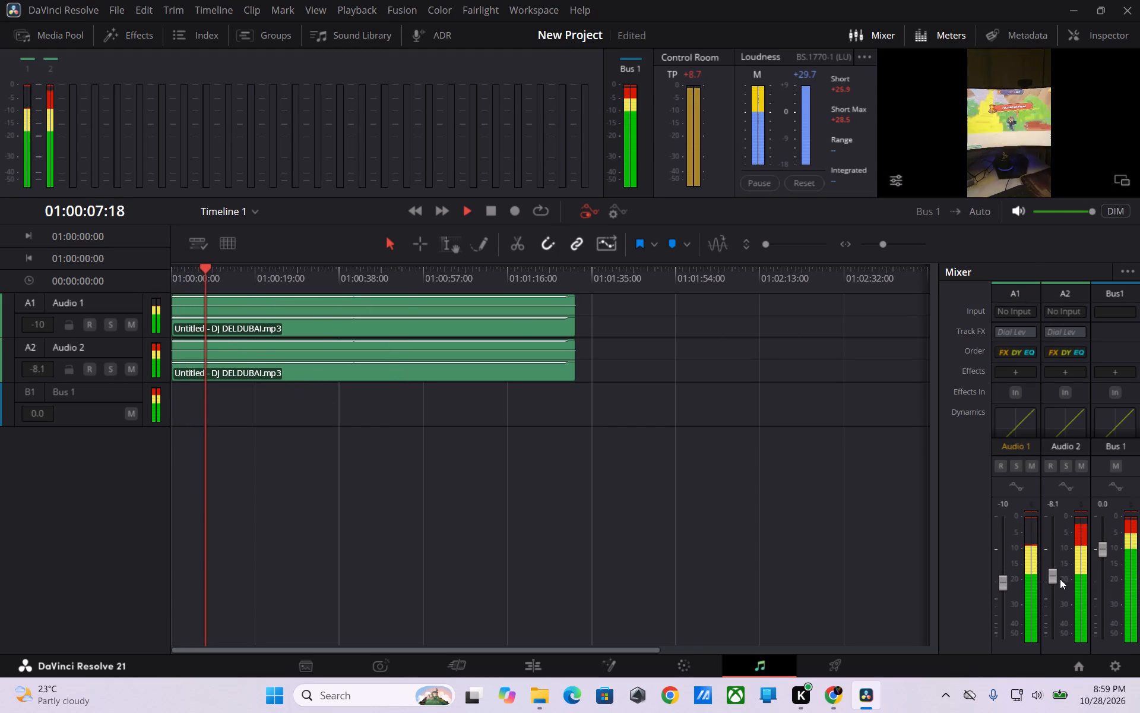
pyautogui.moveTo(1060, 579); pyautogui.dragTo(1062, 583)
pyautogui.moveTo(1103, 544); pyautogui.dragTo(1112, 583)
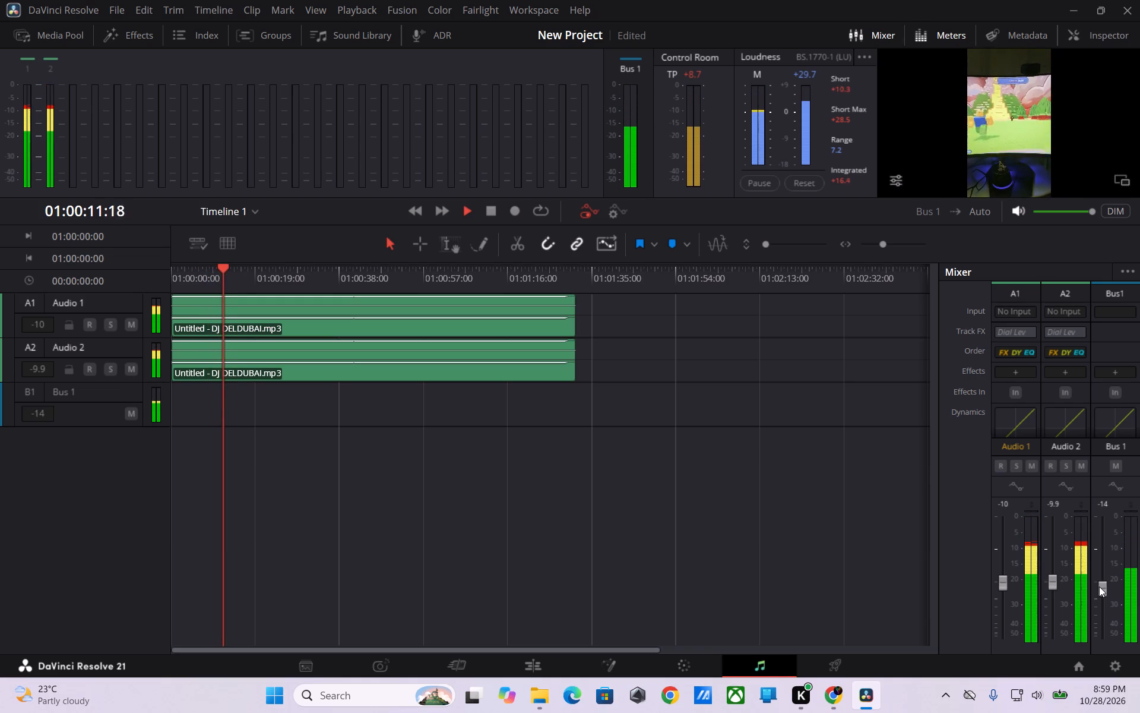
pyautogui.moveTo(1099, 586); pyautogui.dragTo(1101, 570)
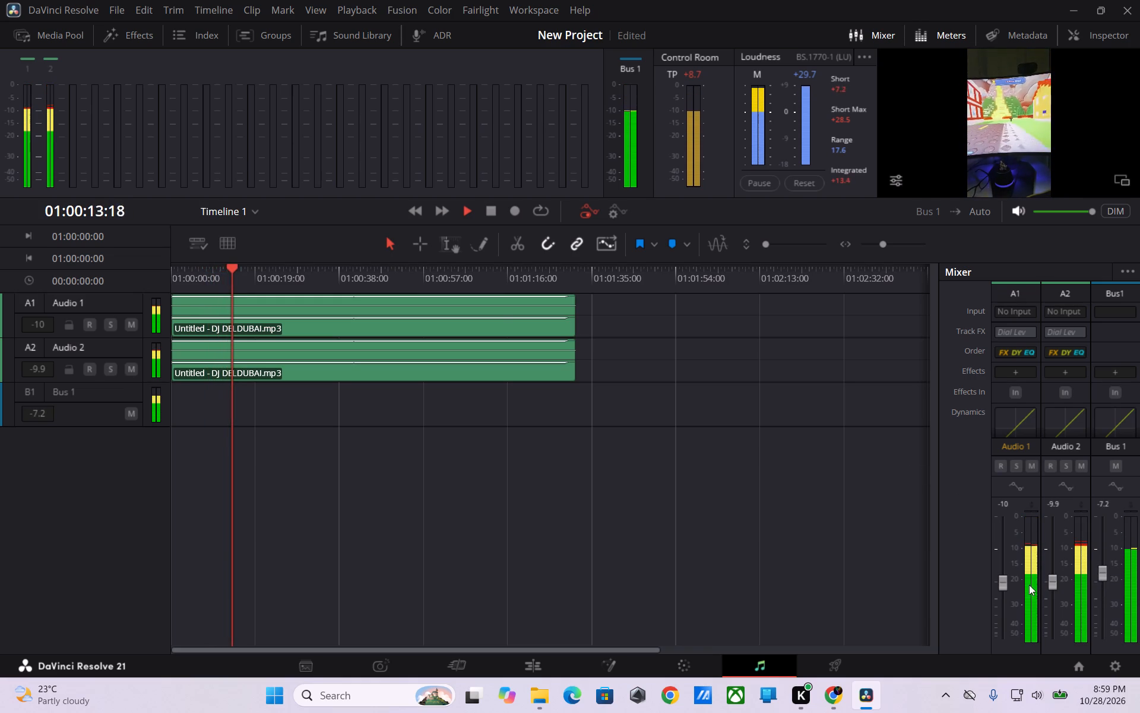
# Stop playback, return to the Cut page and play the timeline from its start to listen to the adjusted mix.
pyautogui.click(374, 668)
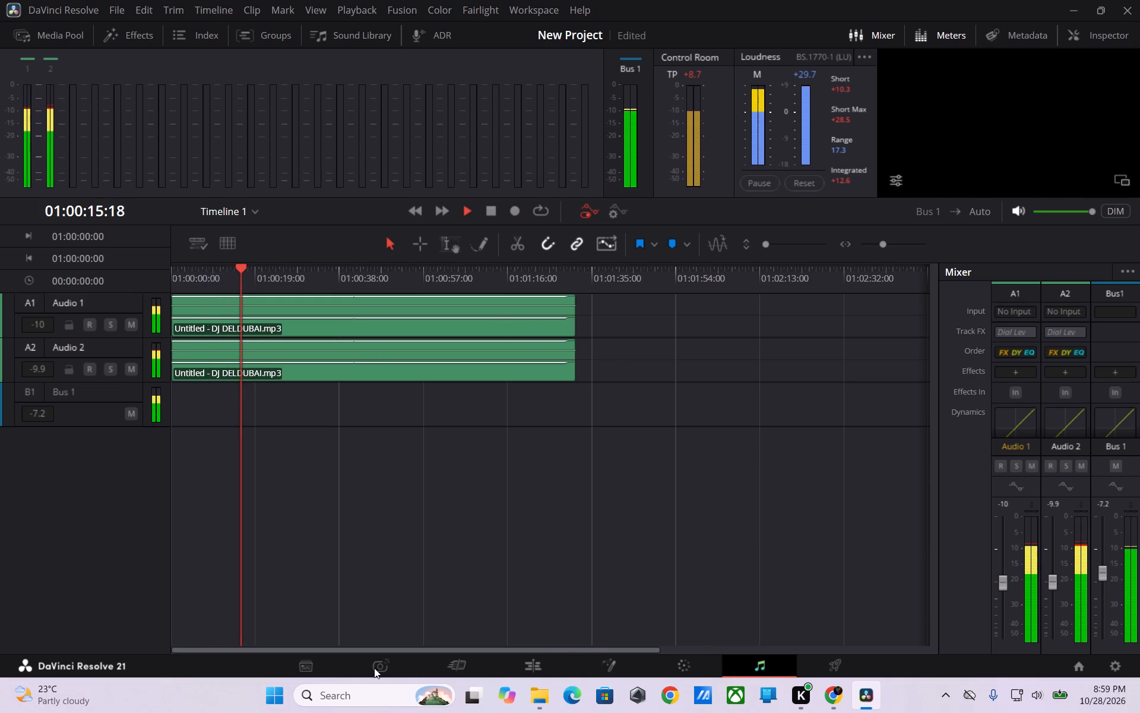
pyautogui.press('space')
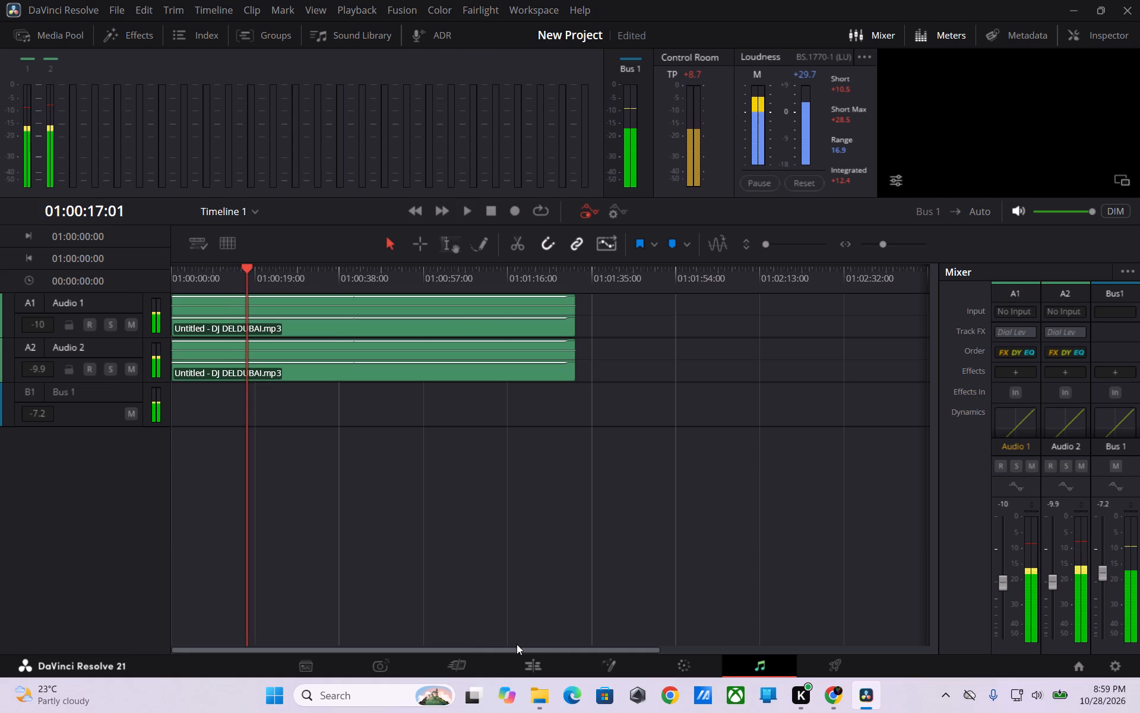
pyautogui.click(457, 661)
pyautogui.press('space')
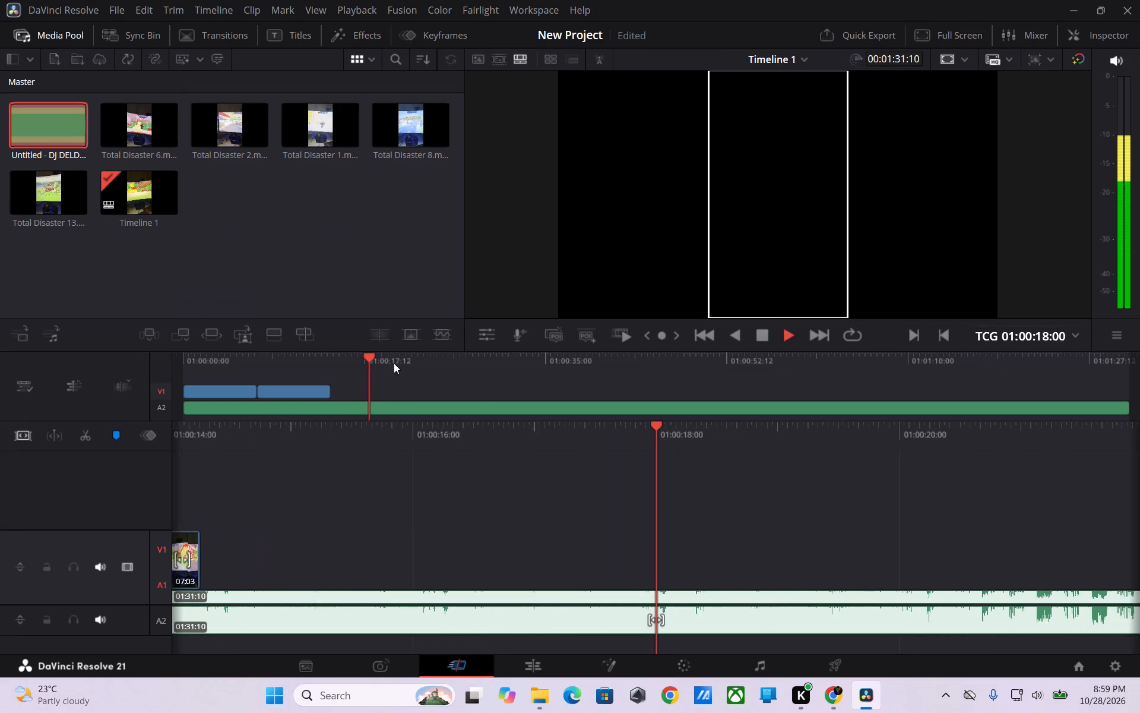
pyautogui.moveTo(396, 364); pyautogui.dragTo(163, 358)
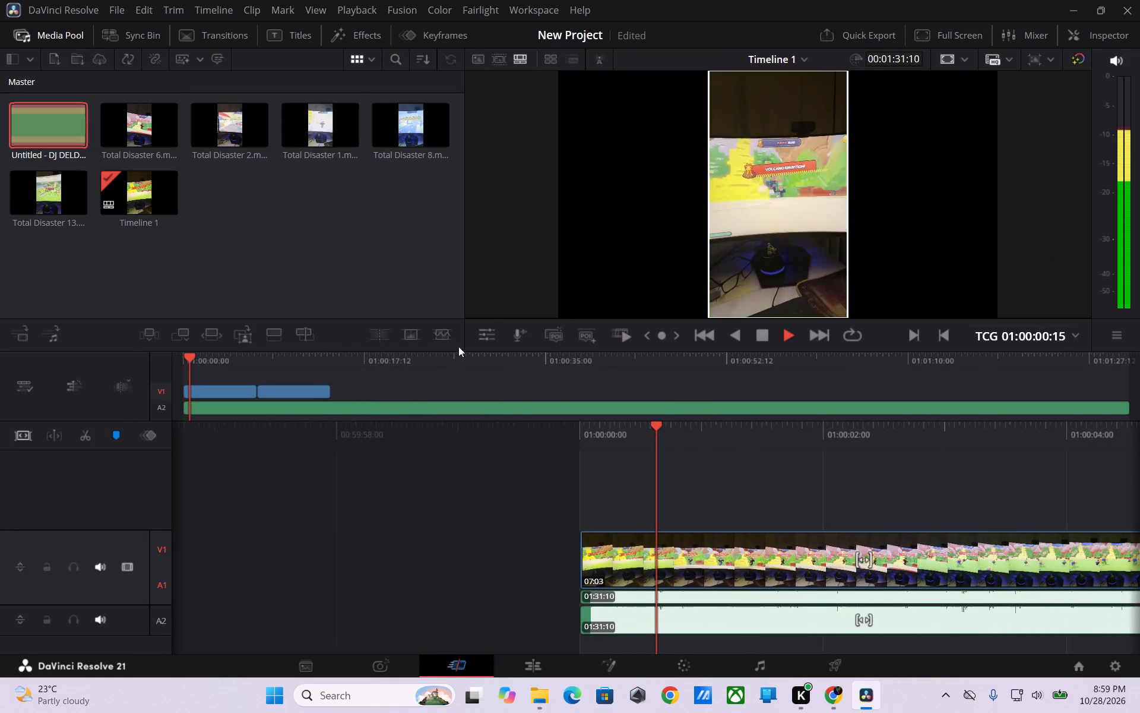
pyautogui.press('space')
# Mute the combined V1/A1 track holding the Total Disaster 6 clips and the first song copy.
pyautogui.click(218, 395)
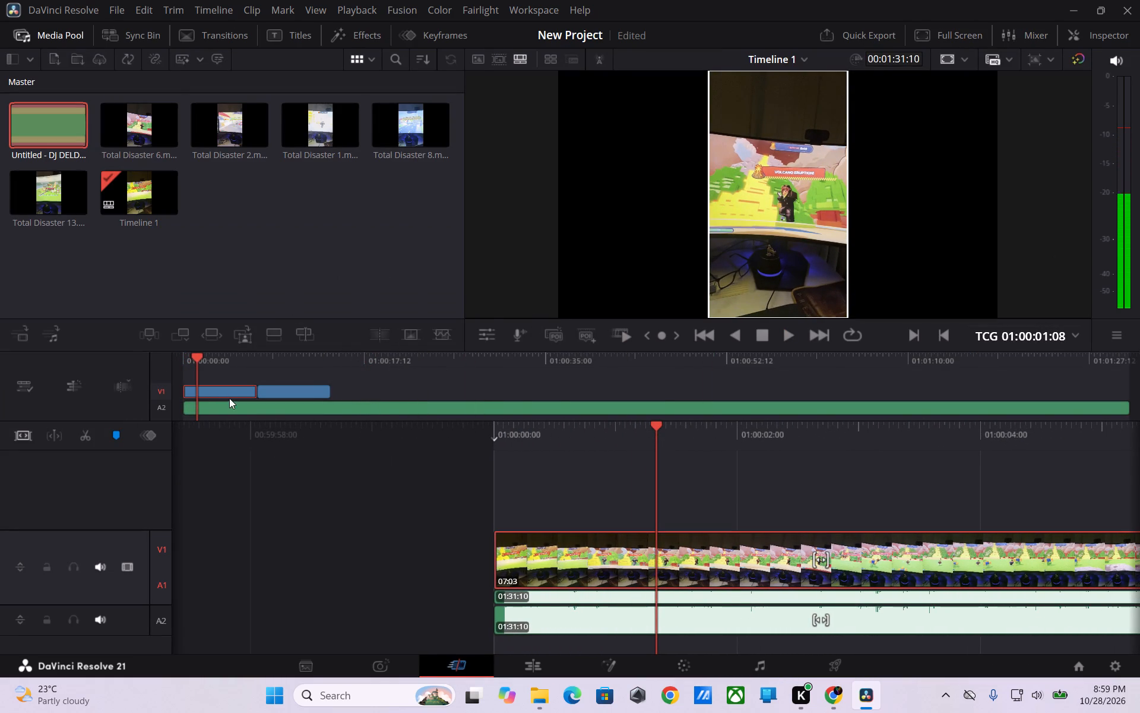
pyautogui.click(95, 569)
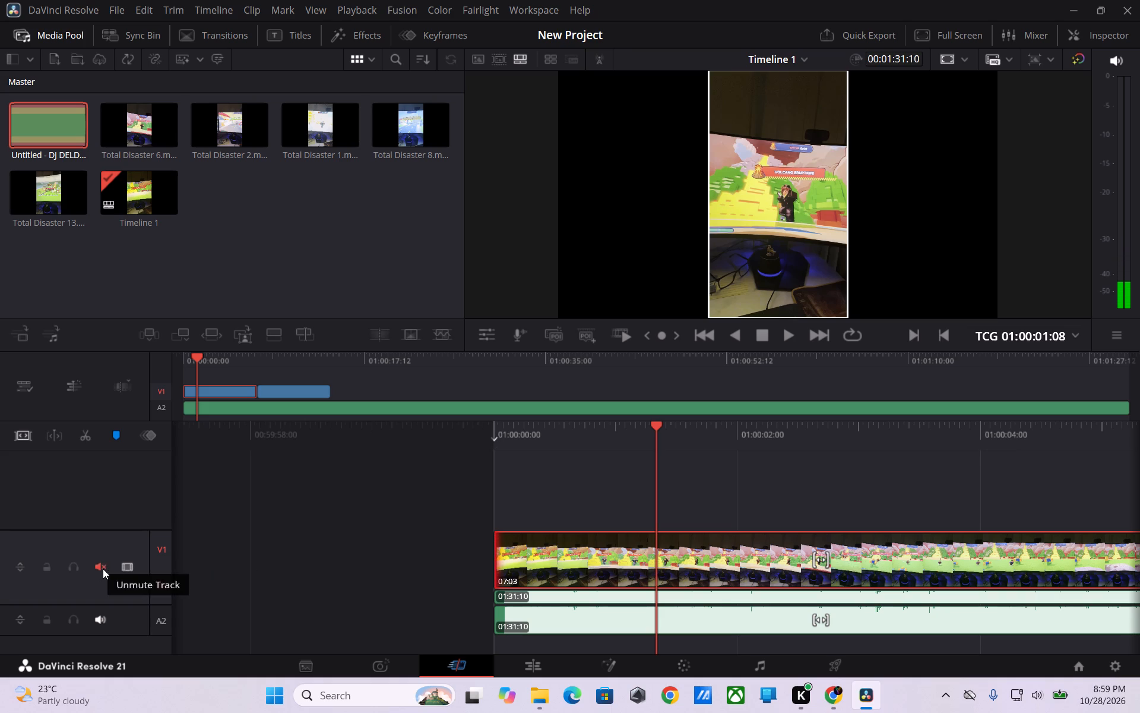
pyautogui.moveTo(589, 452); pyautogui.dragTo(823, 462)
pyautogui.moveTo(679, 456); pyautogui.dragTo(777, 459)
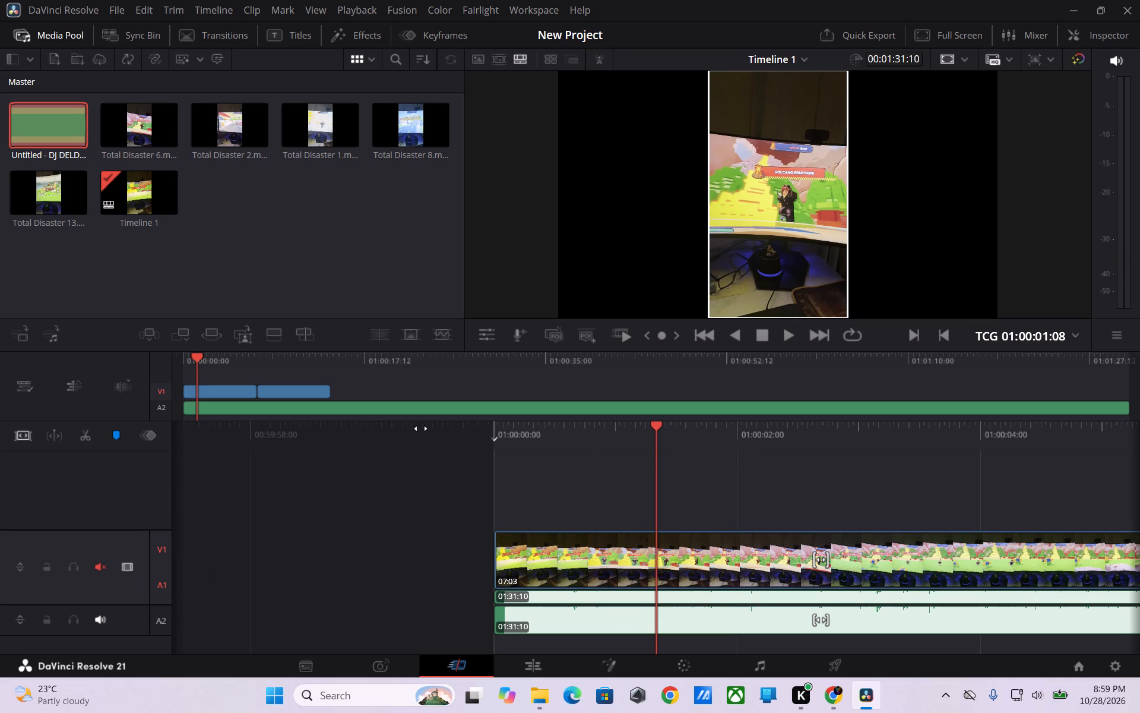
# Play the timeline from the start to check the sound with the V1/A1 track muted.
pyautogui.moveTo(395, 368); pyautogui.dragTo(319, 370)
pyautogui.moveTo(195, 360); pyautogui.dragTo(171, 360)
pyautogui.press('space')
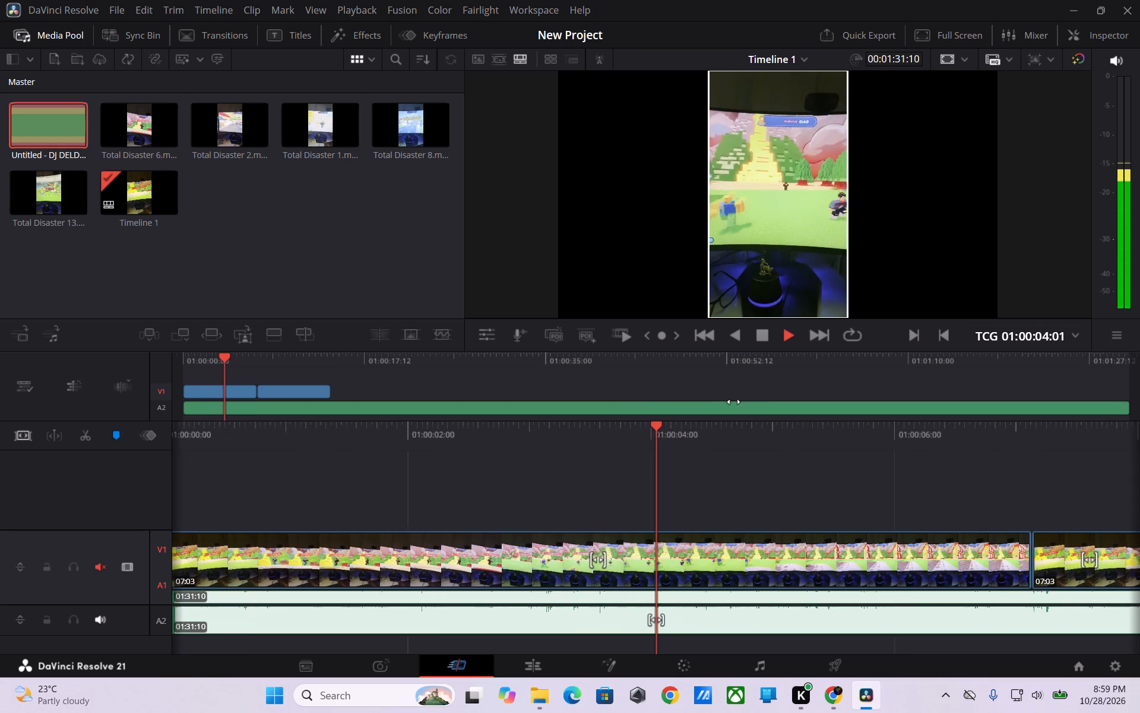
pyautogui.press('space')
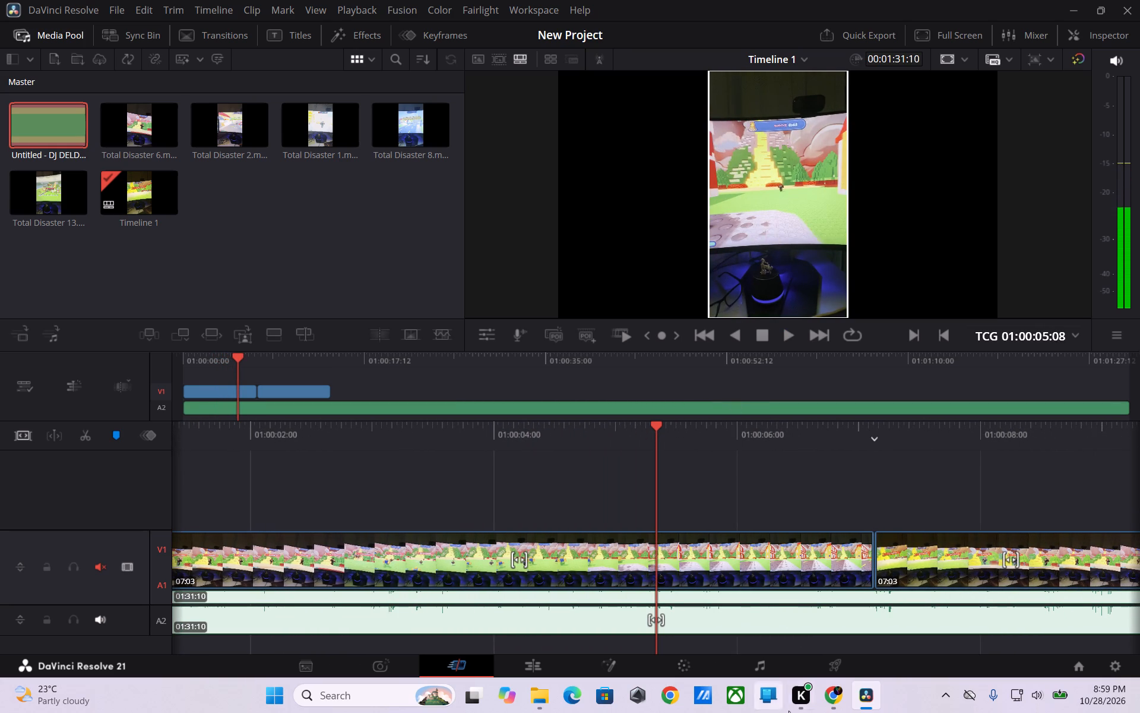
pyautogui.press('space')
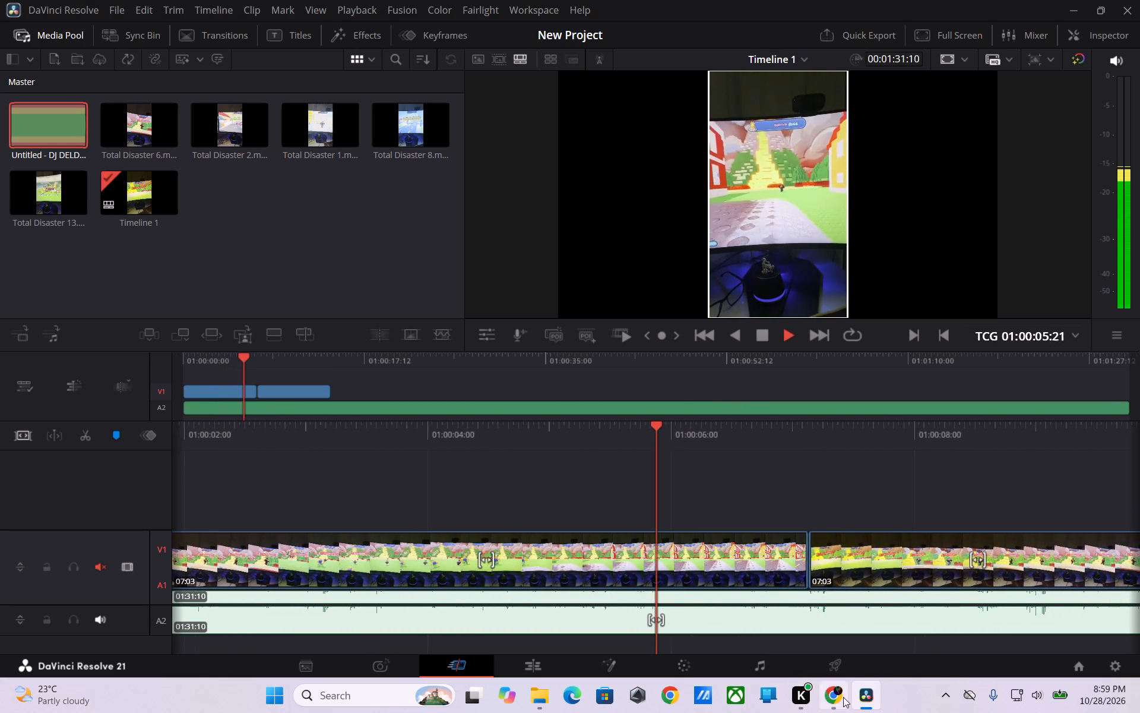
# Switch to Chrome and open Untitled - DJ DELDUBAI in the campaign's Phonk & Montagem music to check where its viral audio starts.
pyautogui.click(835, 697)
pyautogui.click(230, 0)
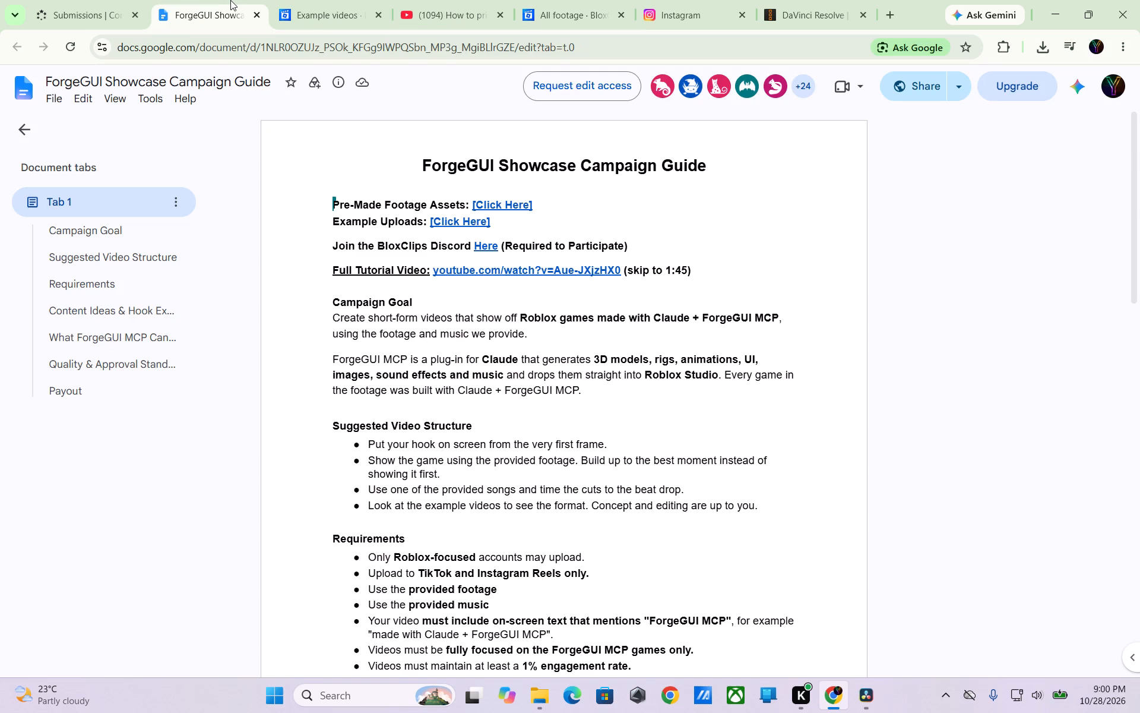
pyautogui.click(319, 0)
pyautogui.click(422, 8)
pyautogui.click(338, 0)
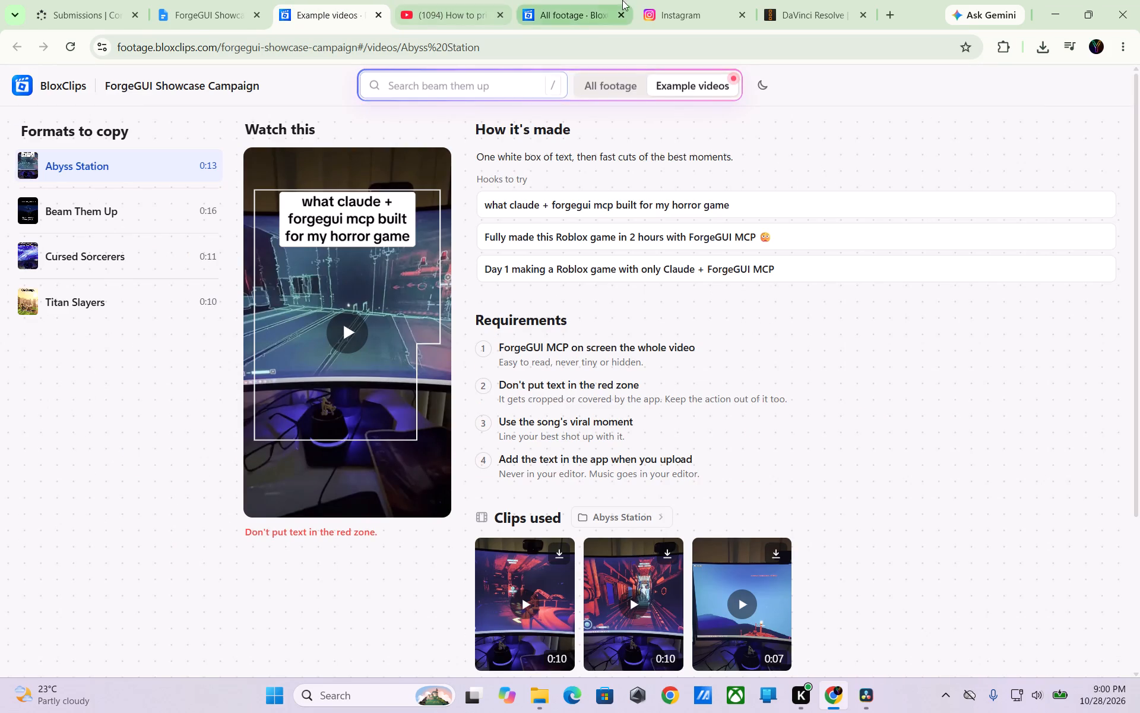
pyautogui.click(419, 0)
pyautogui.click(547, 0)
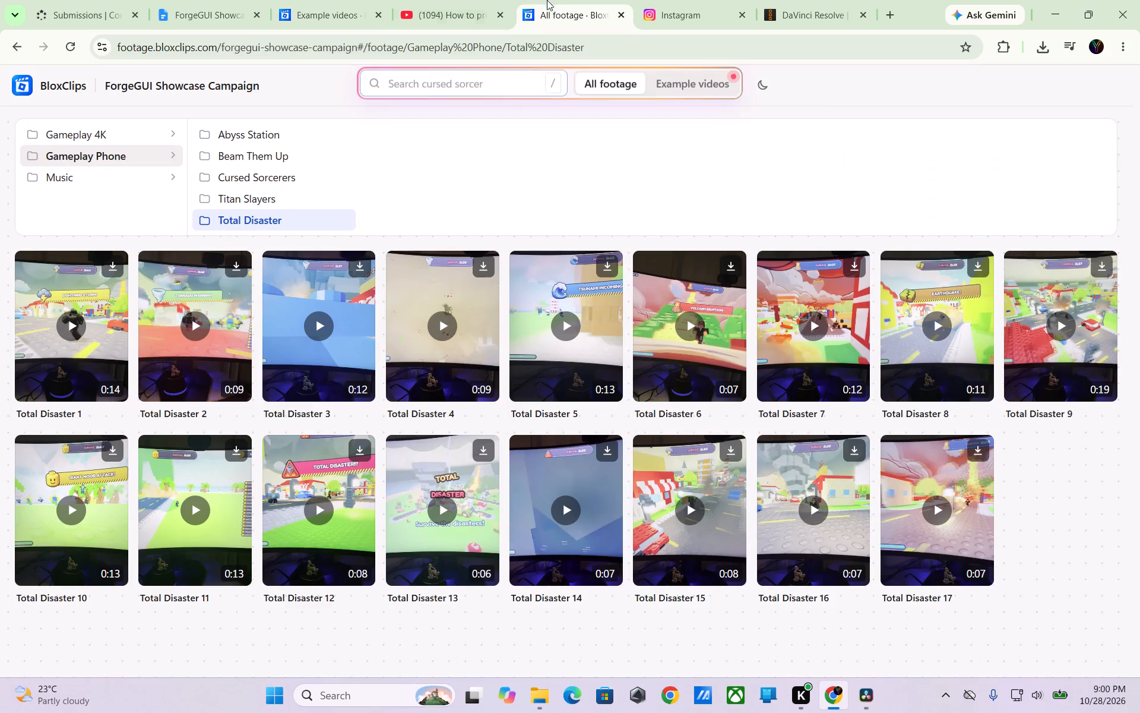
pyautogui.click(106, 175)
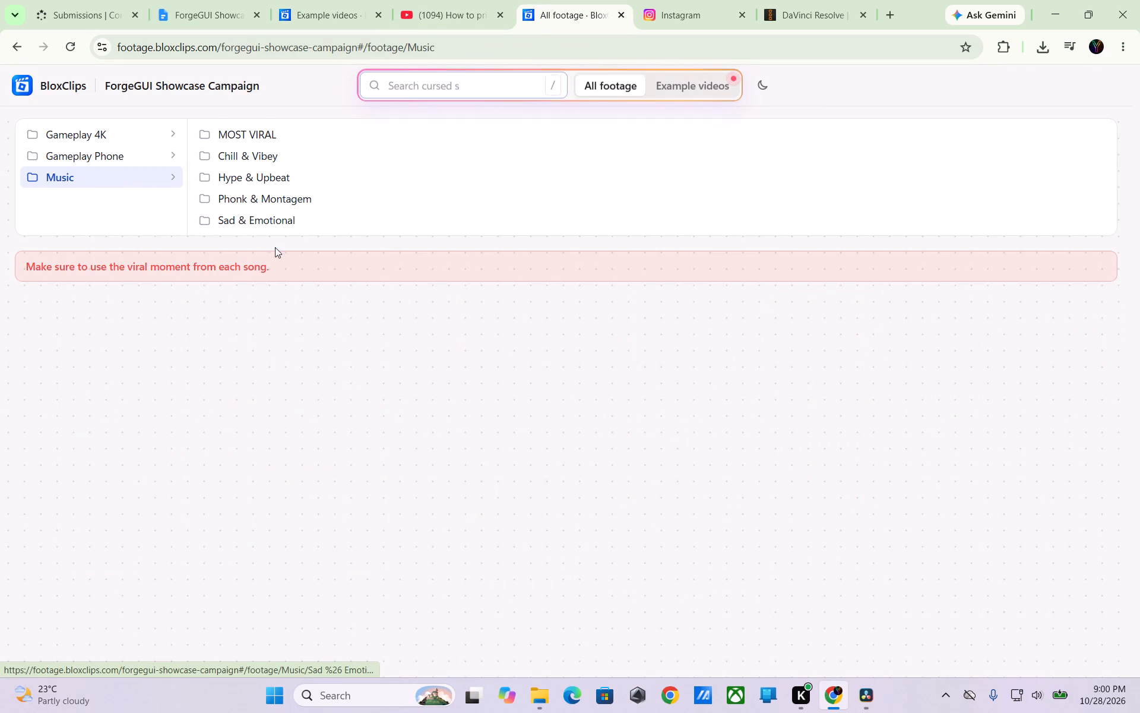
pyautogui.click(267, 212)
pyautogui.click(266, 198)
pyautogui.click(784, 336)
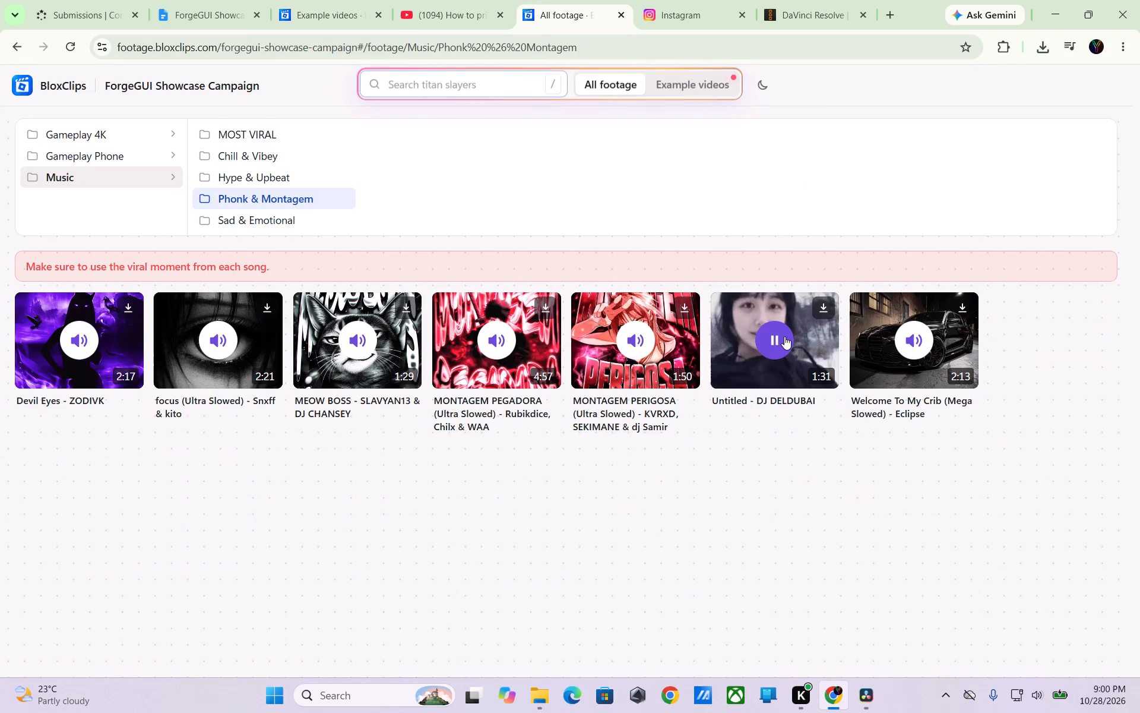
pyautogui.click(785, 336)
pyautogui.click(805, 348)
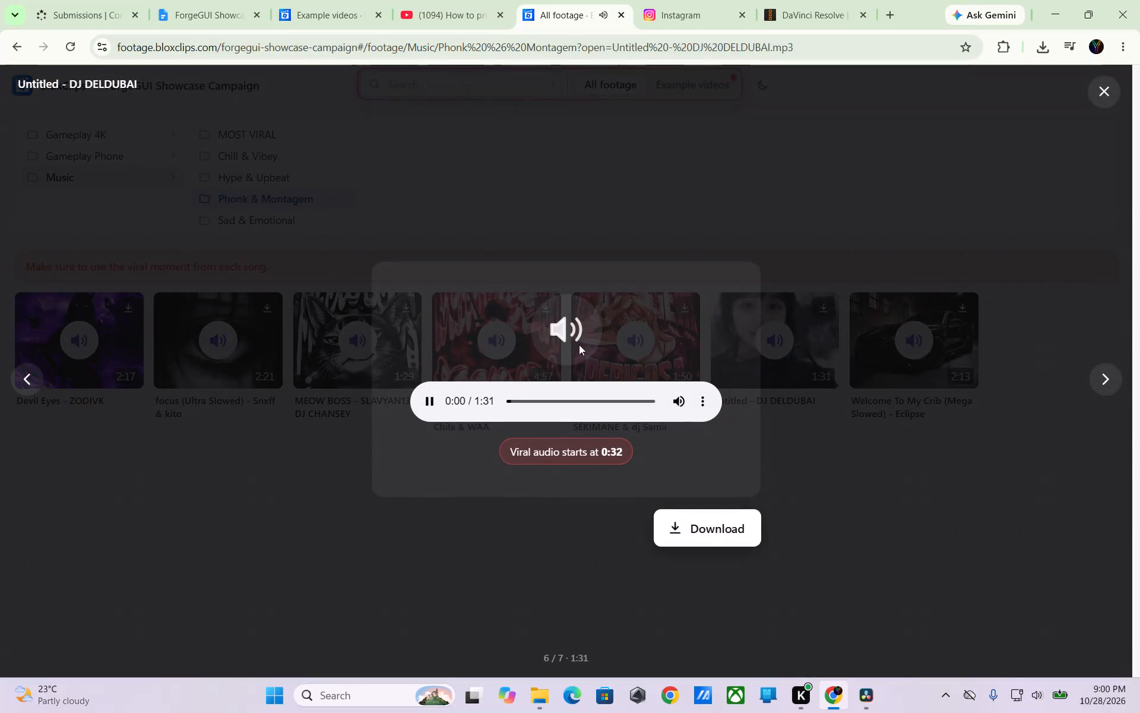
pyautogui.click(426, 398)
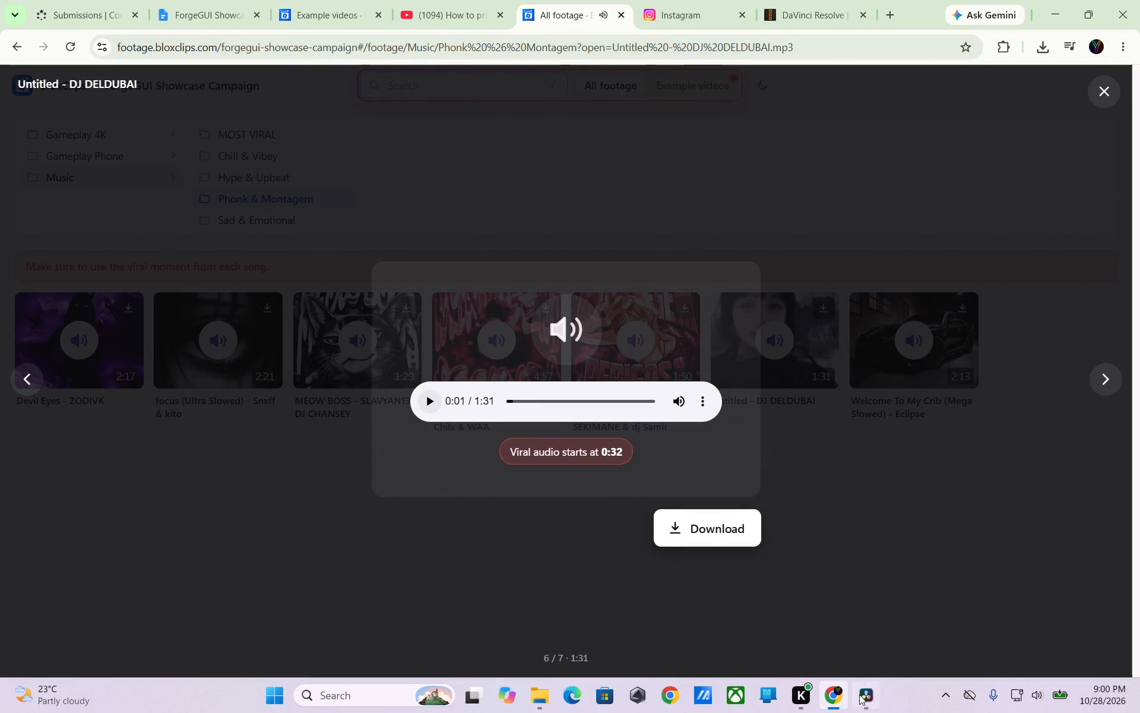
# Return to DaVinci Resolve and split the song on both audio tracks at 01:00:32:03.
pyautogui.click(859, 698)
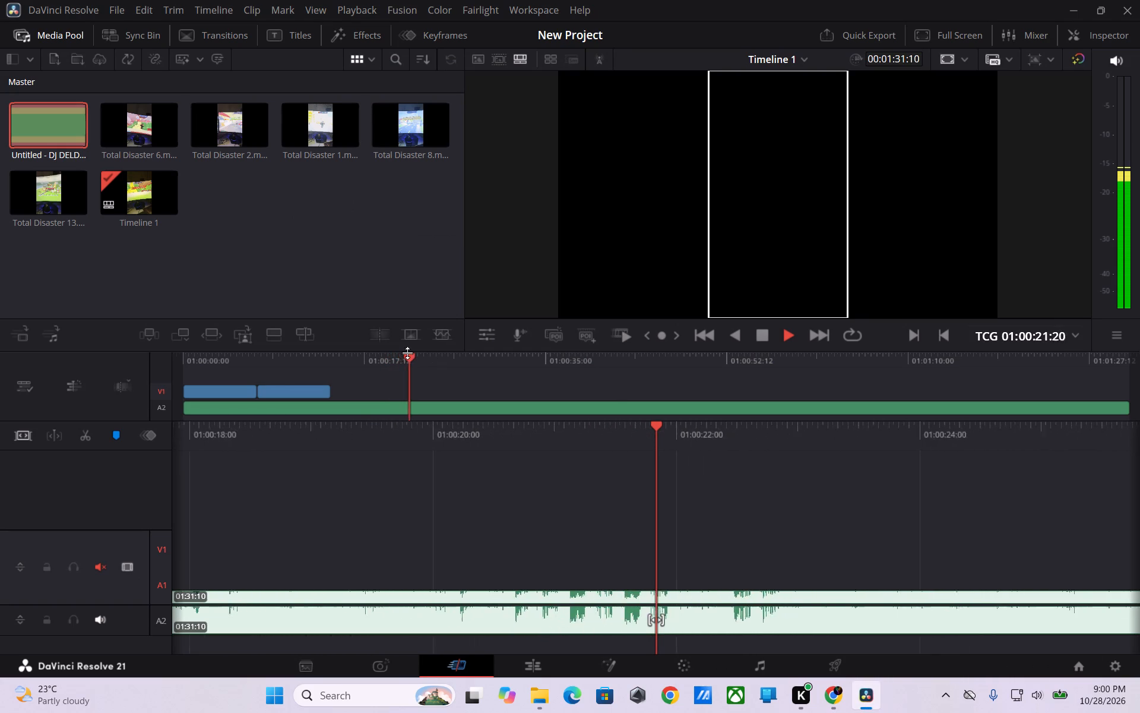
pyautogui.moveTo(422, 359); pyautogui.dragTo(475, 365)
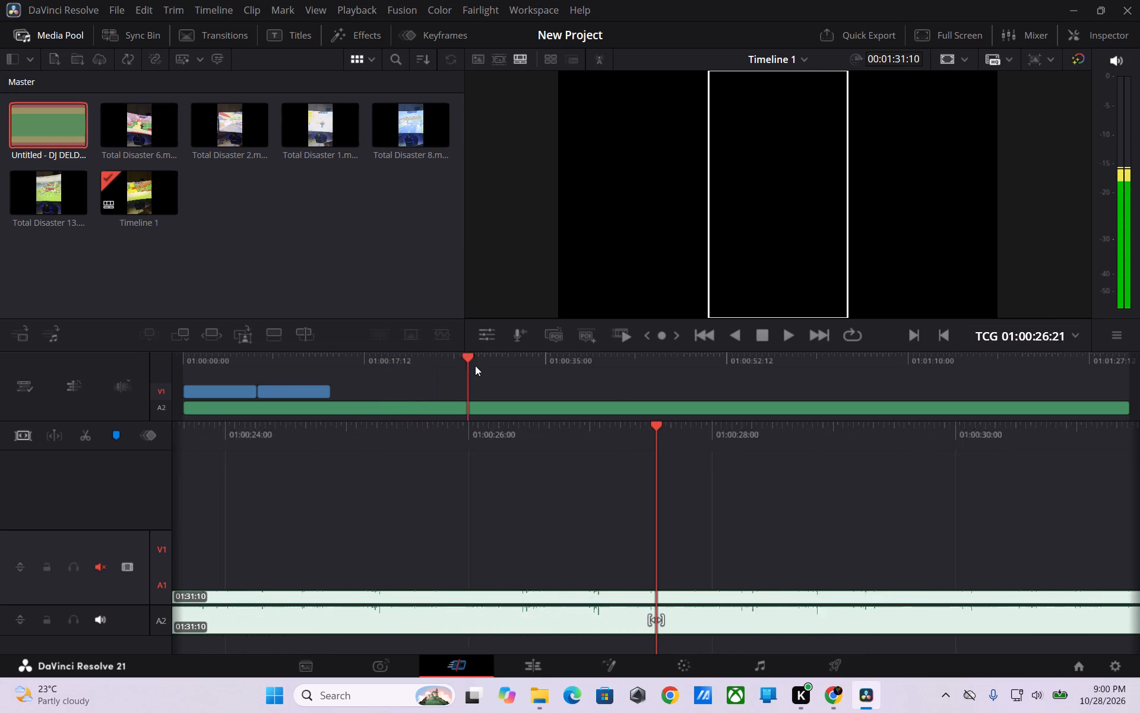
pyautogui.moveTo(475, 365); pyautogui.dragTo(515, 367)
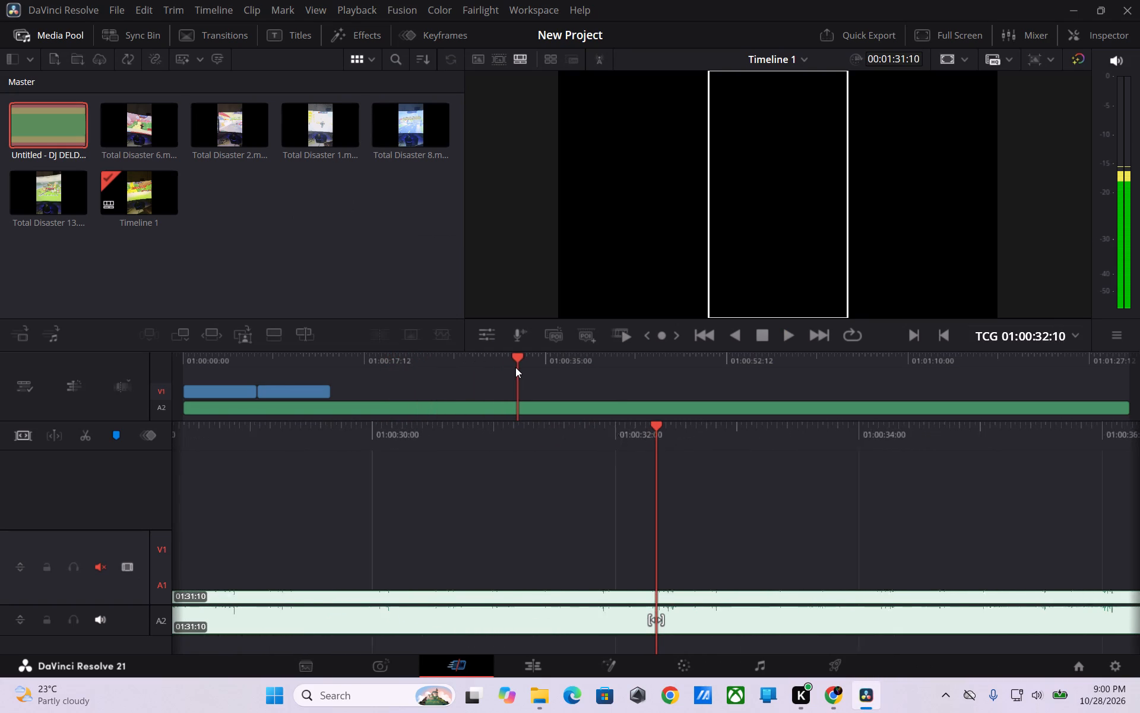
pyautogui.moveTo(515, 367); pyautogui.dragTo(513, 367)
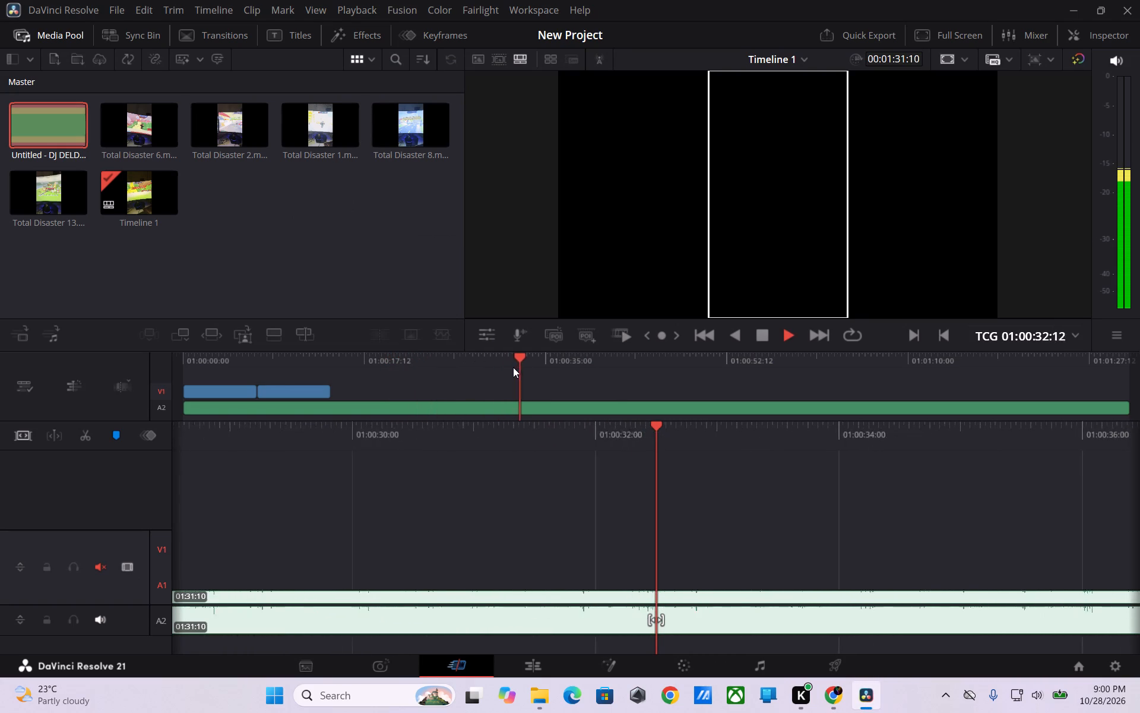
pyautogui.moveTo(522, 368); pyautogui.dragTo(515, 368)
pyautogui.press('space')
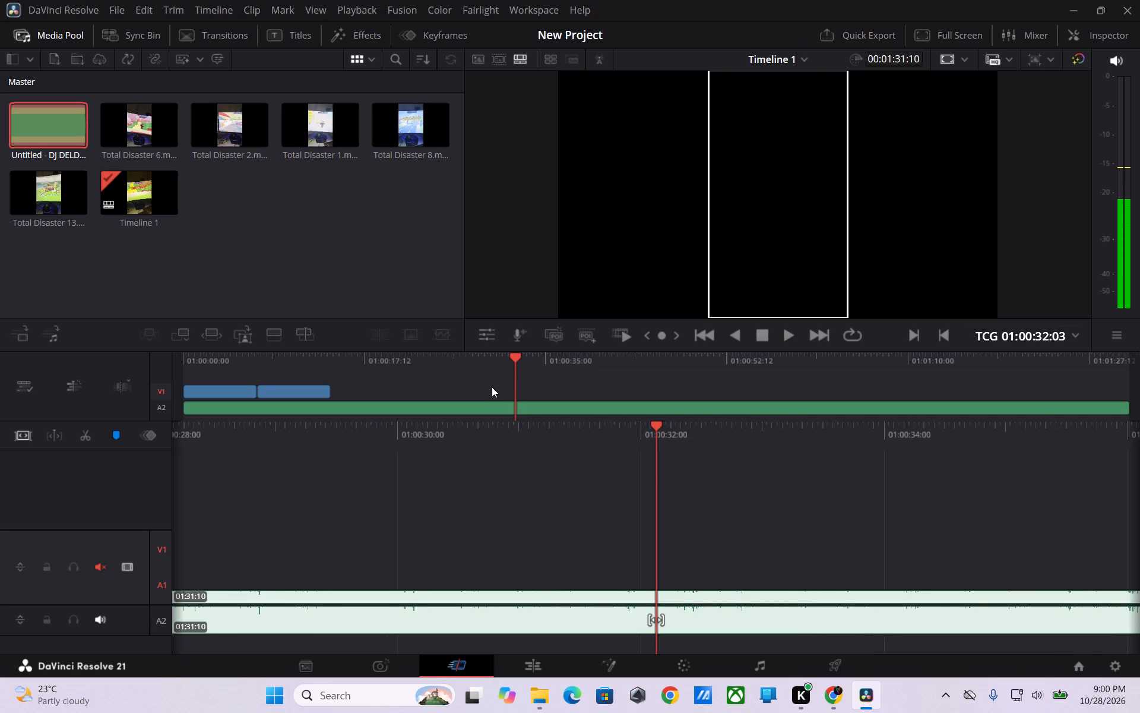
pyautogui.click(515, 407)
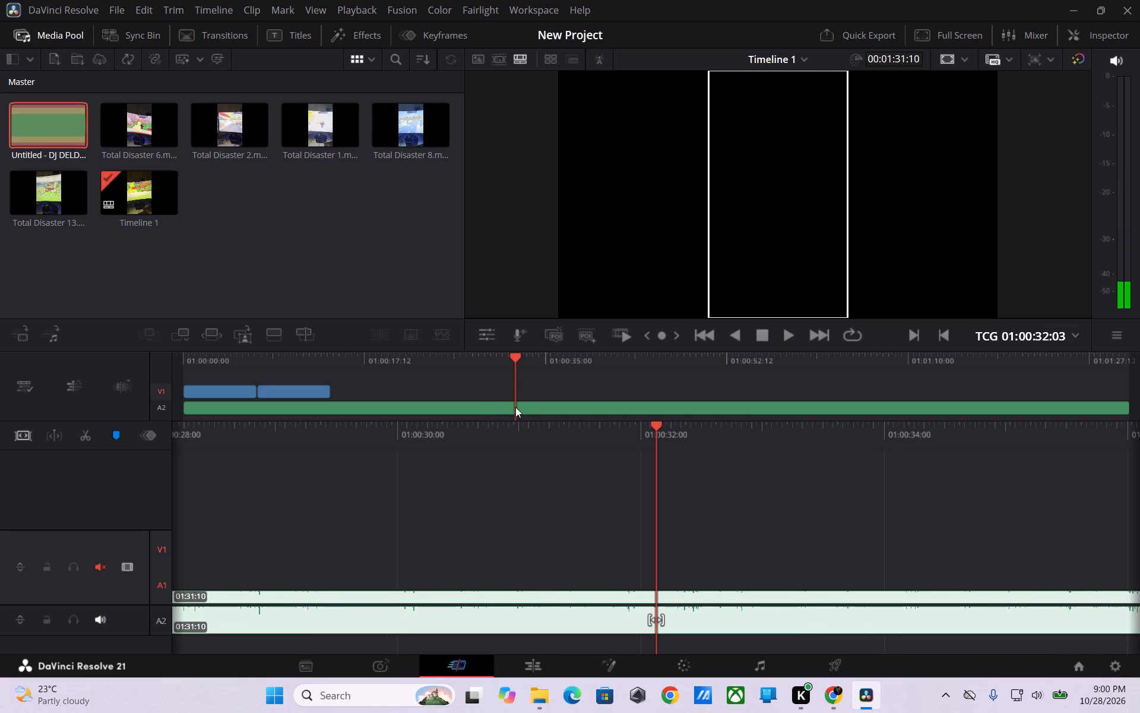
pyautogui.hotkey('ctrl', 'b')
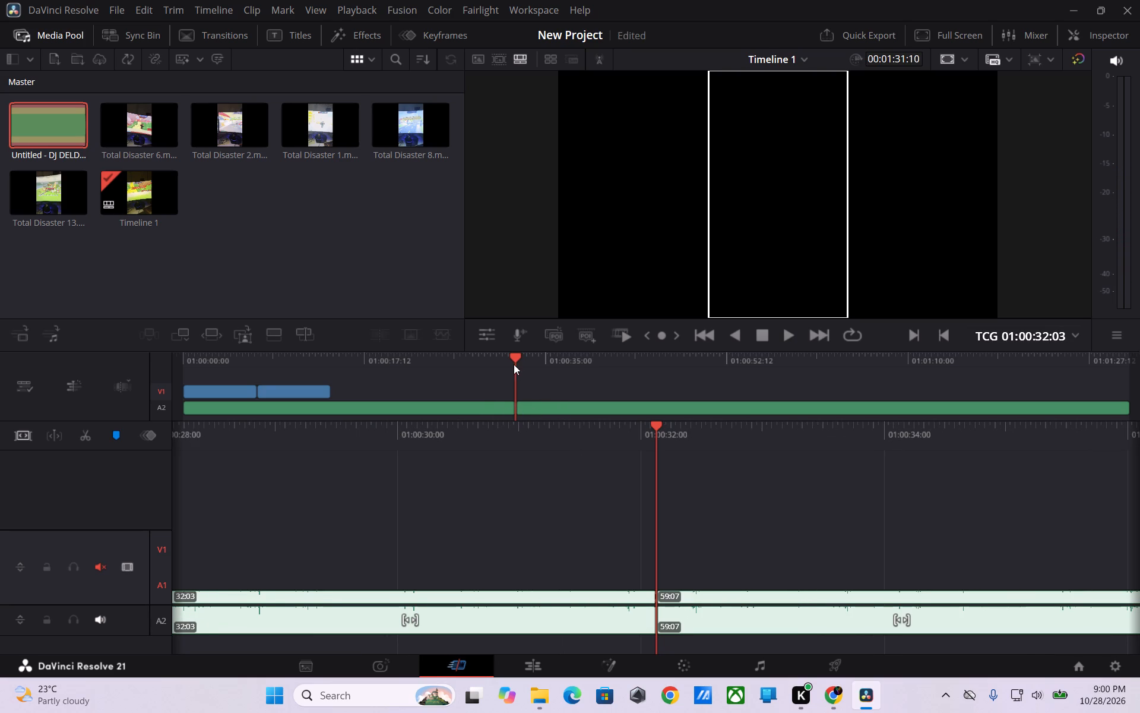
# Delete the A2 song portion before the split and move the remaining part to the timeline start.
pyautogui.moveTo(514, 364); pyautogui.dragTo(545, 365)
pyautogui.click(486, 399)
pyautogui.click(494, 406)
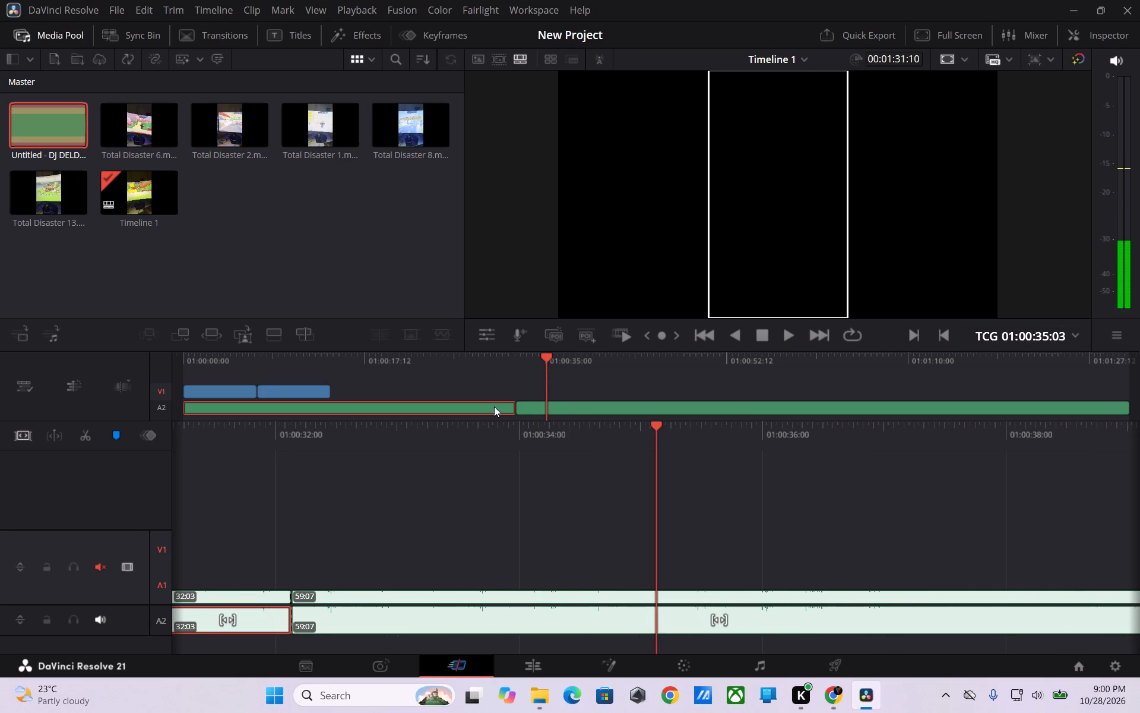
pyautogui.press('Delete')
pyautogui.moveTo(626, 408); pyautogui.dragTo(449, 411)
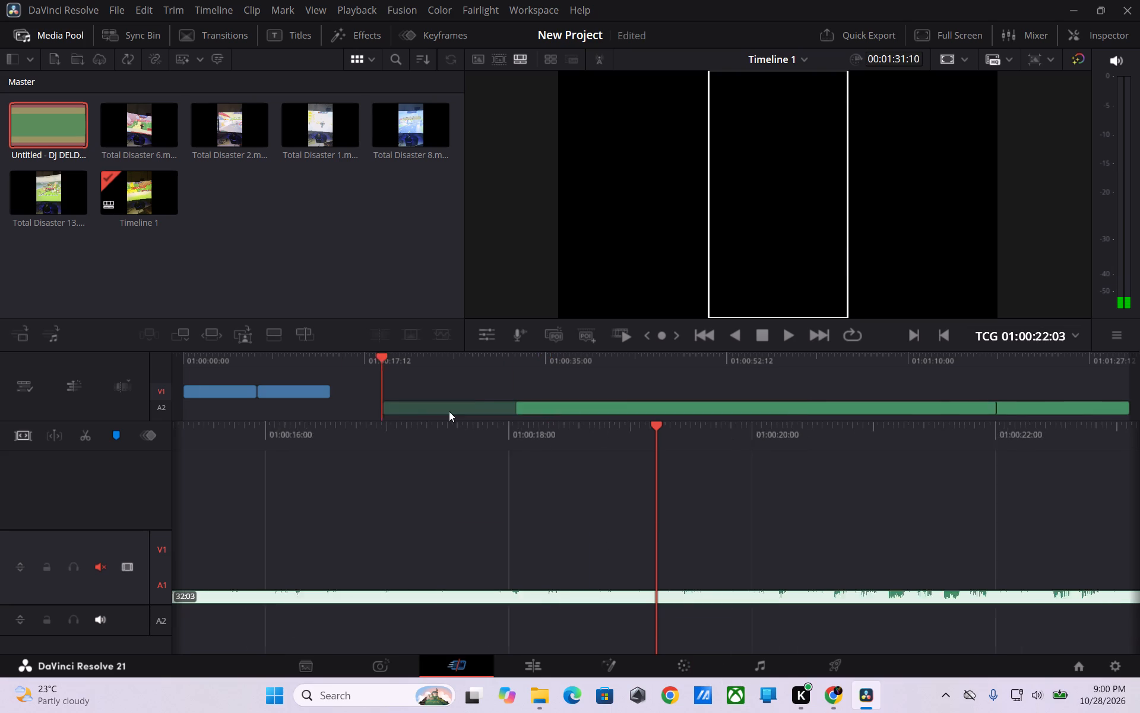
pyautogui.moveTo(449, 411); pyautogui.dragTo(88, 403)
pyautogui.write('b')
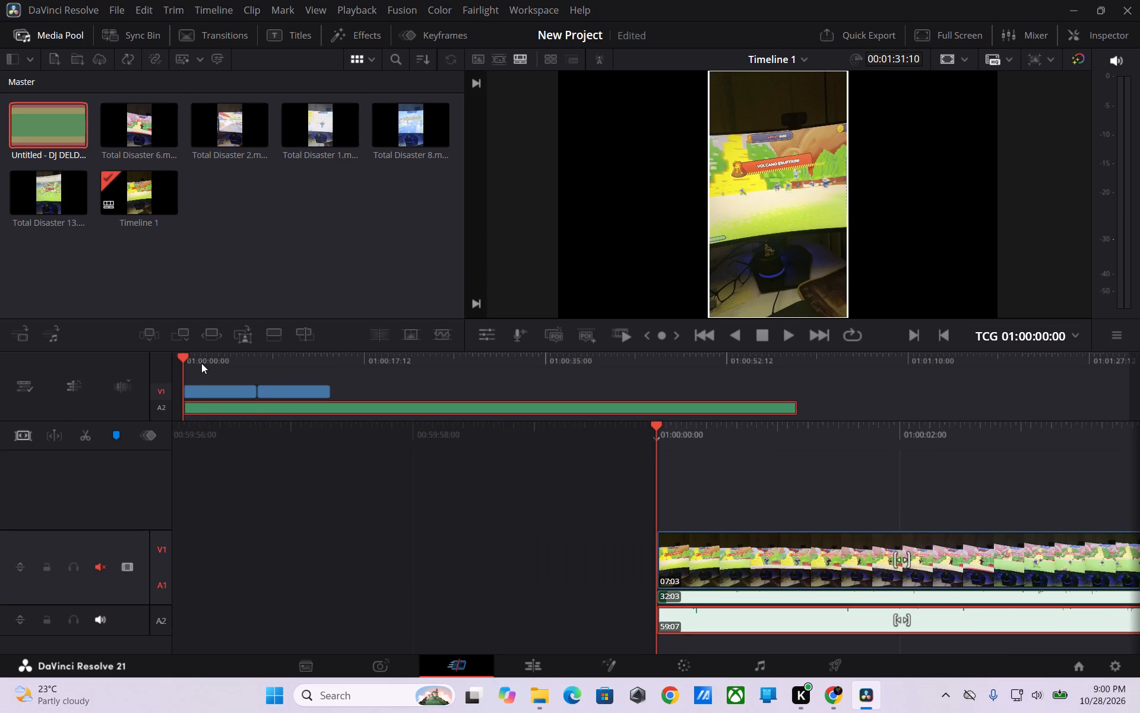
# Play the timeline from the start to hear the repositioned song against the clips.
pyautogui.press('space')
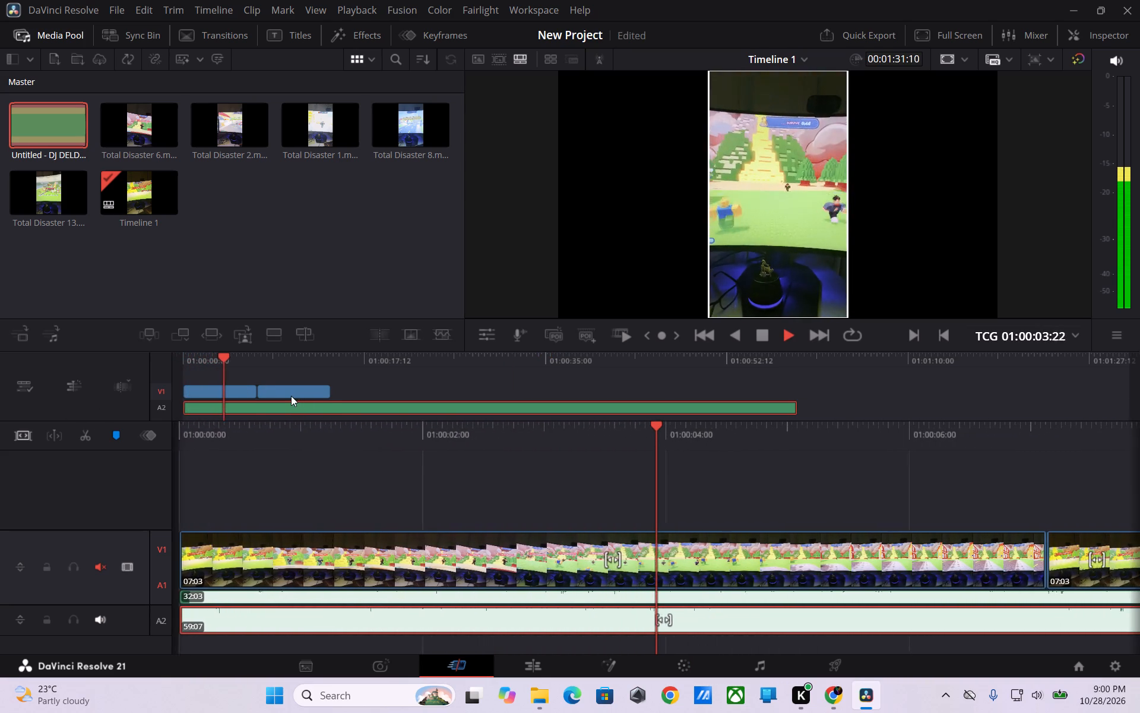
pyautogui.press('space')
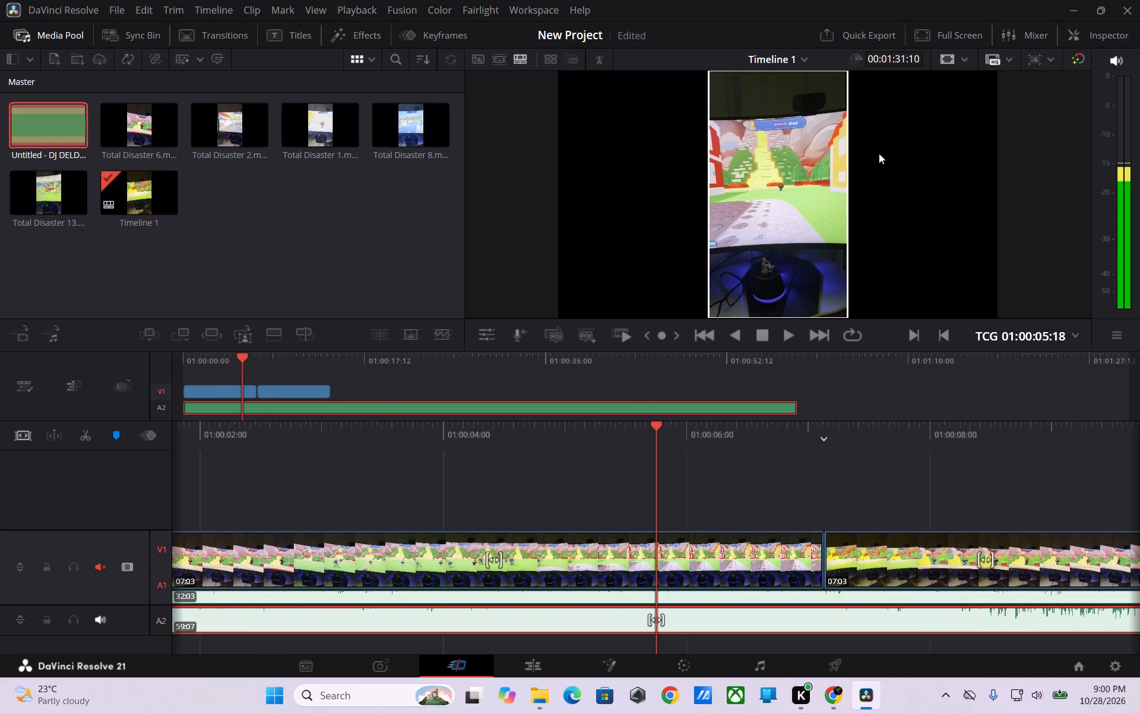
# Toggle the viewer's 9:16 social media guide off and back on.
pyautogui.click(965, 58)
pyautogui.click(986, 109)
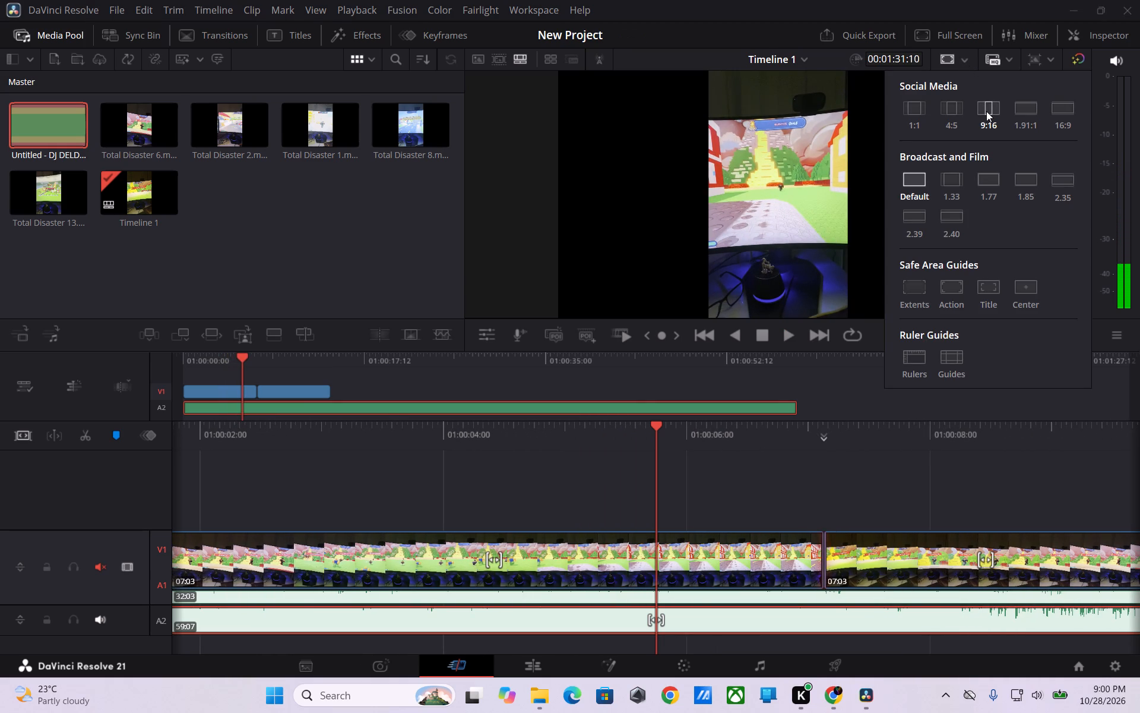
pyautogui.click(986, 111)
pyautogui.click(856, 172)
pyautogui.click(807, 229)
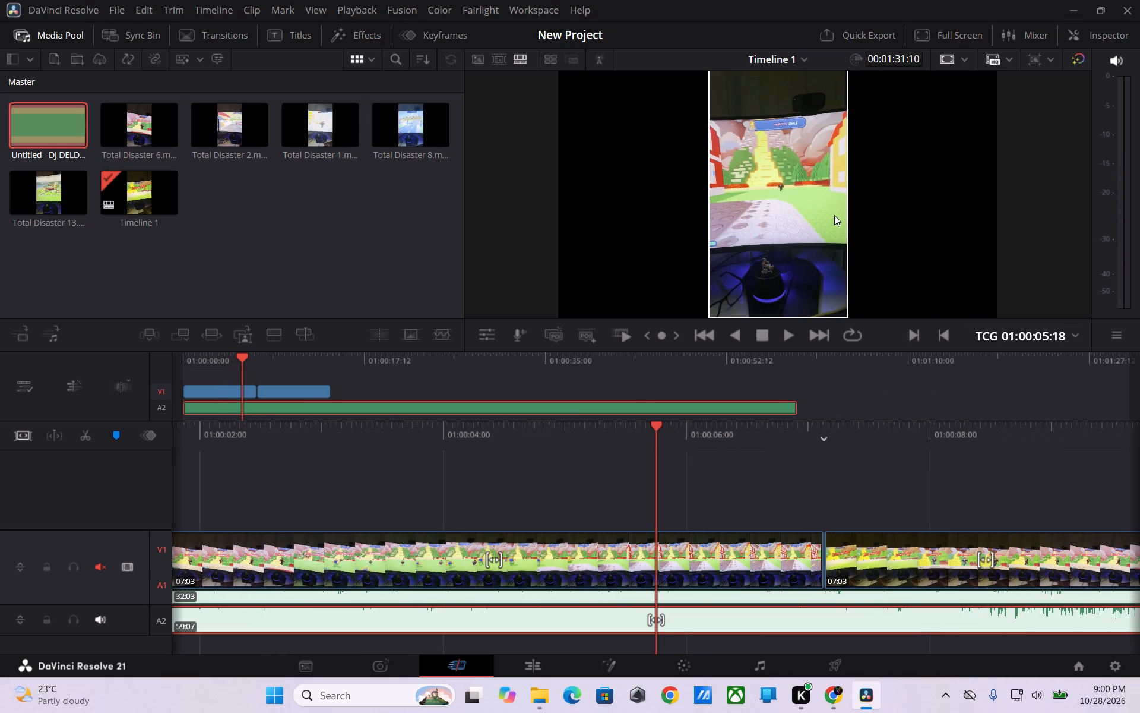
# Replay the timeline from the start to review the clips with the song.
pyautogui.moveTo(242, 355); pyautogui.dragTo(180, 361)
pyautogui.press('space')
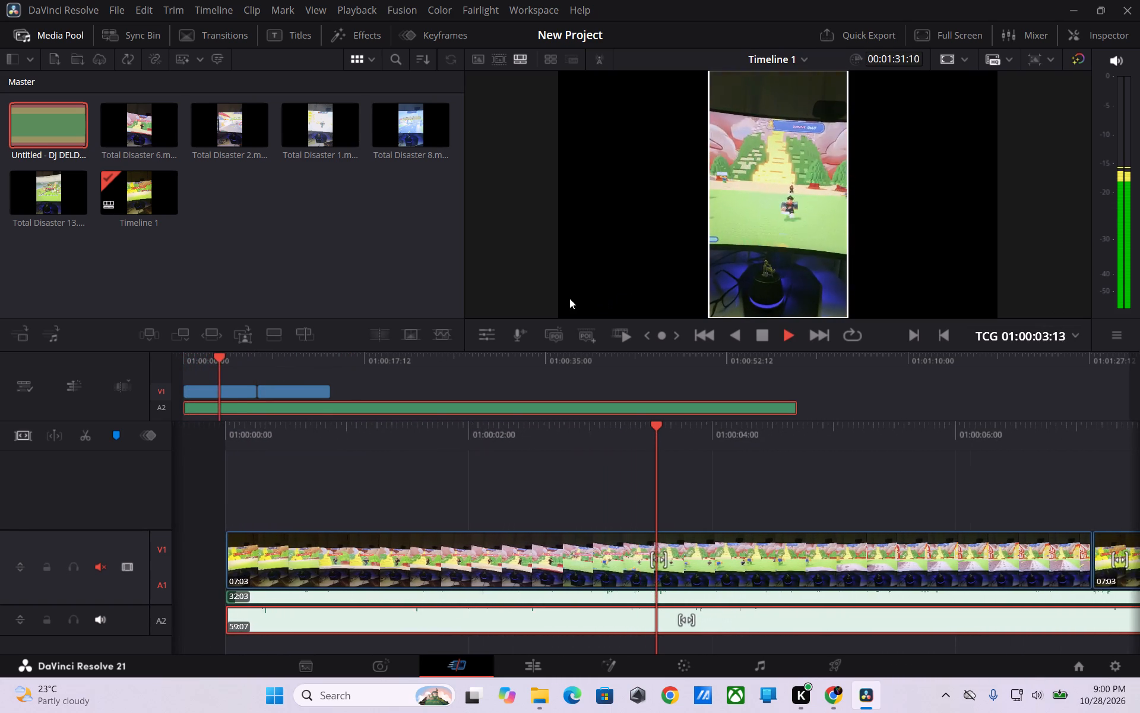
pyautogui.press('space')
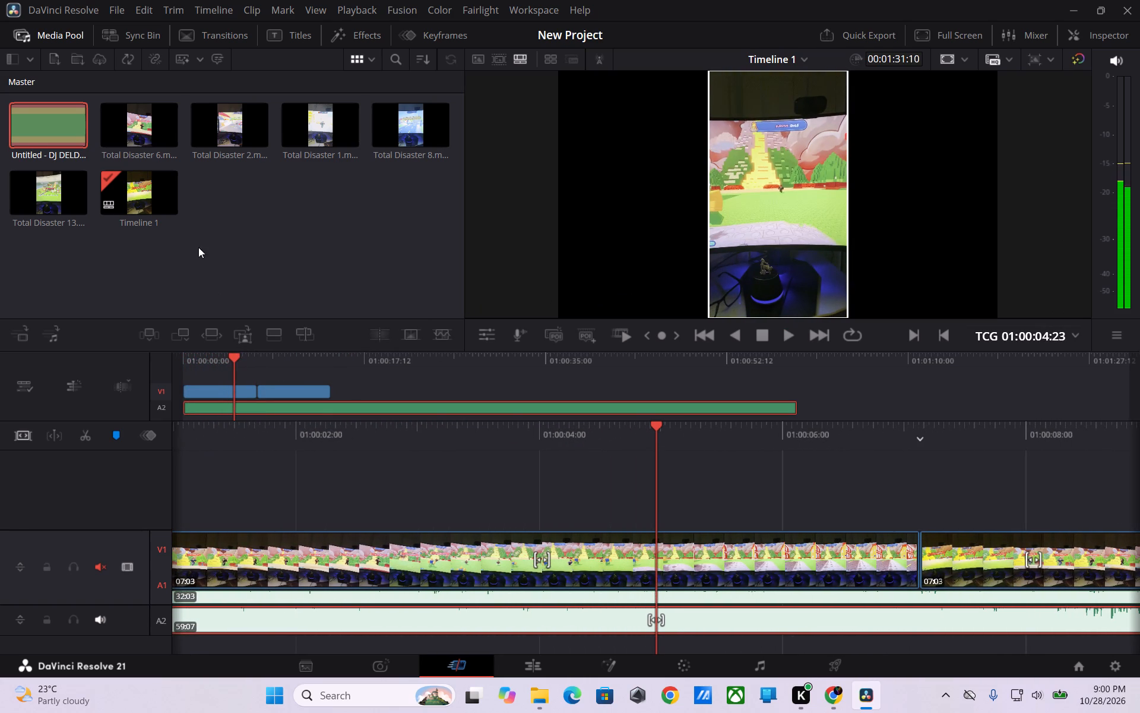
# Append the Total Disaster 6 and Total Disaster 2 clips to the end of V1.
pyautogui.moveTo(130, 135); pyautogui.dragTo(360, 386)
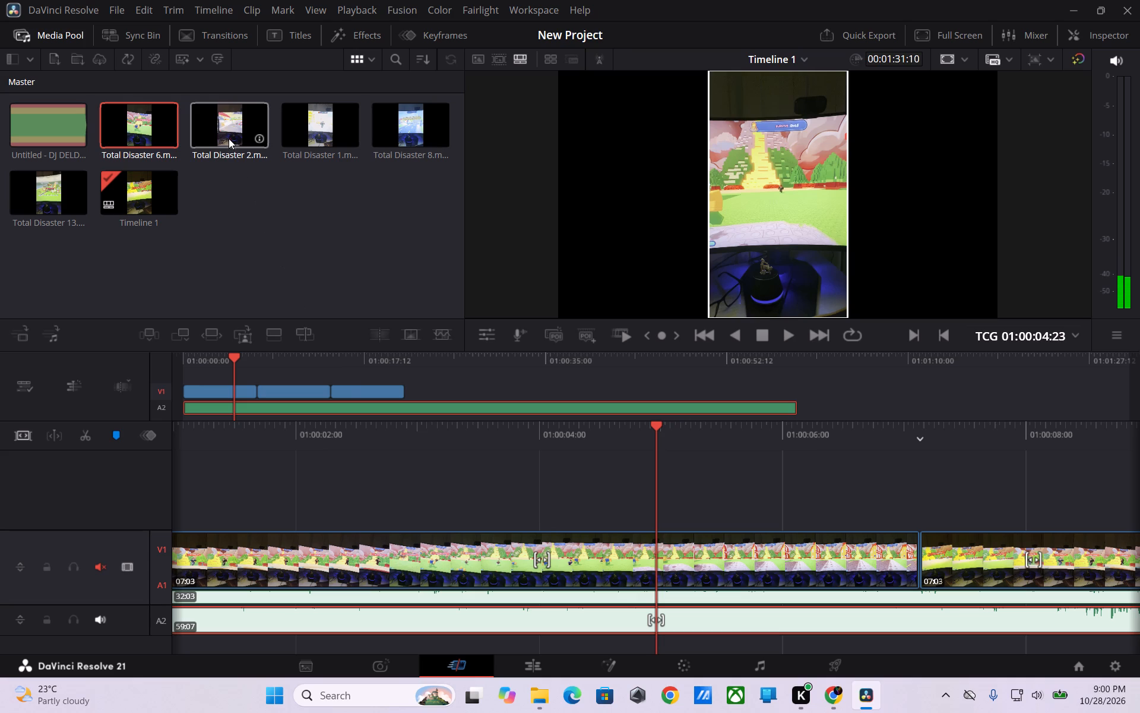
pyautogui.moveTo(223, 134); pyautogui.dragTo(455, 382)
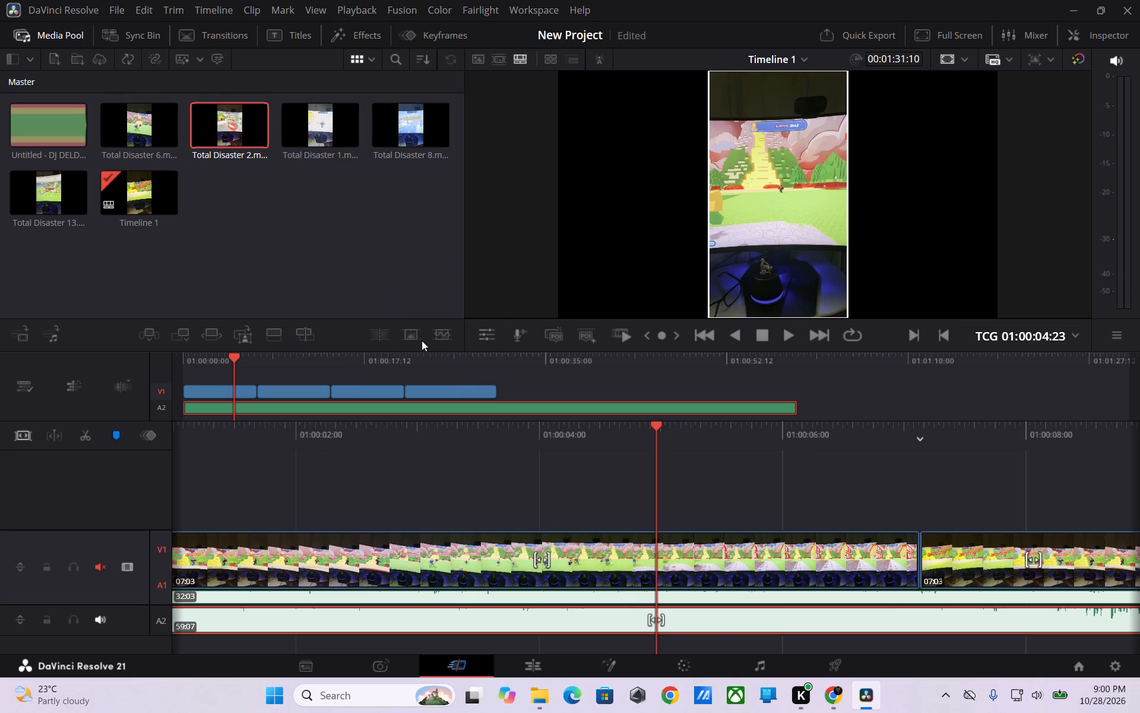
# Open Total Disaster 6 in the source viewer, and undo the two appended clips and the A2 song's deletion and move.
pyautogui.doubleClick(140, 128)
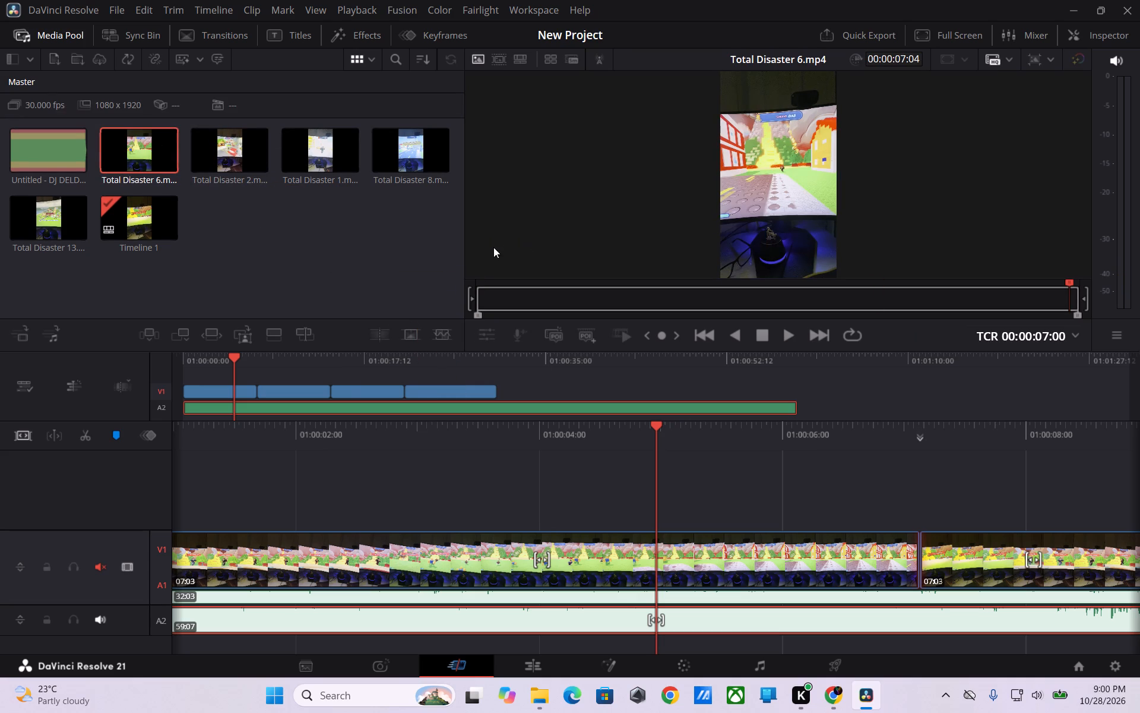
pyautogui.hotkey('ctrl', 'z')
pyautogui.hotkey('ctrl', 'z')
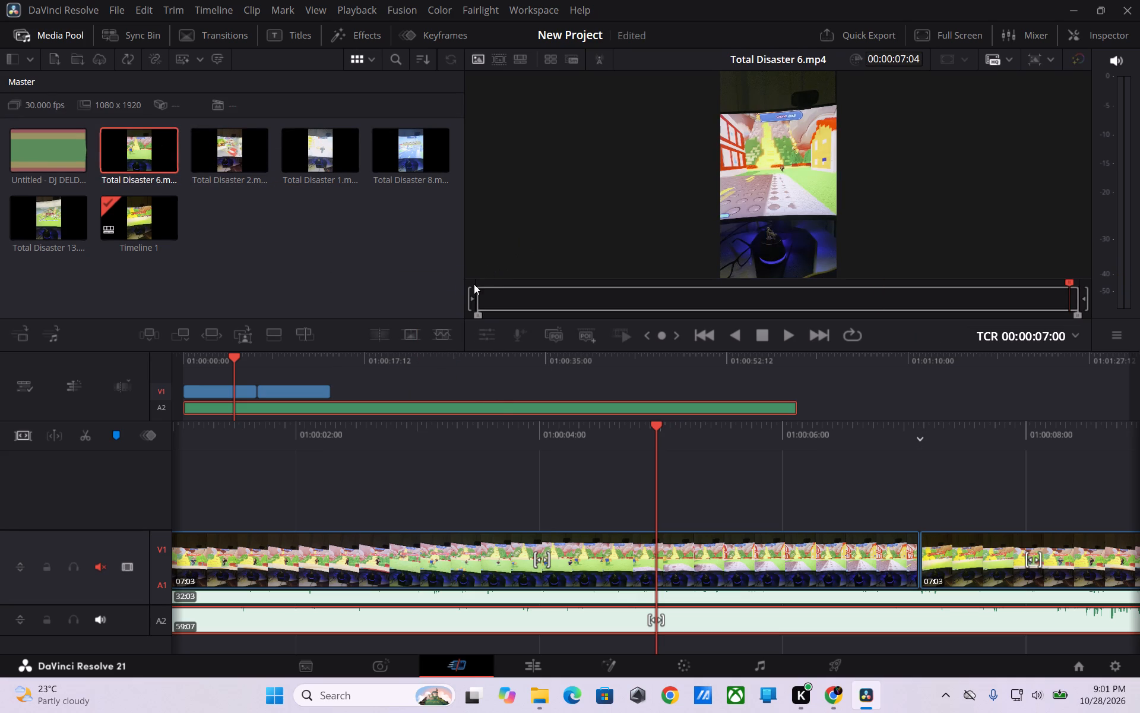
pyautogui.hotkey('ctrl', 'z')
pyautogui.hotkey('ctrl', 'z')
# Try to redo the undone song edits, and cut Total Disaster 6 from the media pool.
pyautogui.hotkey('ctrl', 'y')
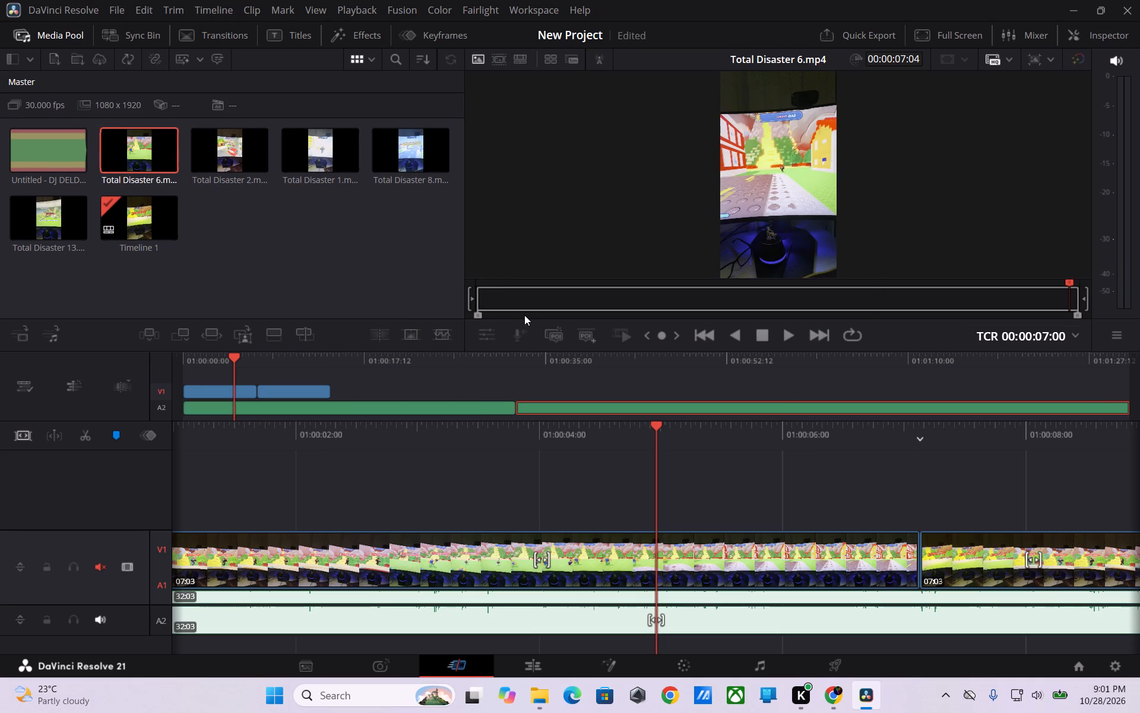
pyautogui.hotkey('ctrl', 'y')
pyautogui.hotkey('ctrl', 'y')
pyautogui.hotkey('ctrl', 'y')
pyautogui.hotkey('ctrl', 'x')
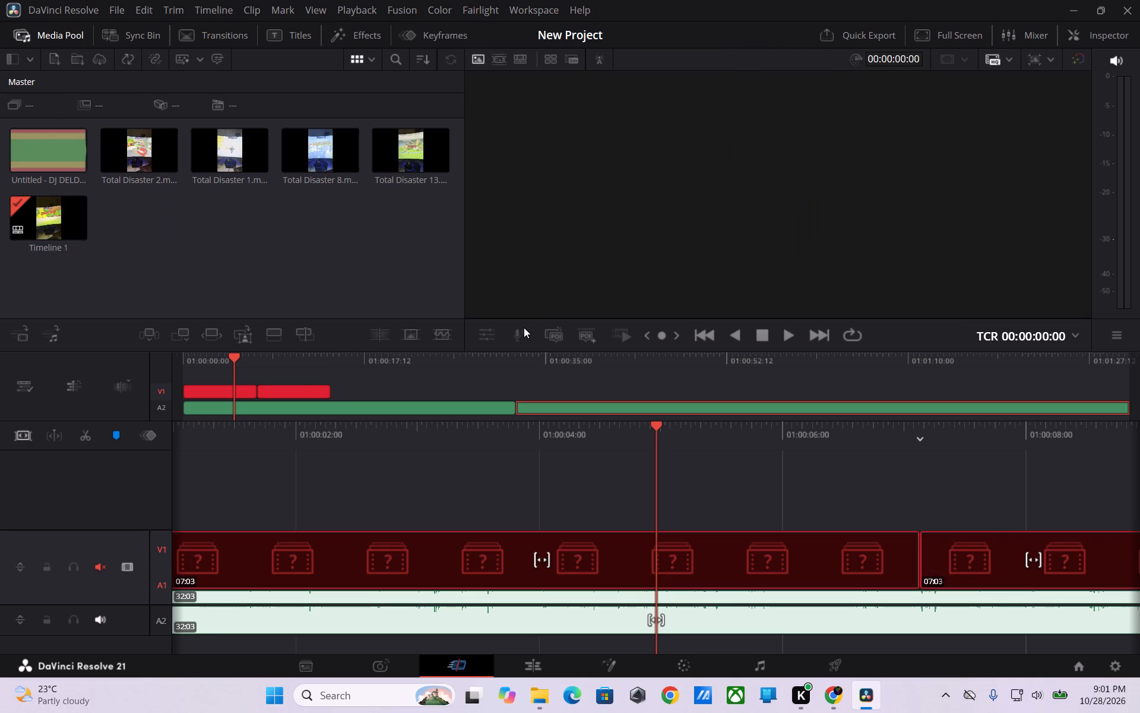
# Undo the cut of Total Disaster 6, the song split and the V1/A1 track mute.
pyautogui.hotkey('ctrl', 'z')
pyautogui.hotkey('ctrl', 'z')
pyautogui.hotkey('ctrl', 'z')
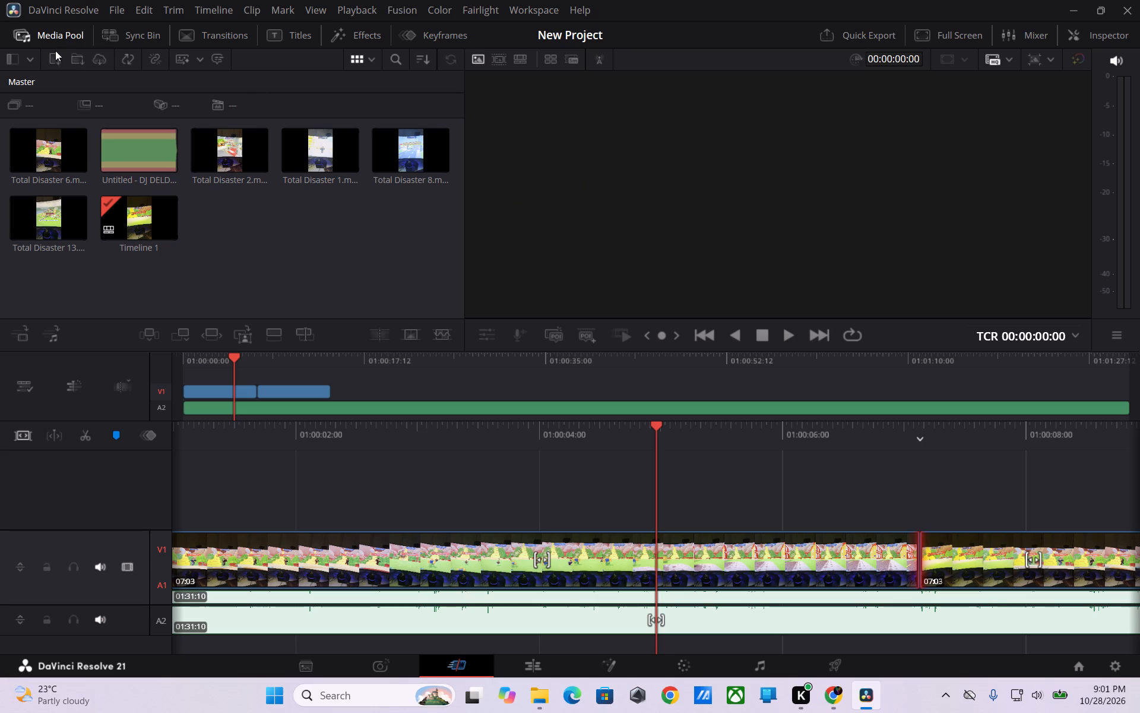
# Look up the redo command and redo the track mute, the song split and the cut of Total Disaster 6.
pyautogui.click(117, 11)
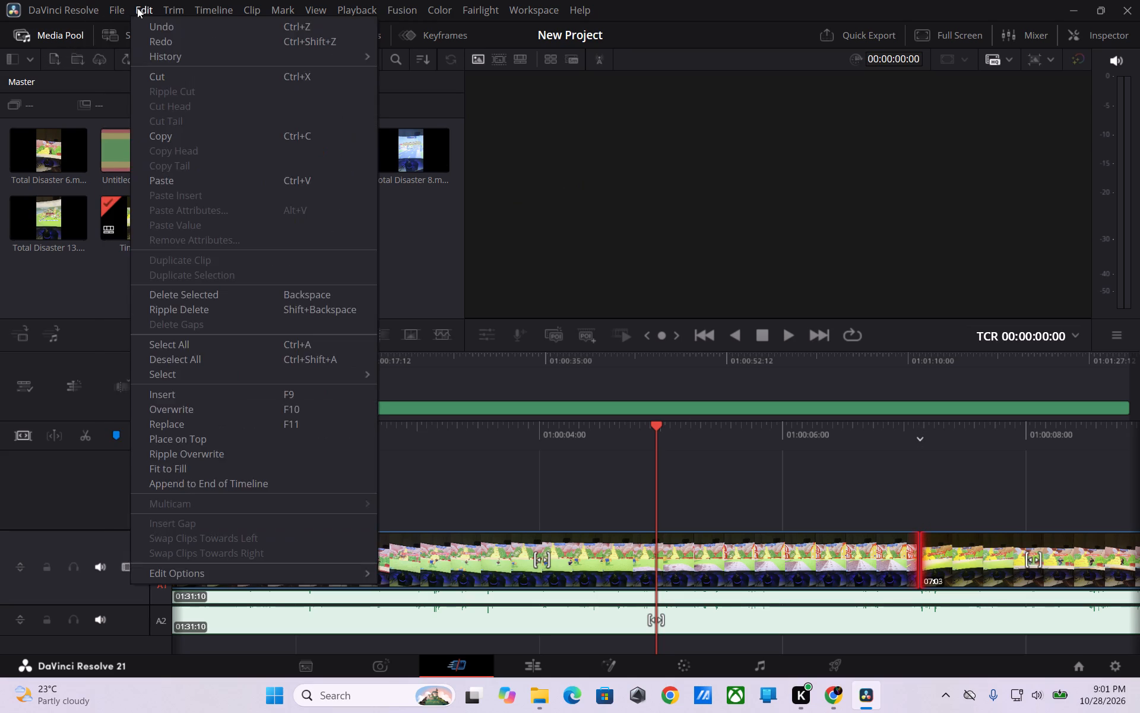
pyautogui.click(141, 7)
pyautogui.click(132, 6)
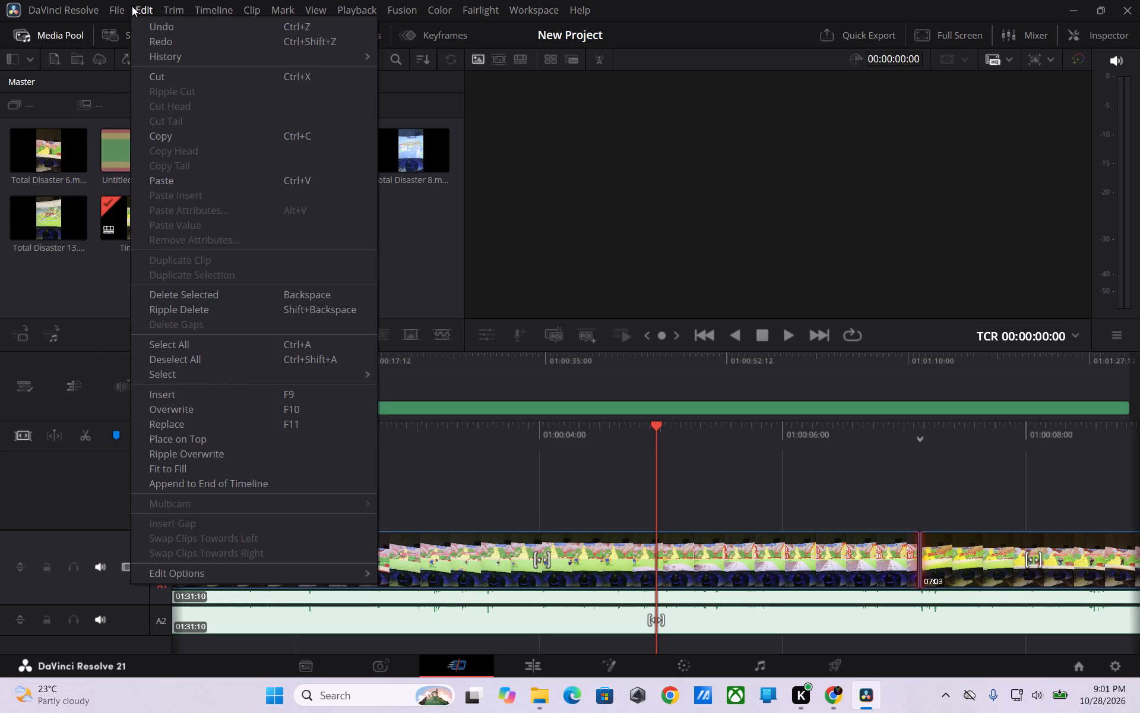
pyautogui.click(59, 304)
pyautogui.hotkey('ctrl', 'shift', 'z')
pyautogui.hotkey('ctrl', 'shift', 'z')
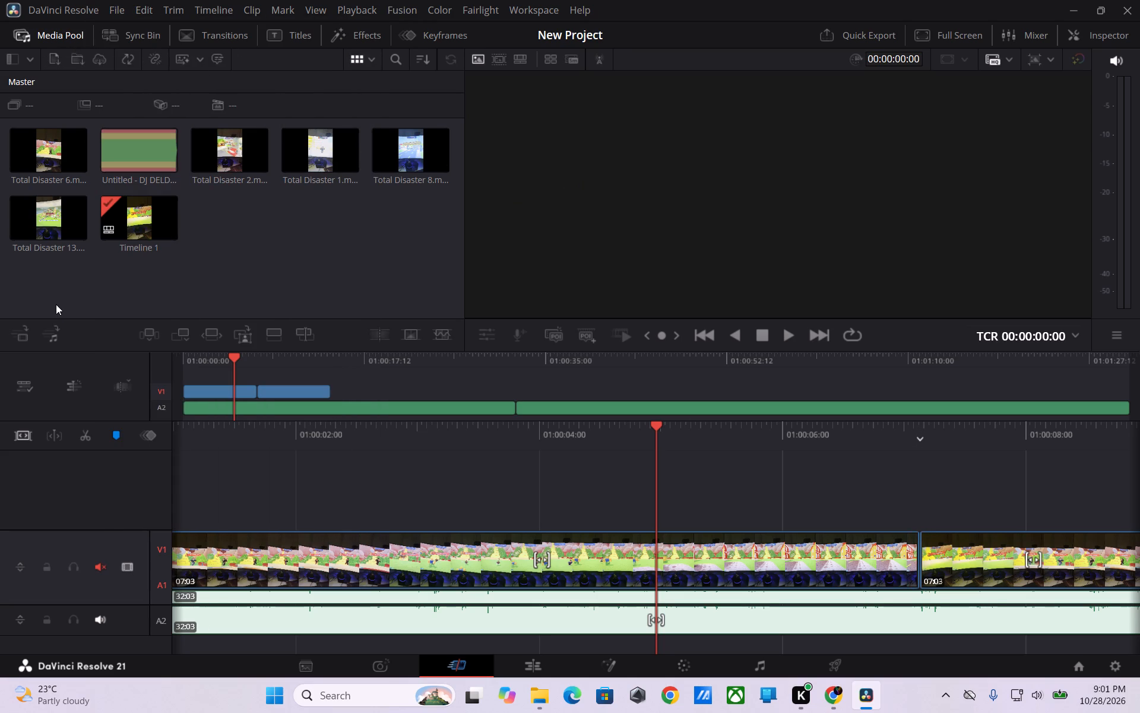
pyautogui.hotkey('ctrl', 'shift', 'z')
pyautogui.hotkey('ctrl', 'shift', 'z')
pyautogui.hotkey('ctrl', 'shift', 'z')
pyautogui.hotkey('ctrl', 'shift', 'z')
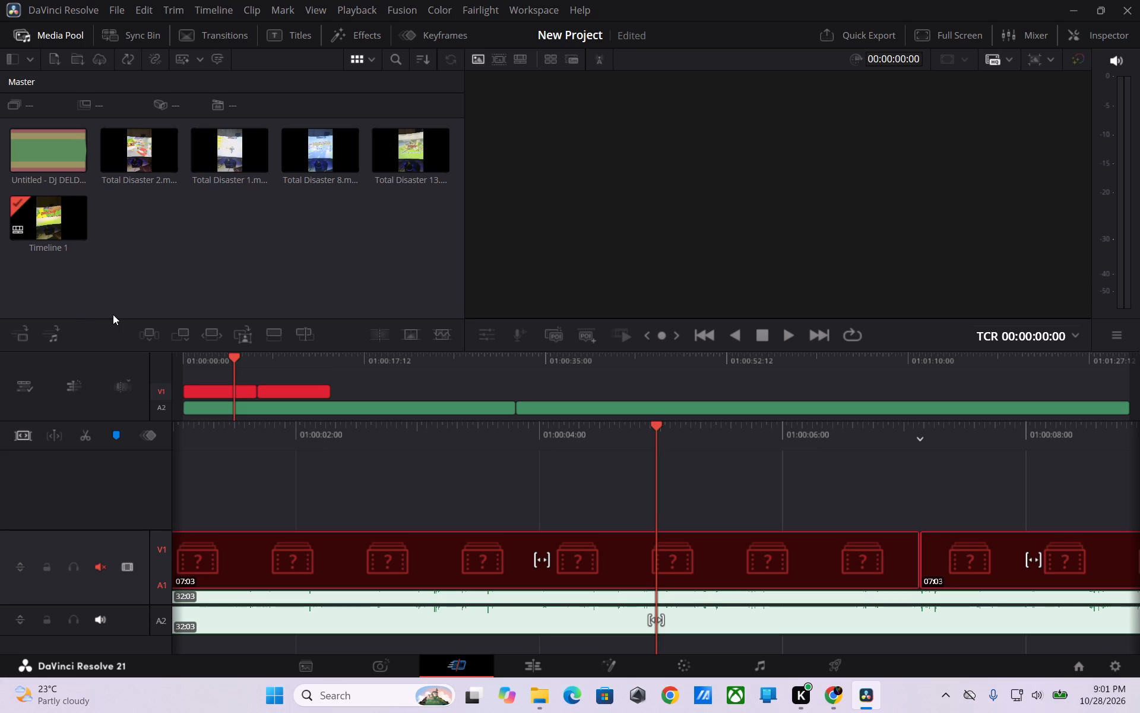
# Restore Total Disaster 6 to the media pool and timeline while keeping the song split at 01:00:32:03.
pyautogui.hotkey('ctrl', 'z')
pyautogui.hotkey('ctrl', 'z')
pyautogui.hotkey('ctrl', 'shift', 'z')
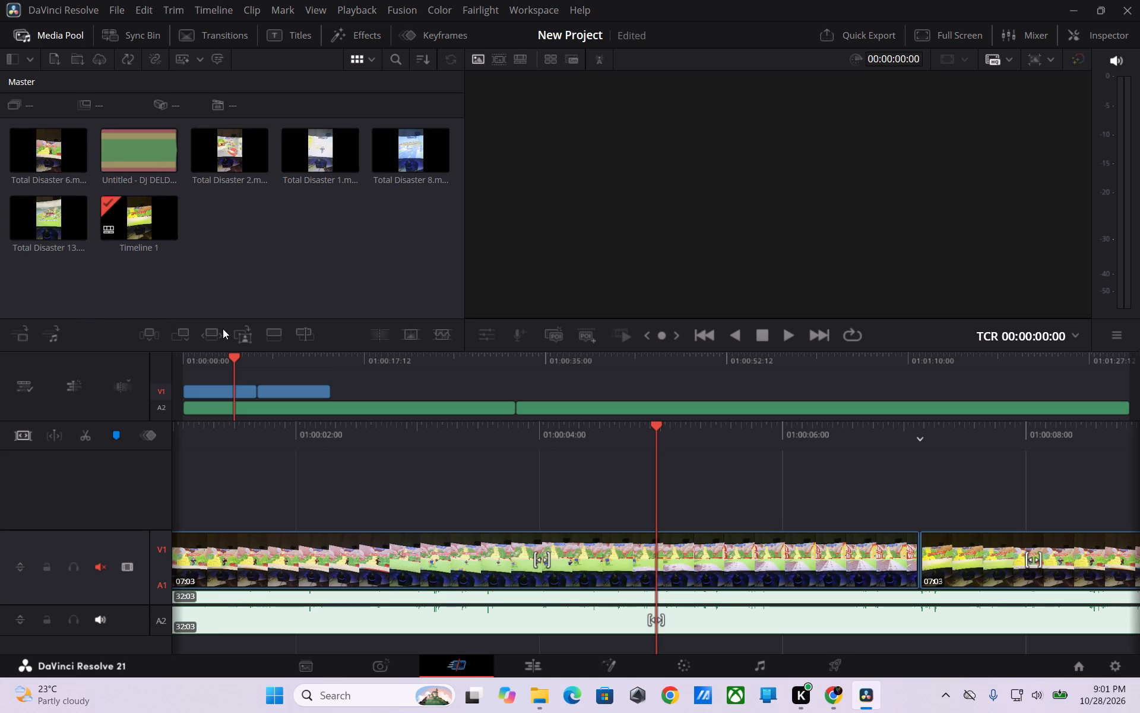
# Delete the song section before the split on A2 and move the remaining section to the start of the timeline.
pyautogui.click(448, 403)
pyautogui.press('Delete')
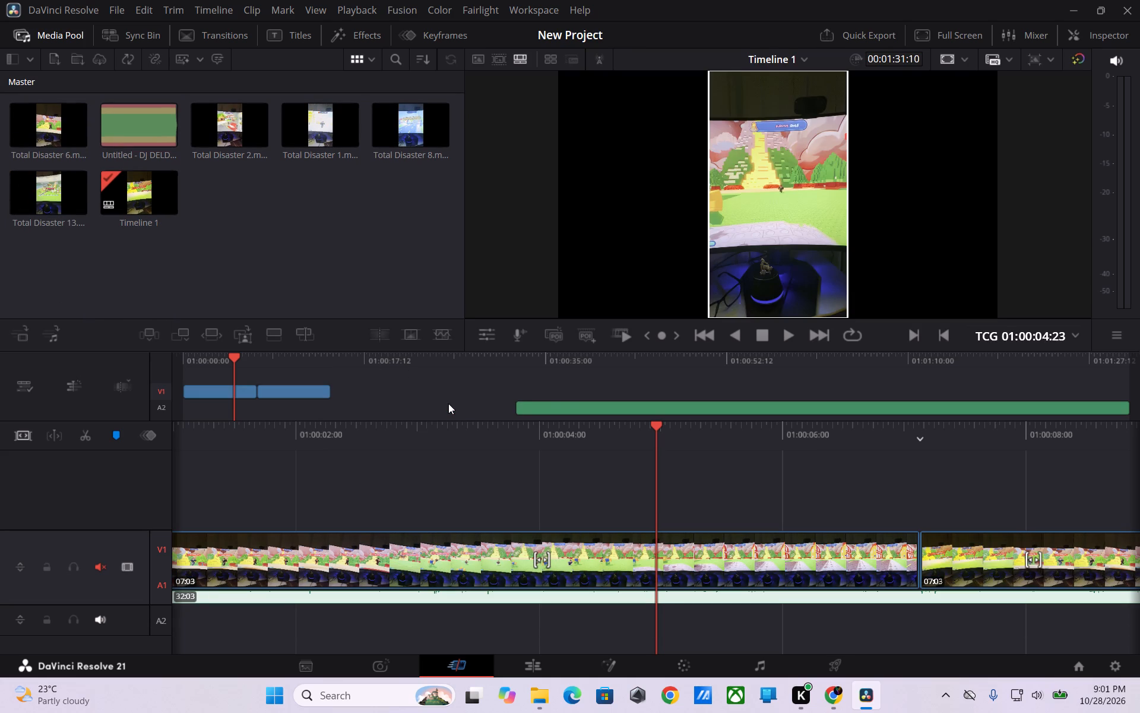
pyautogui.moveTo(564, 405); pyautogui.dragTo(153, 394)
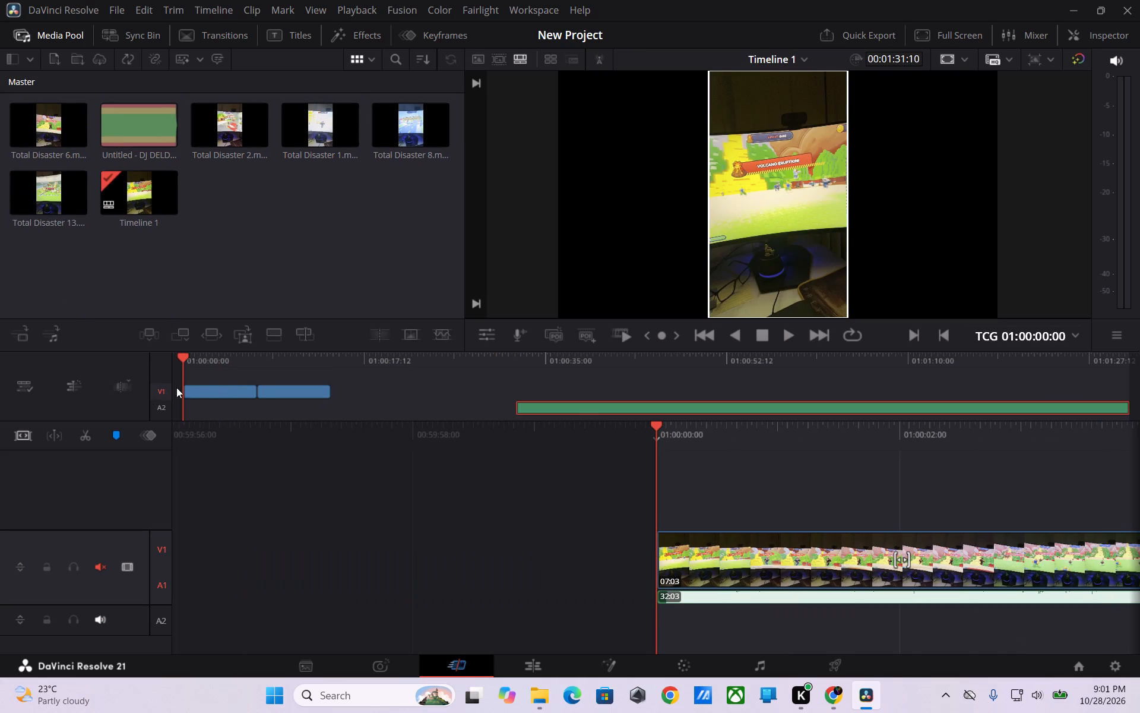
pyautogui.moveTo(581, 405); pyautogui.dragTo(231, 406)
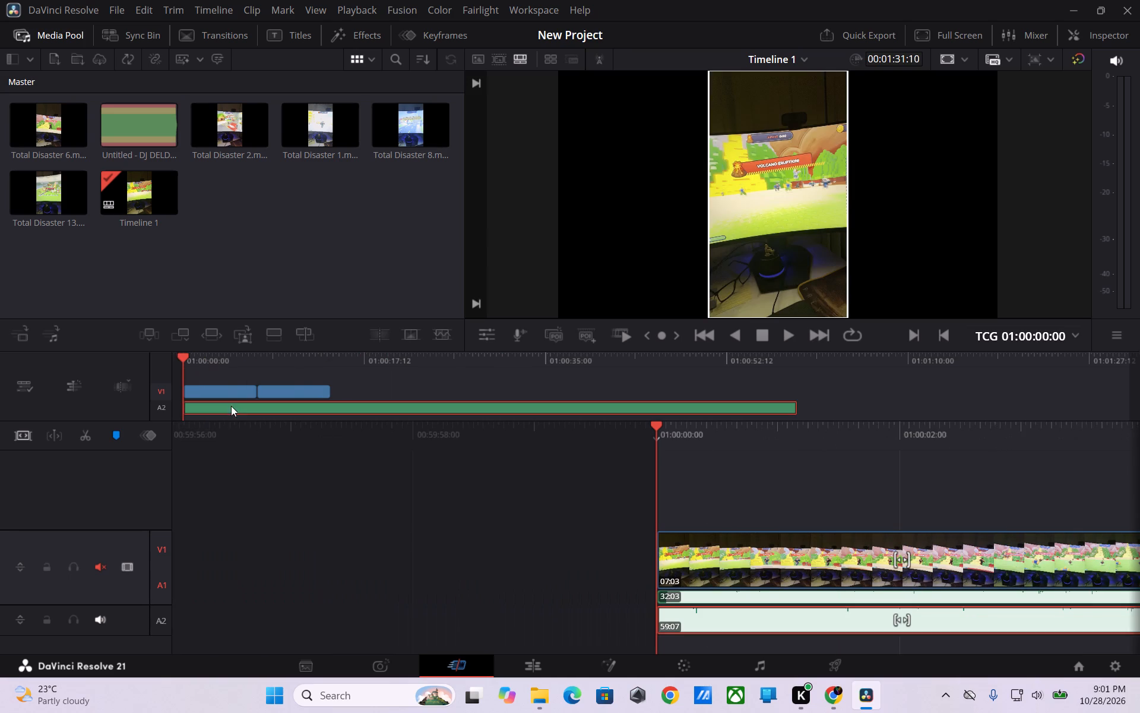
# Review the opening clips against the moved song, and delete the second clip on V1.
pyautogui.press('space')
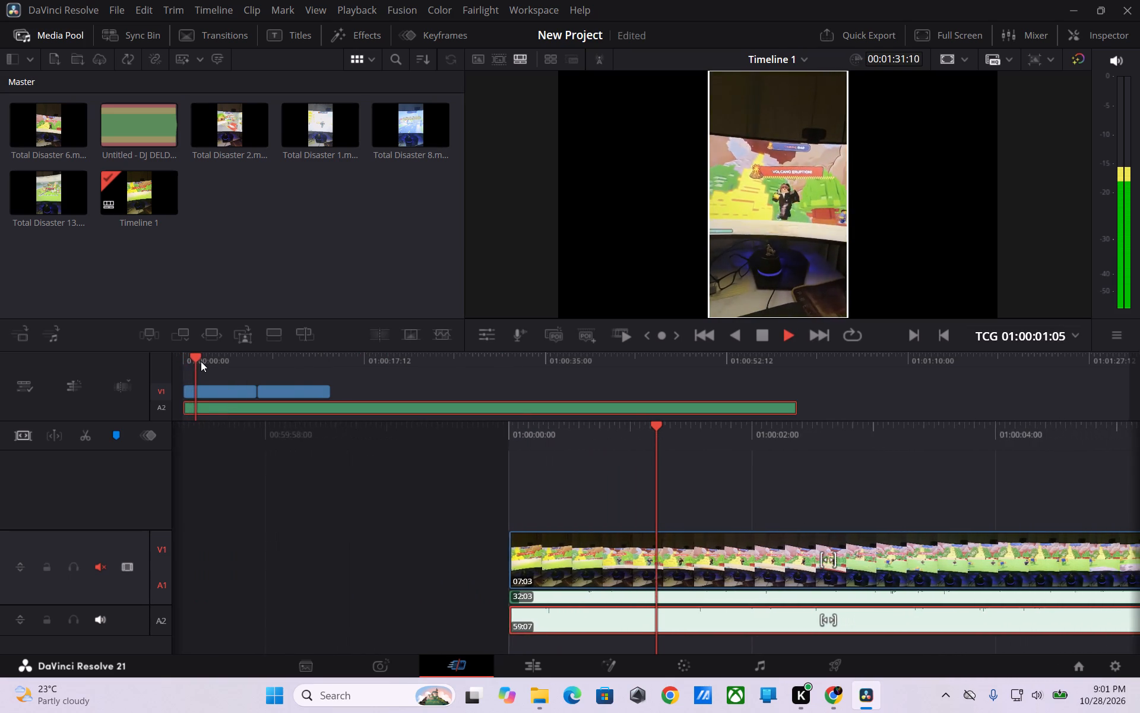
pyautogui.moveTo(204, 356); pyautogui.dragTo(283, 359)
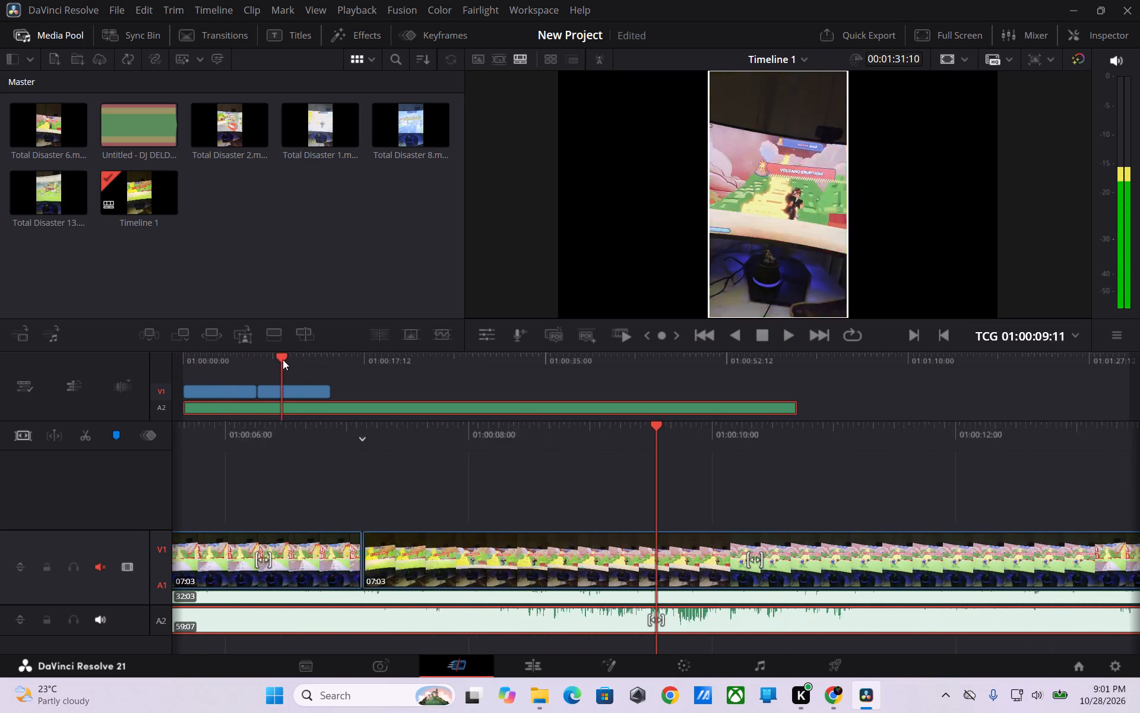
pyautogui.moveTo(283, 359); pyautogui.dragTo(262, 359)
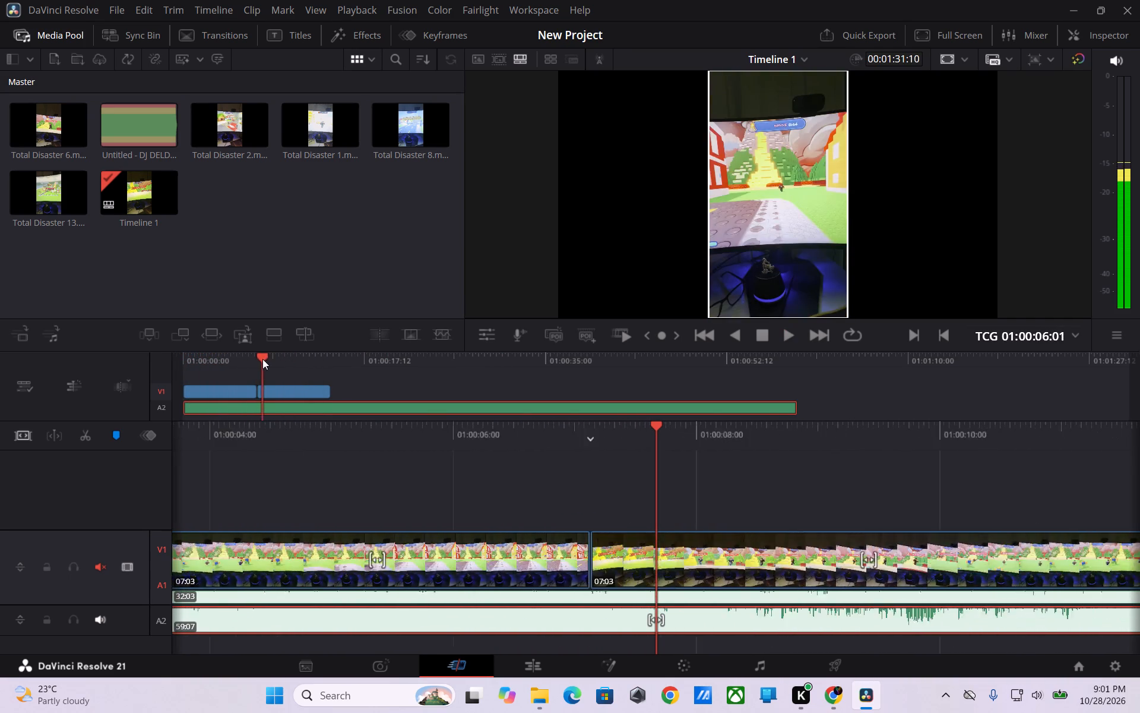
pyautogui.moveTo(262, 359); pyautogui.dragTo(209, 363)
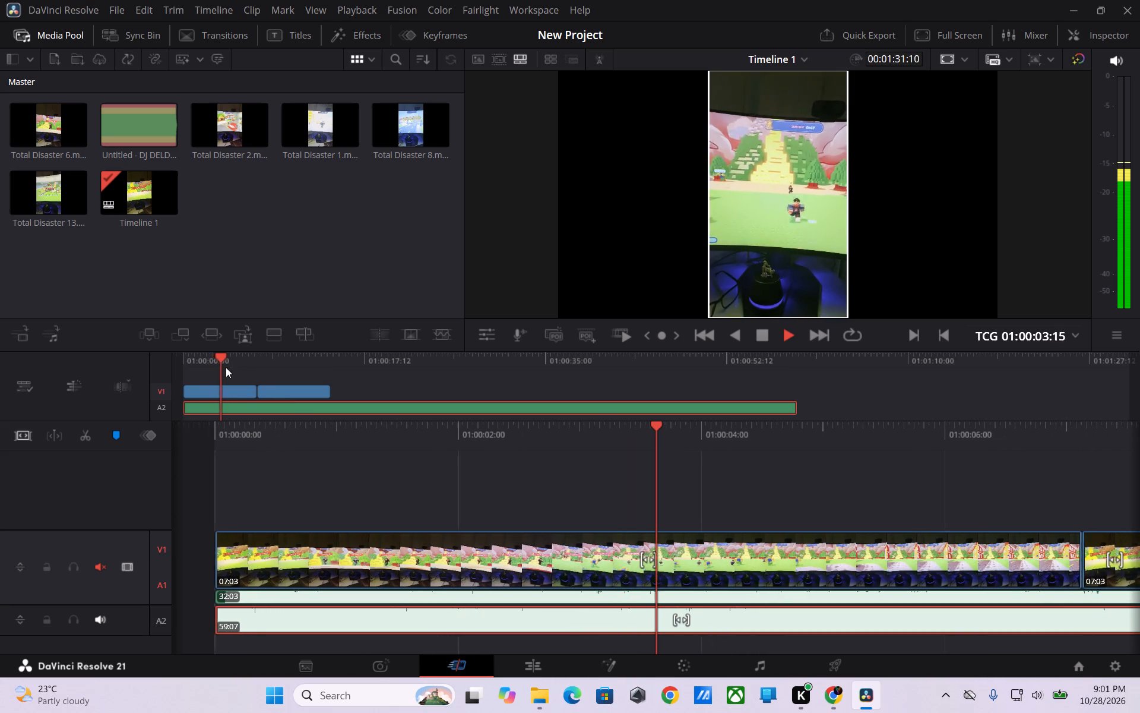
pyautogui.press('space')
pyautogui.click(291, 390)
pyautogui.press('Delete')
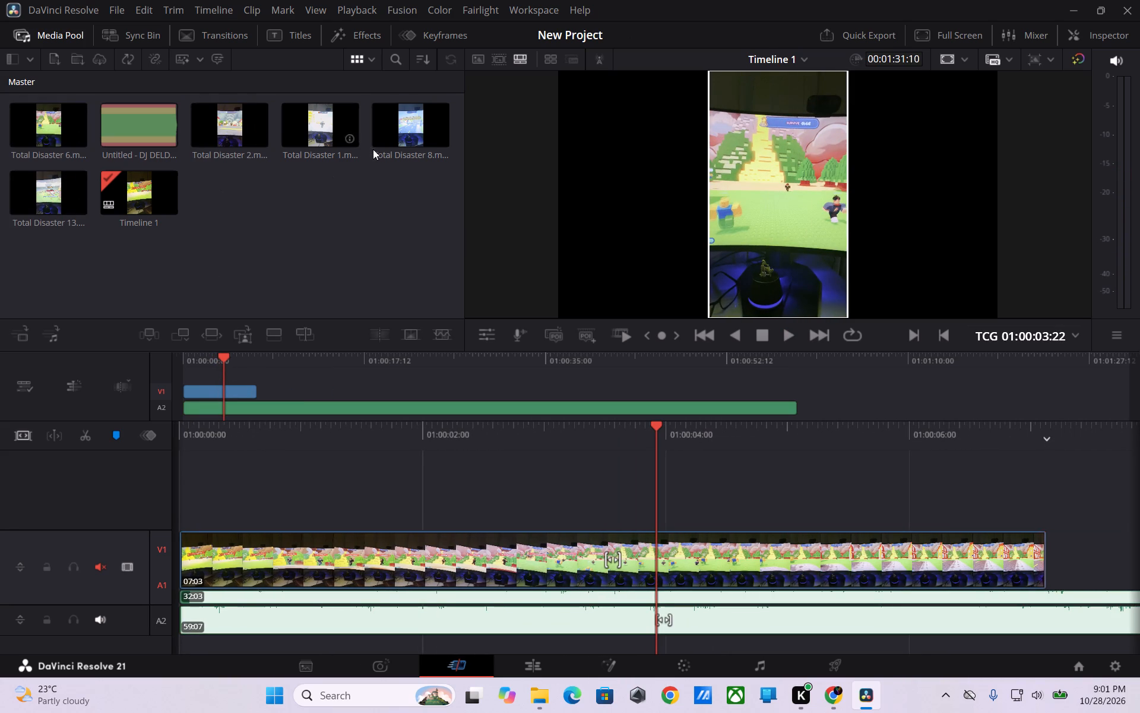
# Append Total Disaster 6, 13, 2, 1 and 8, in that order, after the first clip on V1.
pyautogui.moveTo(58, 115); pyautogui.dragTo(297, 354)
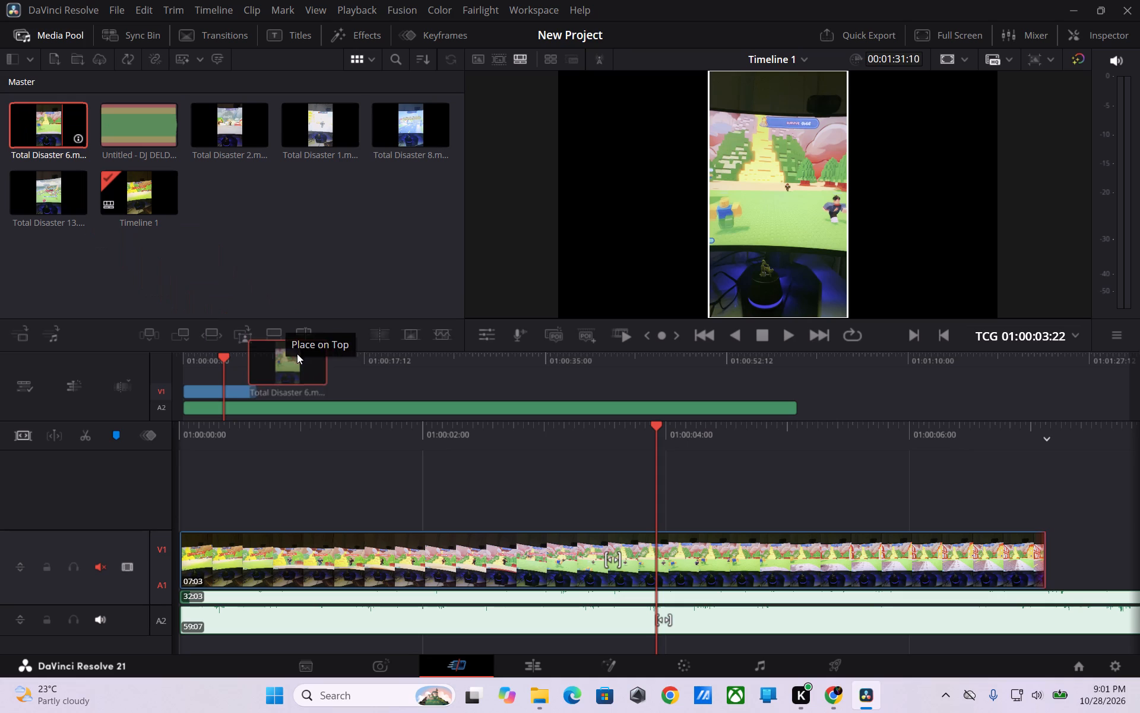
pyautogui.moveTo(297, 354); pyautogui.dragTo(302, 380)
pyautogui.moveTo(48, 191); pyautogui.dragTo(345, 383)
pyautogui.moveTo(236, 130); pyautogui.dragTo(427, 381)
pyautogui.moveTo(308, 122); pyautogui.dragTo(369, 187)
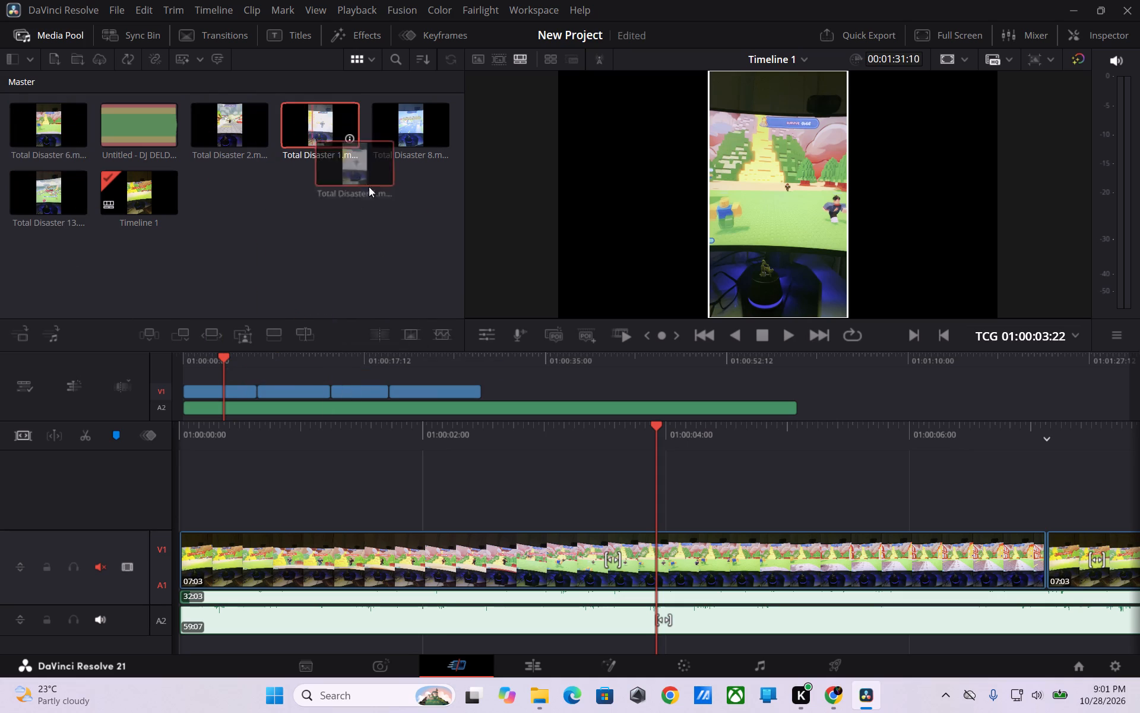
pyautogui.moveTo(369, 187); pyautogui.dragTo(501, 377)
pyautogui.moveTo(395, 125); pyautogui.dragTo(621, 386)
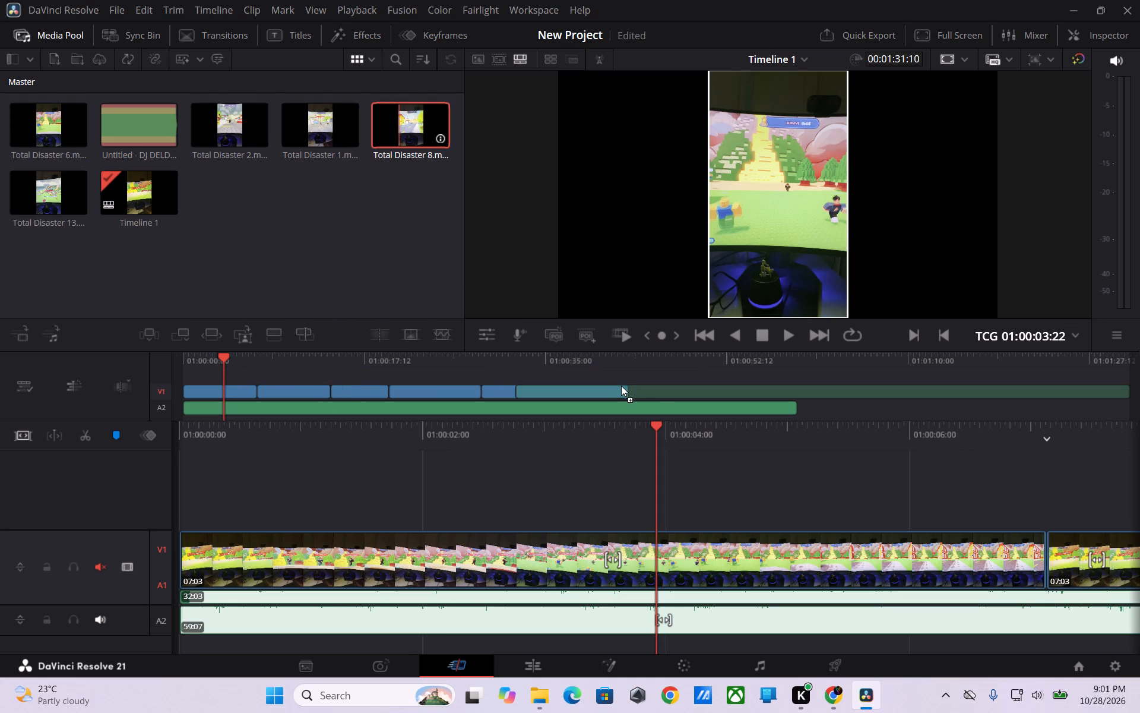
pyautogui.moveTo(621, 386); pyautogui.dragTo(655, 391)
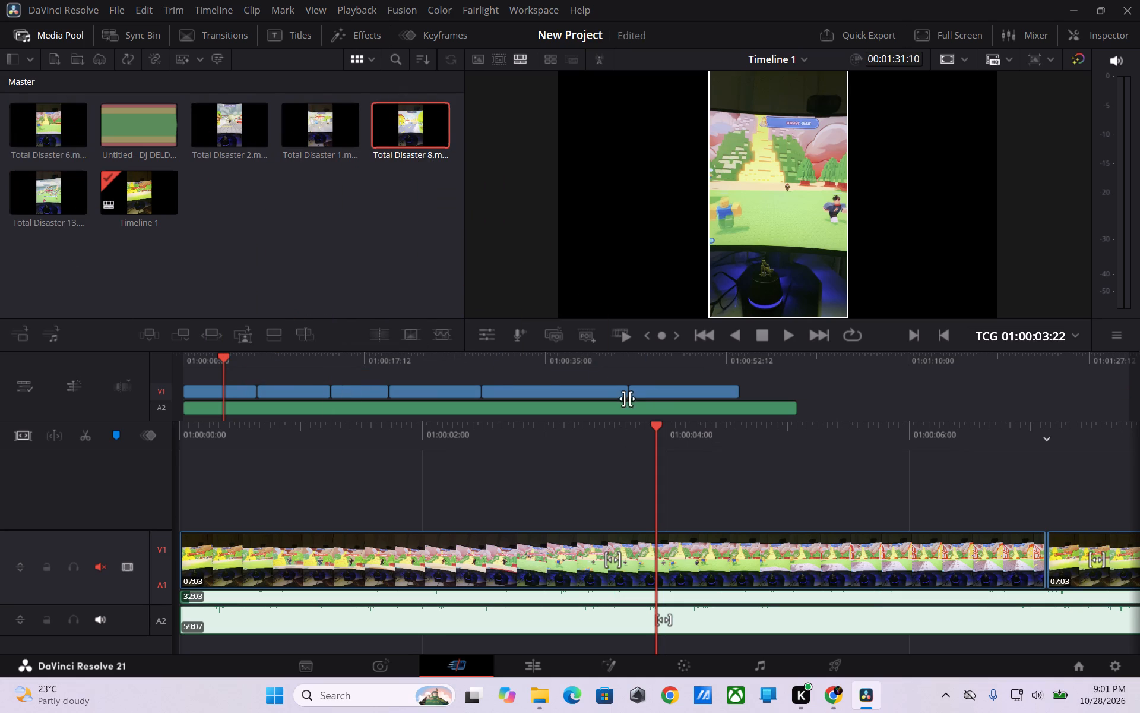
pyautogui.click(218, 387)
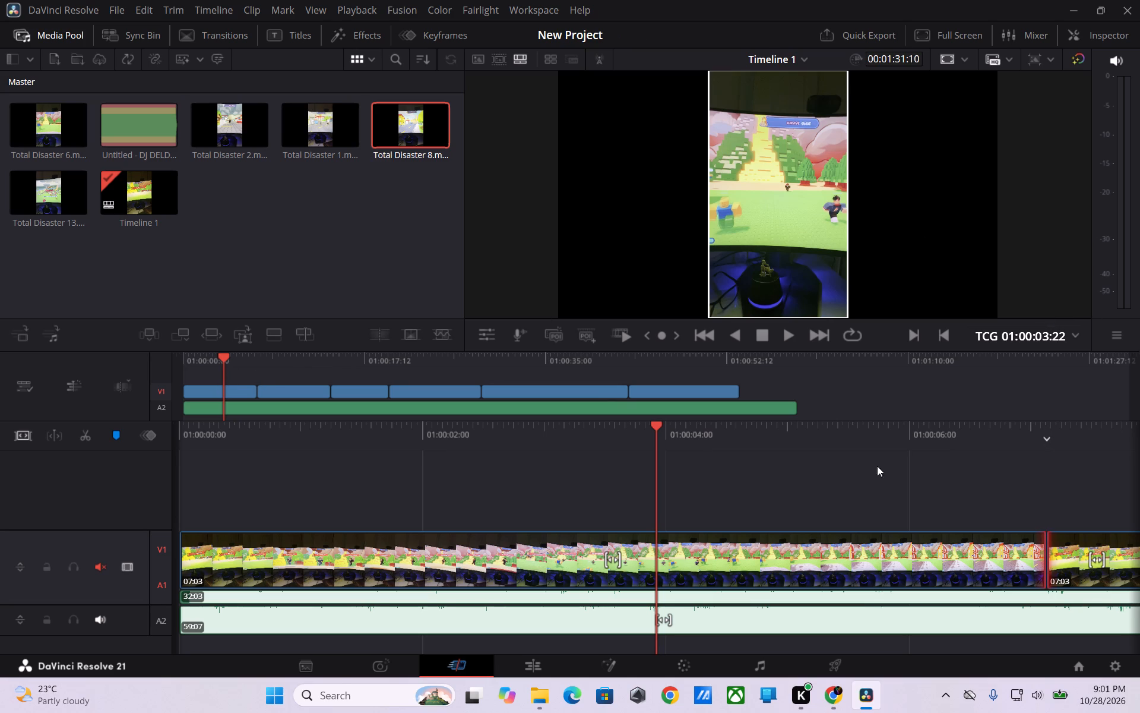
# Look through the Photo and Media pages and preview the Total Disaster 8 source clip.
pyautogui.click(366, 667)
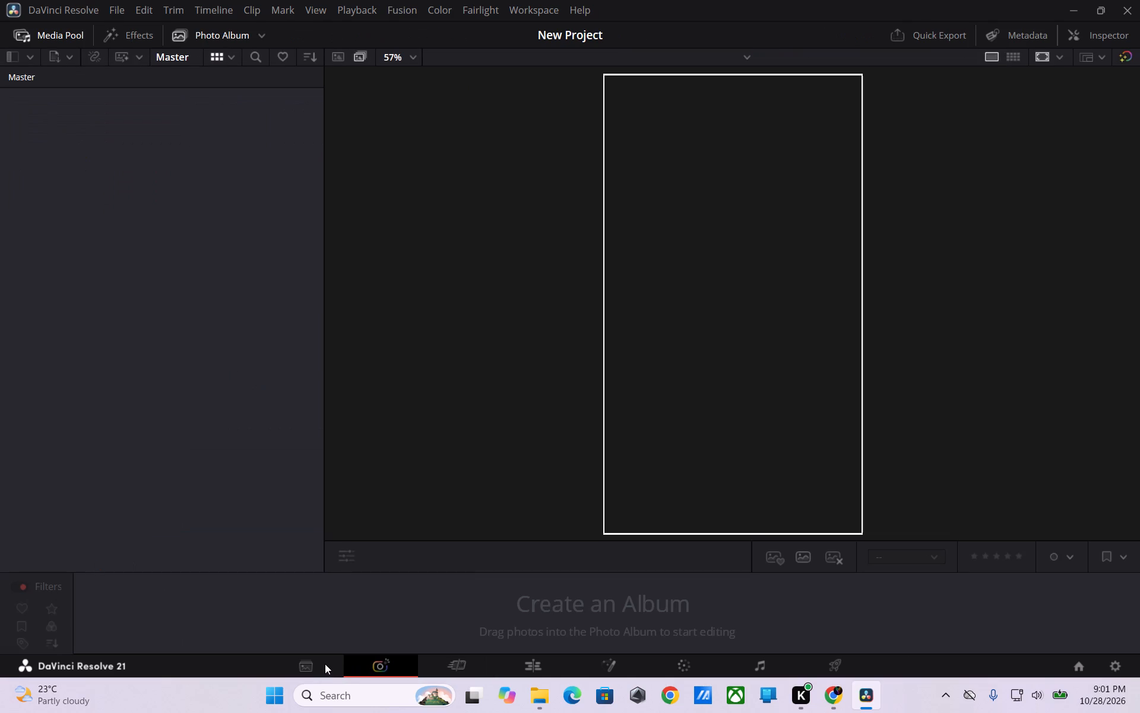
pyautogui.click(316, 671)
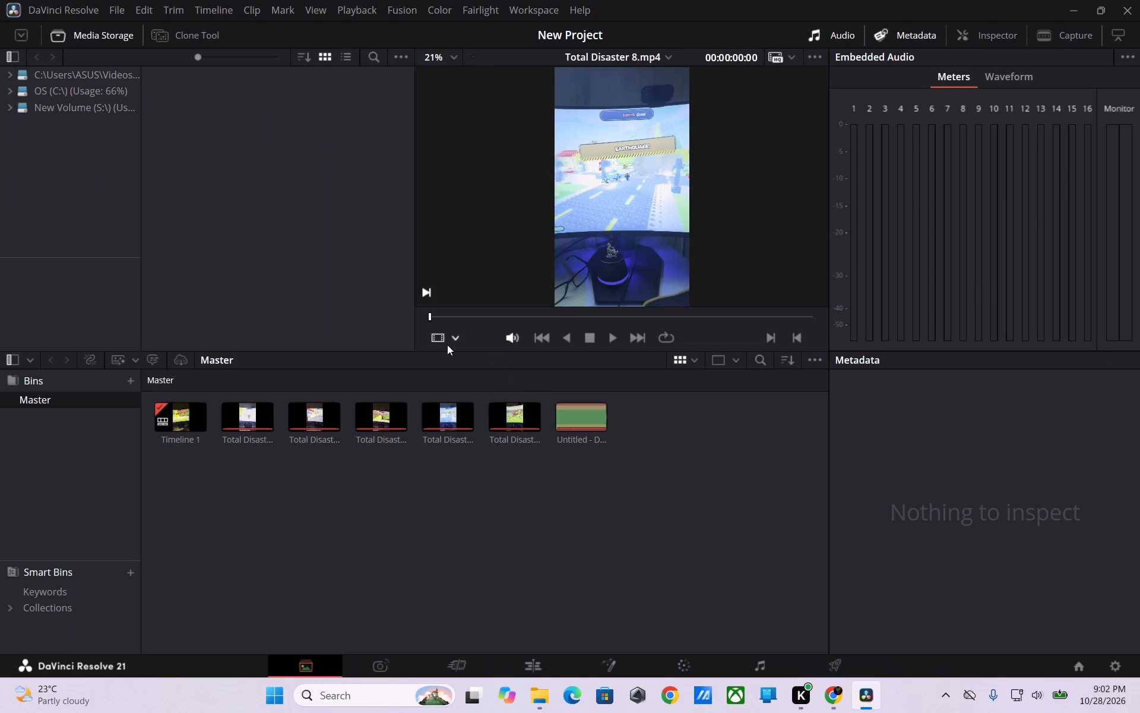
pyautogui.click(592, 337)
pyautogui.click(592, 337)
pyautogui.click(620, 339)
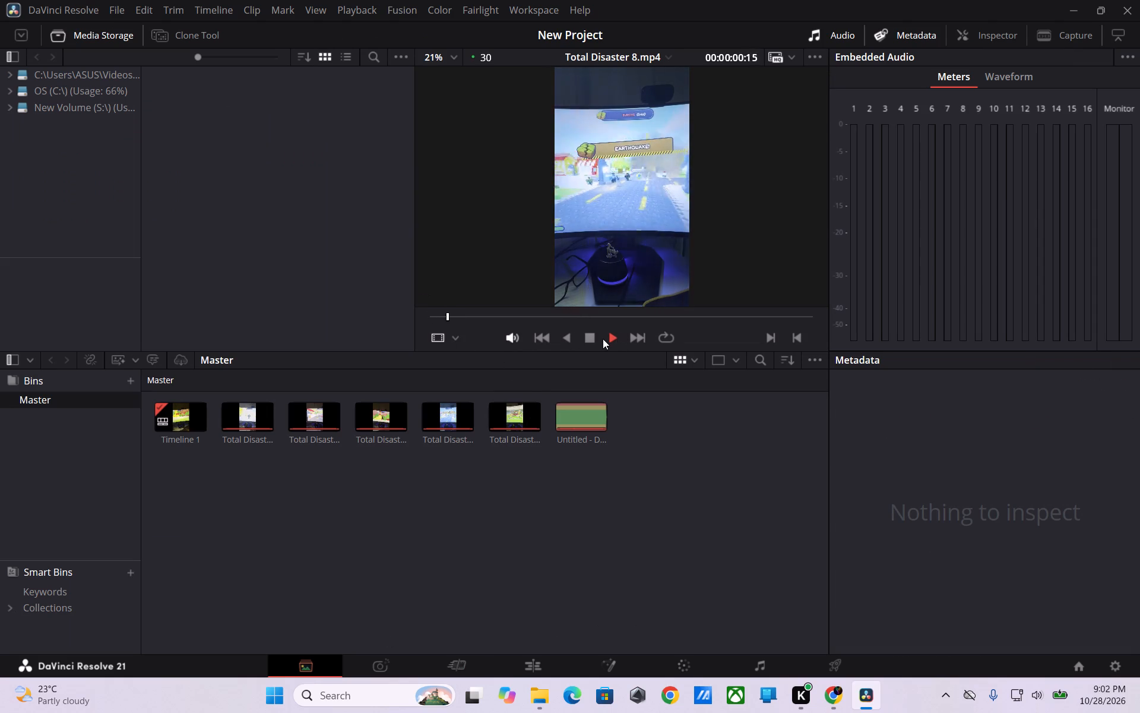
pyautogui.press('space')
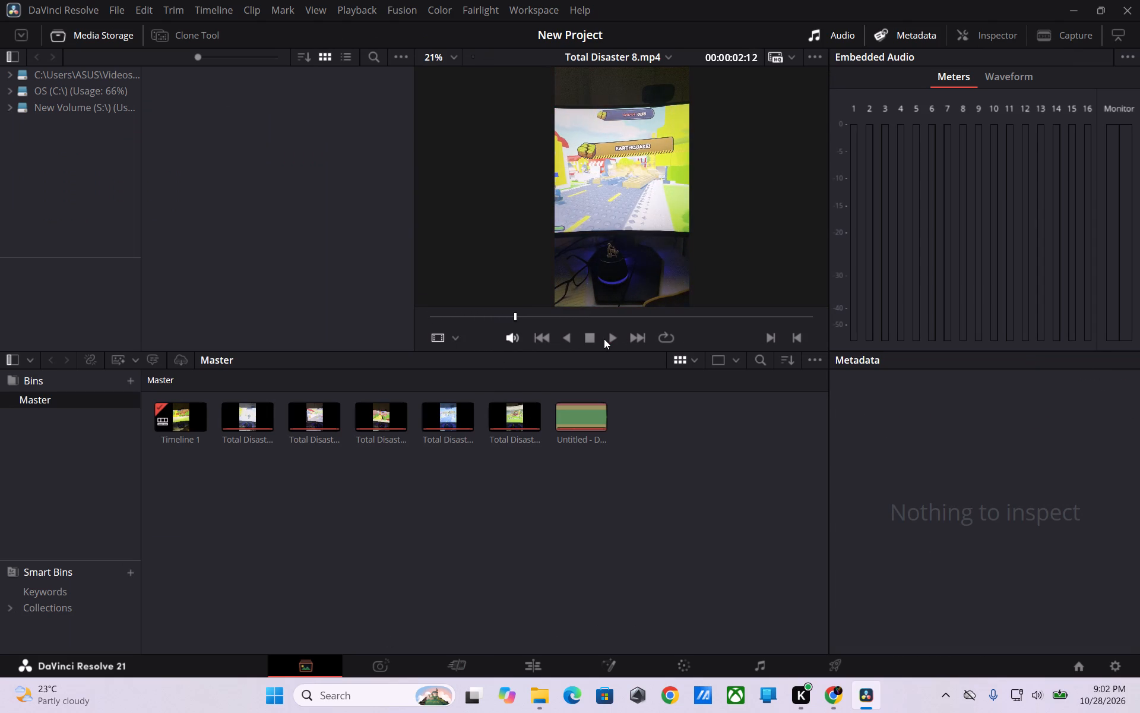
# Look over Timeline 1 on the Fairlight and Deliver pages, and preview its opening on the Deliver page.
pyautogui.click(692, 665)
pyautogui.click(747, 667)
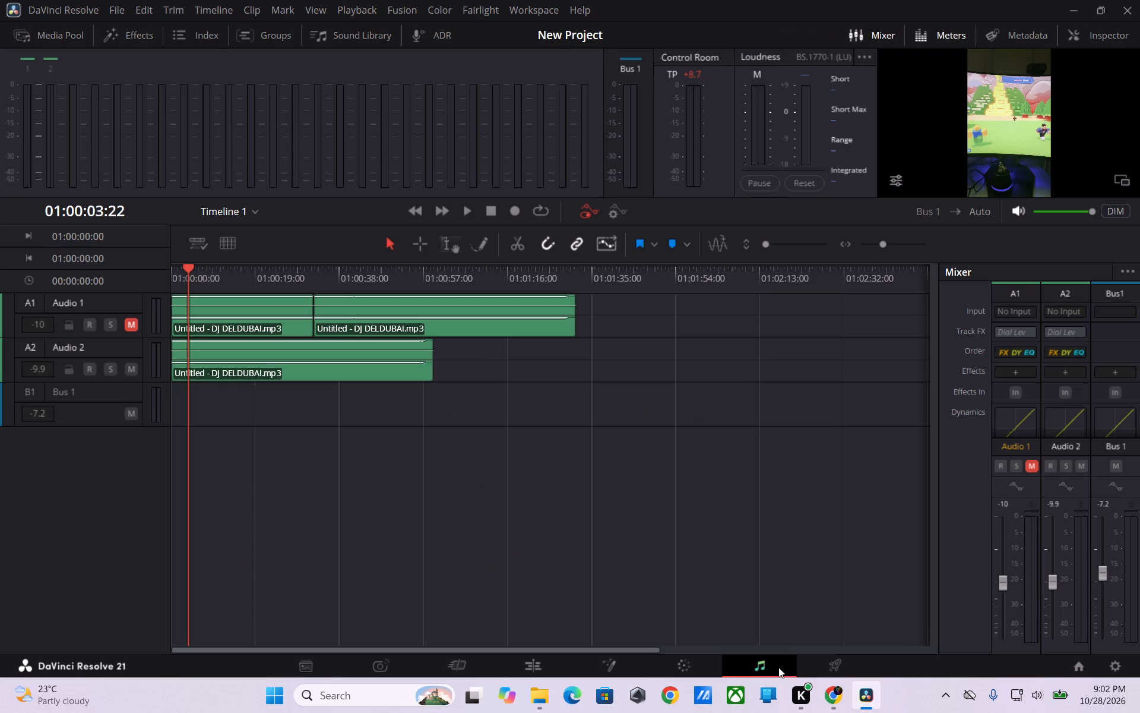
pyautogui.click(821, 671)
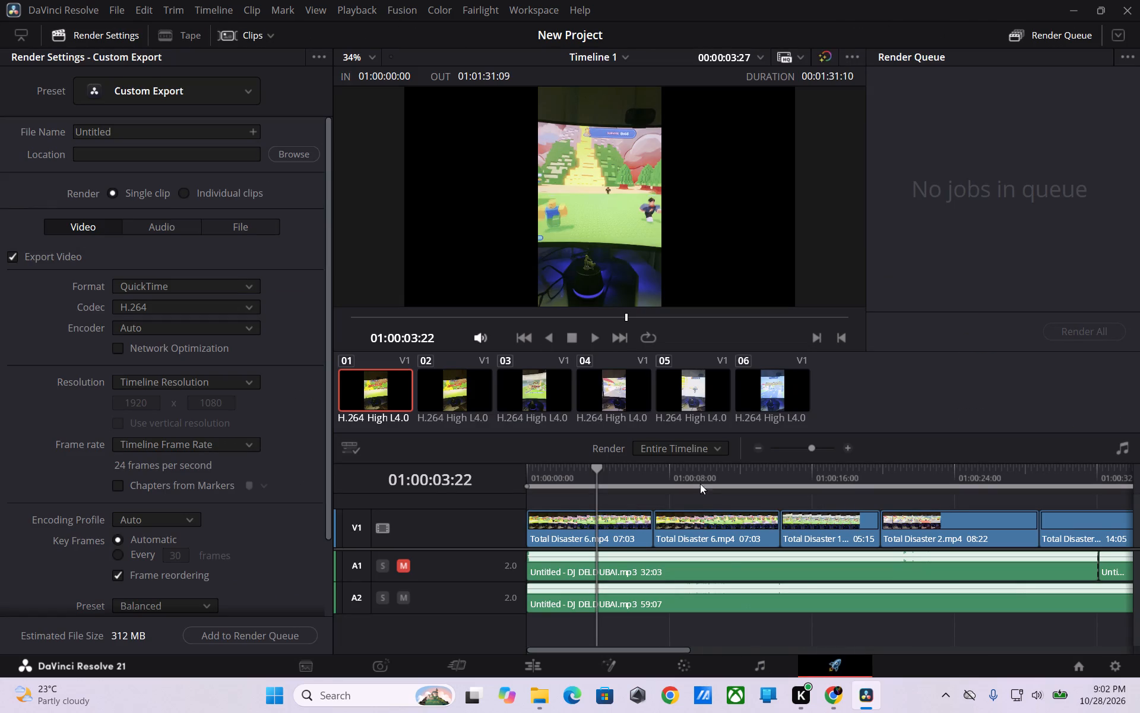
pyautogui.press('space')
pyautogui.moveTo(612, 469); pyautogui.dragTo(564, 469)
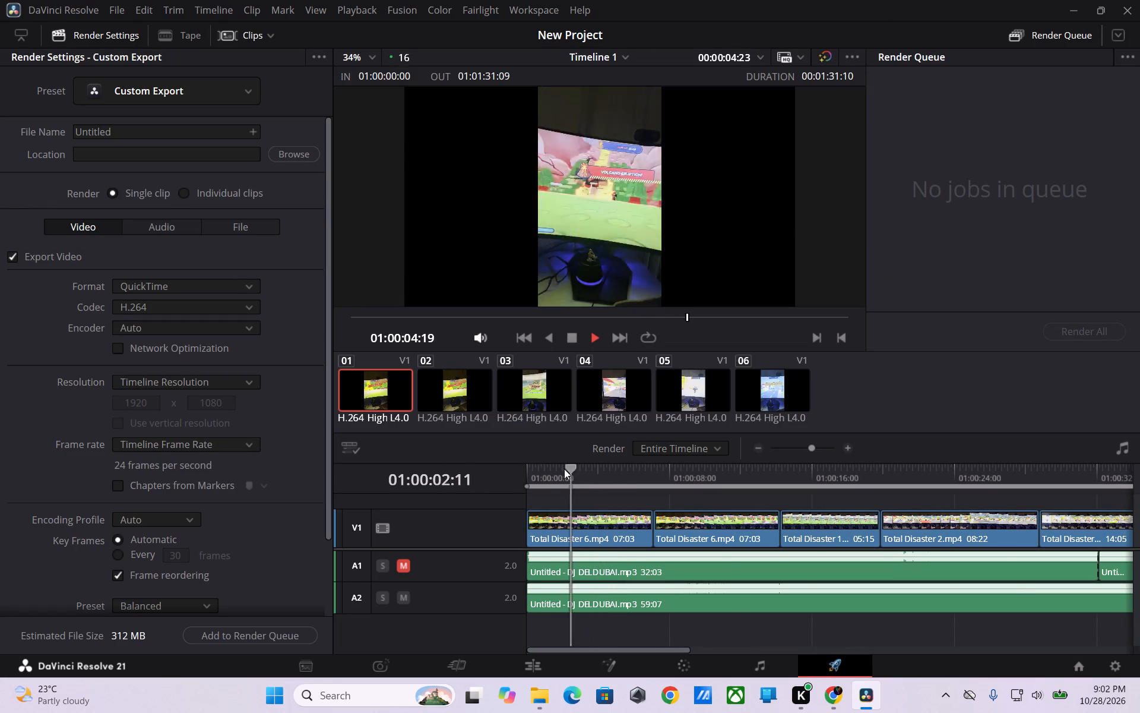
pyautogui.moveTo(564, 469); pyautogui.dragTo(502, 469)
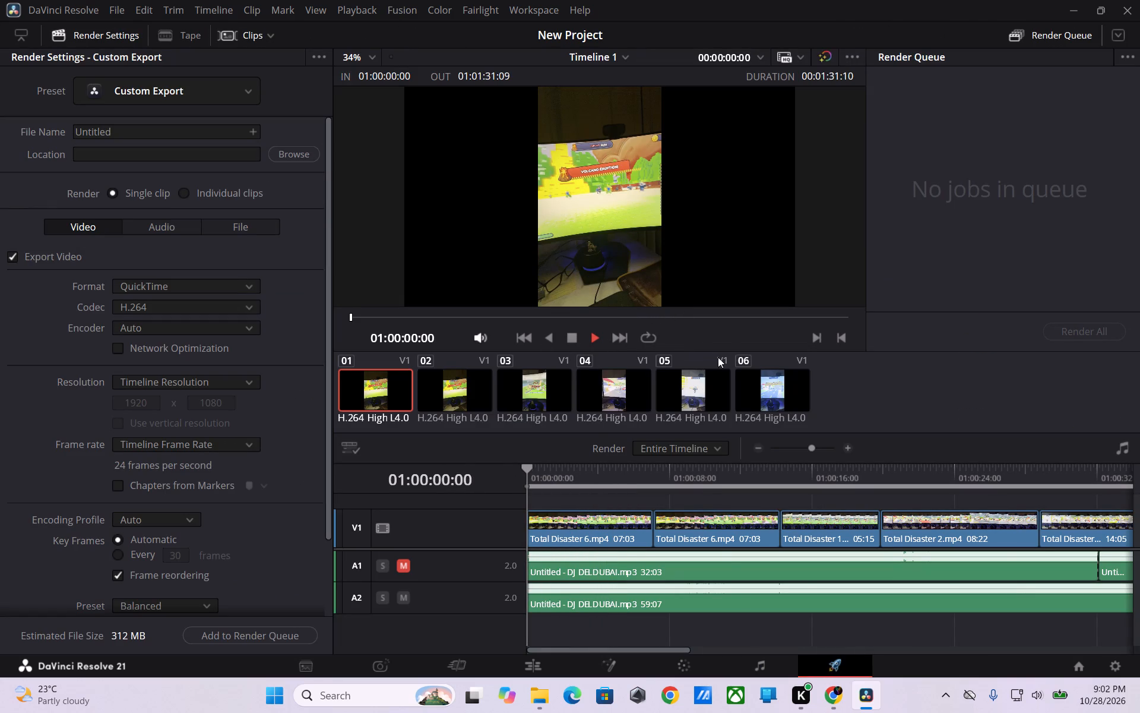
pyautogui.keyDown('ctrl'); pyautogui.scroll(3, 692, 337); pyautogui.keyUp('ctrl')
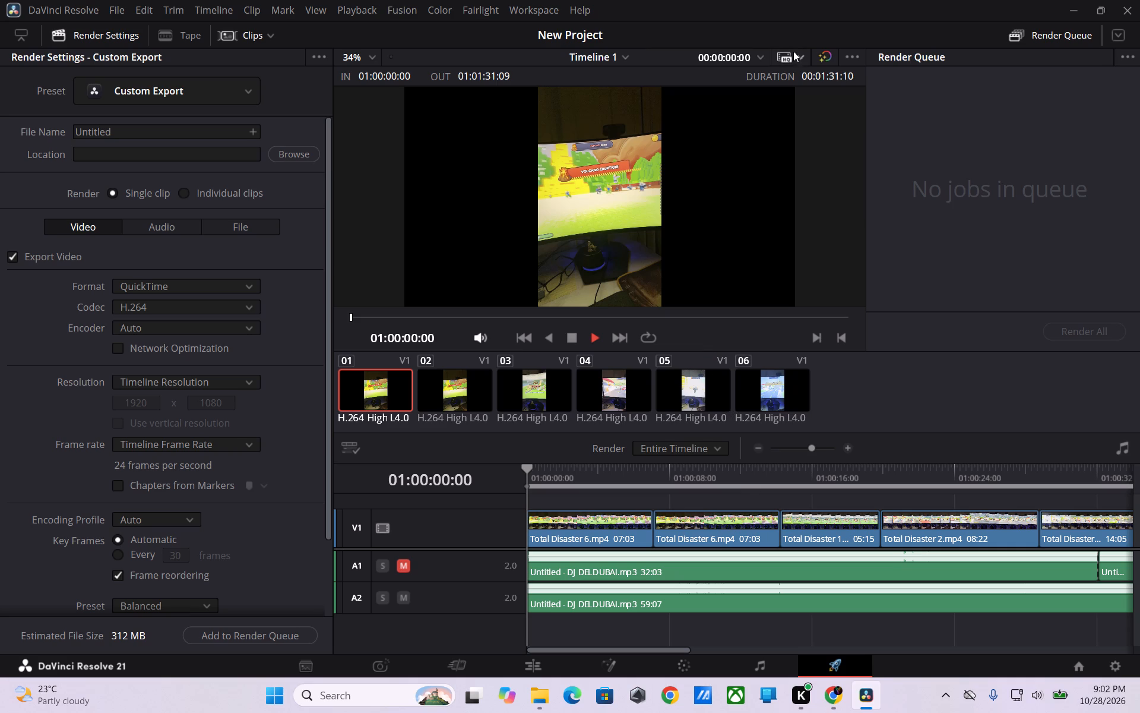
pyautogui.doubleClick(801, 52)
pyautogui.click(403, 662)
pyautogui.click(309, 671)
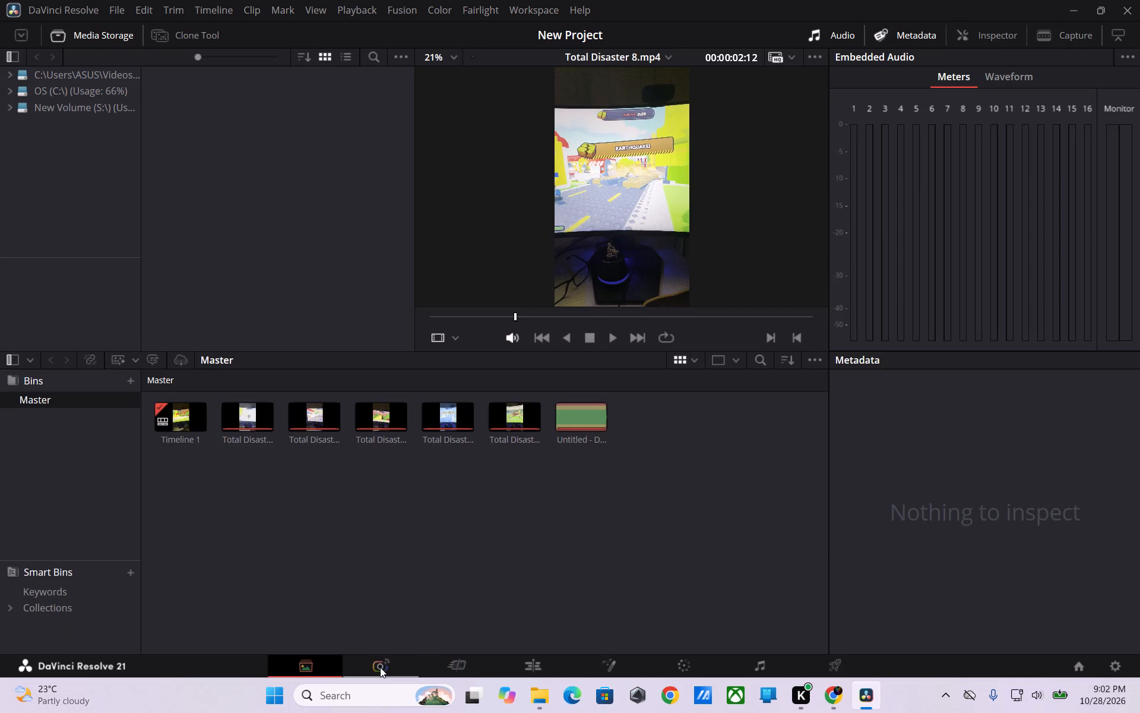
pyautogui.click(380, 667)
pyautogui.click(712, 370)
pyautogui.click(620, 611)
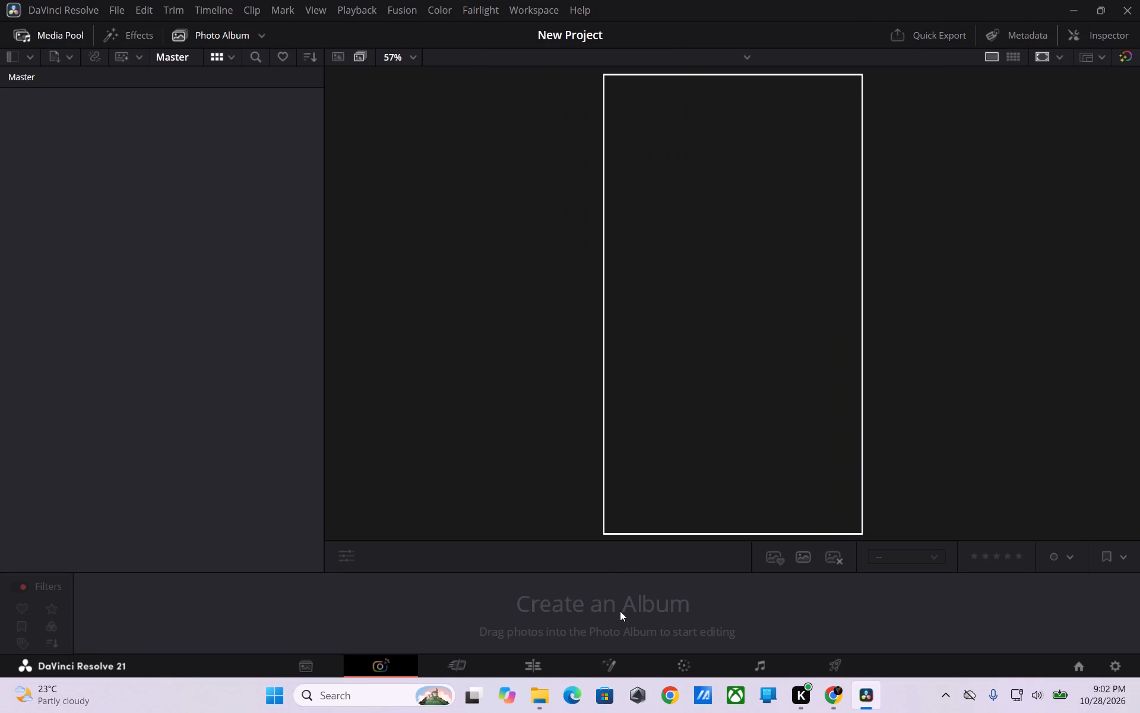
# Return to the Cut page and set the timeline resolution to Portrait 1080 x 1920.
pyautogui.click(471, 668)
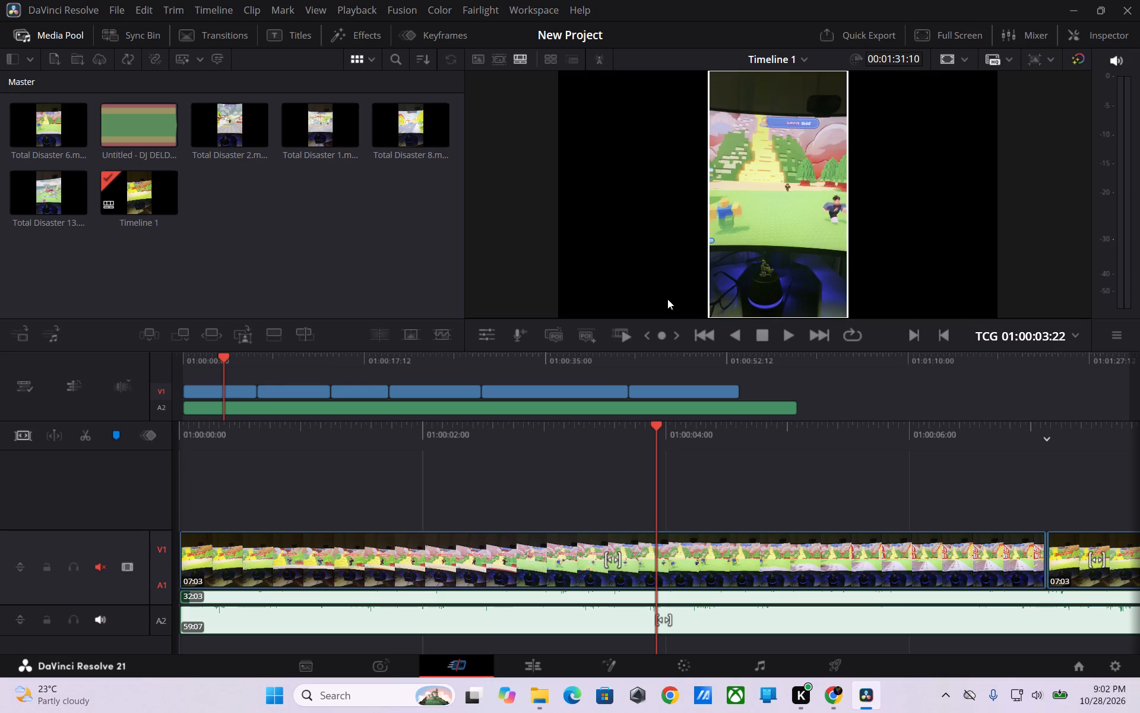
pyautogui.scroll(3, 702, 211)
pyautogui.moveTo(616, 90); pyautogui.dragTo(625, 136)
pyautogui.click(964, 58)
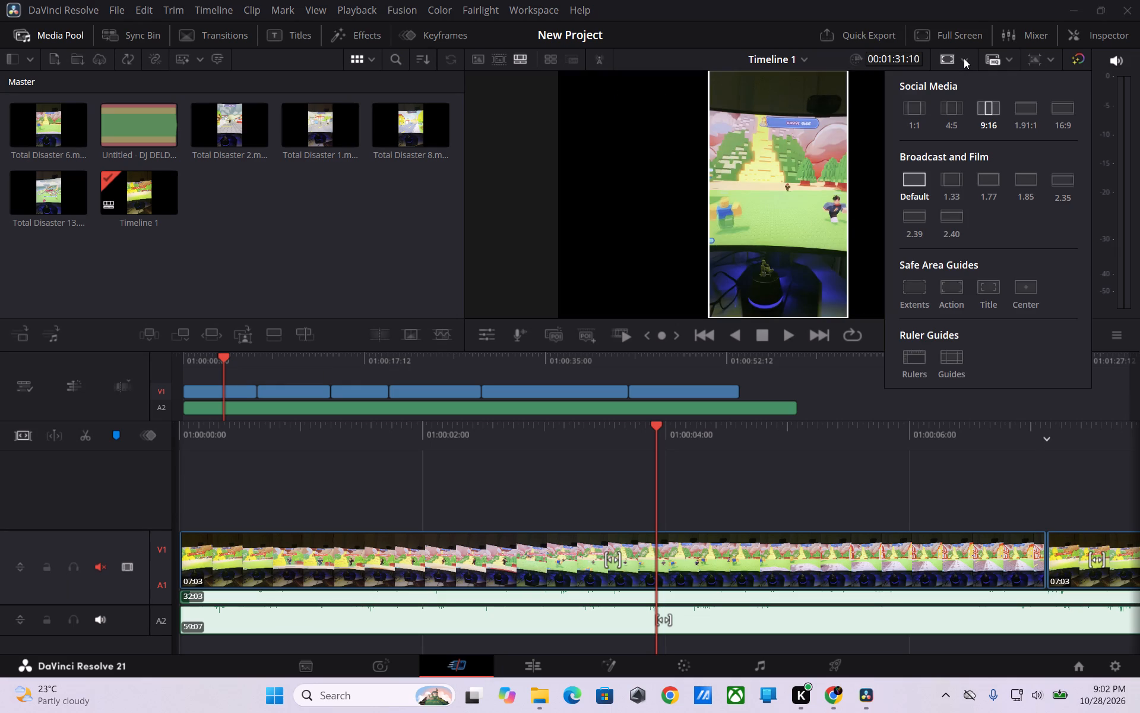
pyautogui.click(964, 58)
pyautogui.click(1009, 65)
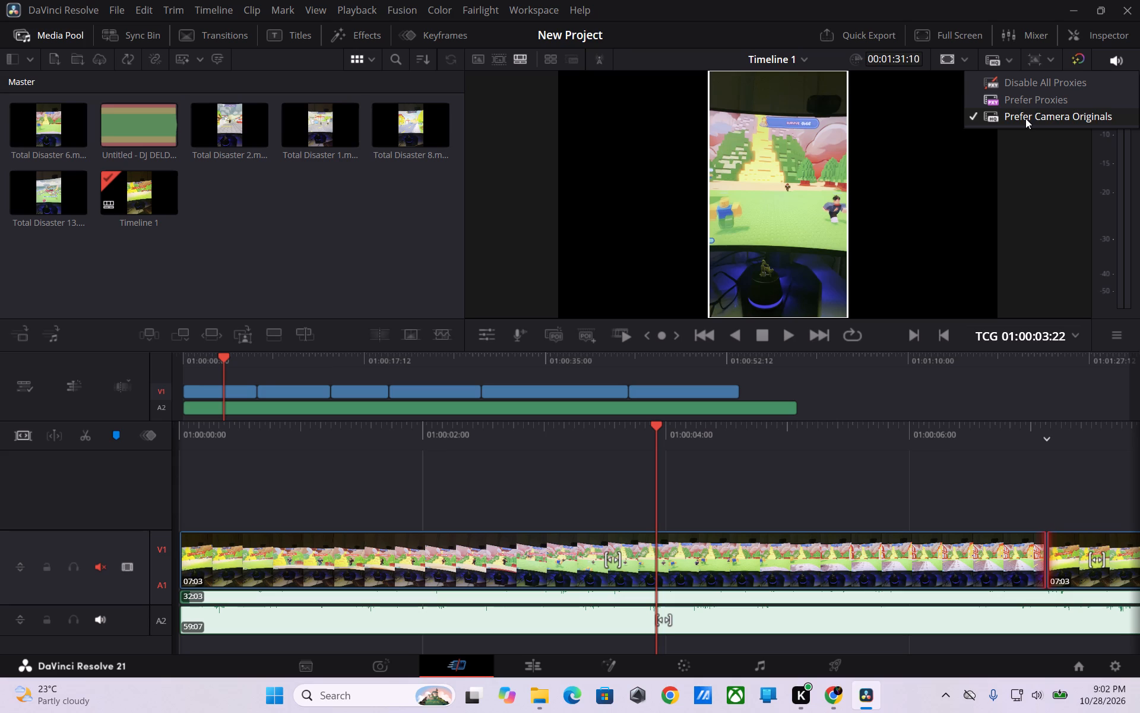
pyautogui.click(1045, 62)
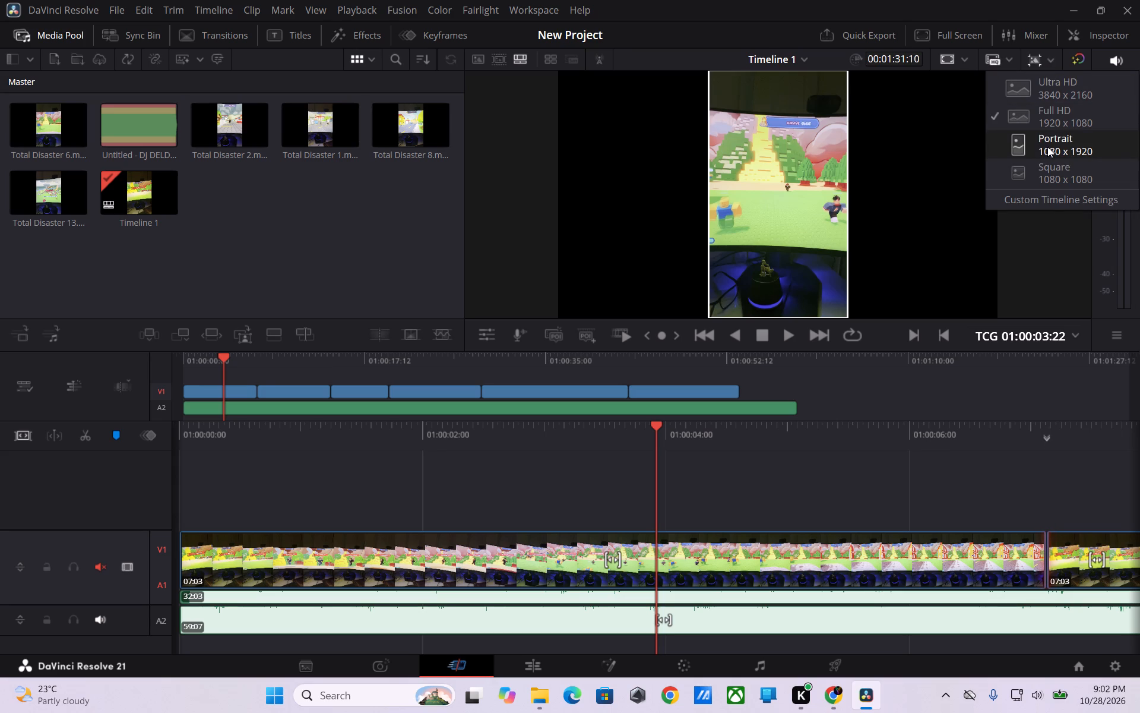
pyautogui.click(1052, 149)
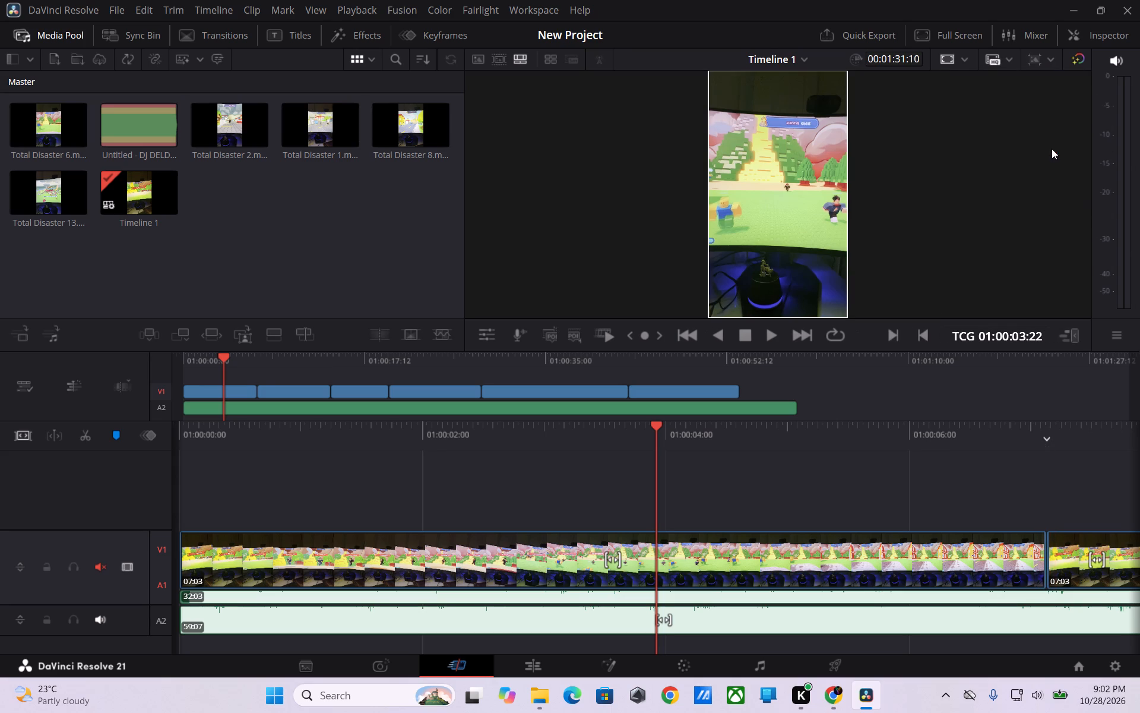
pyautogui.click(945, 156)
# Play the timeline from its start and inspect the vertical framing in the viewer.
pyautogui.moveTo(226, 355); pyautogui.dragTo(179, 360)
pyautogui.press('space')
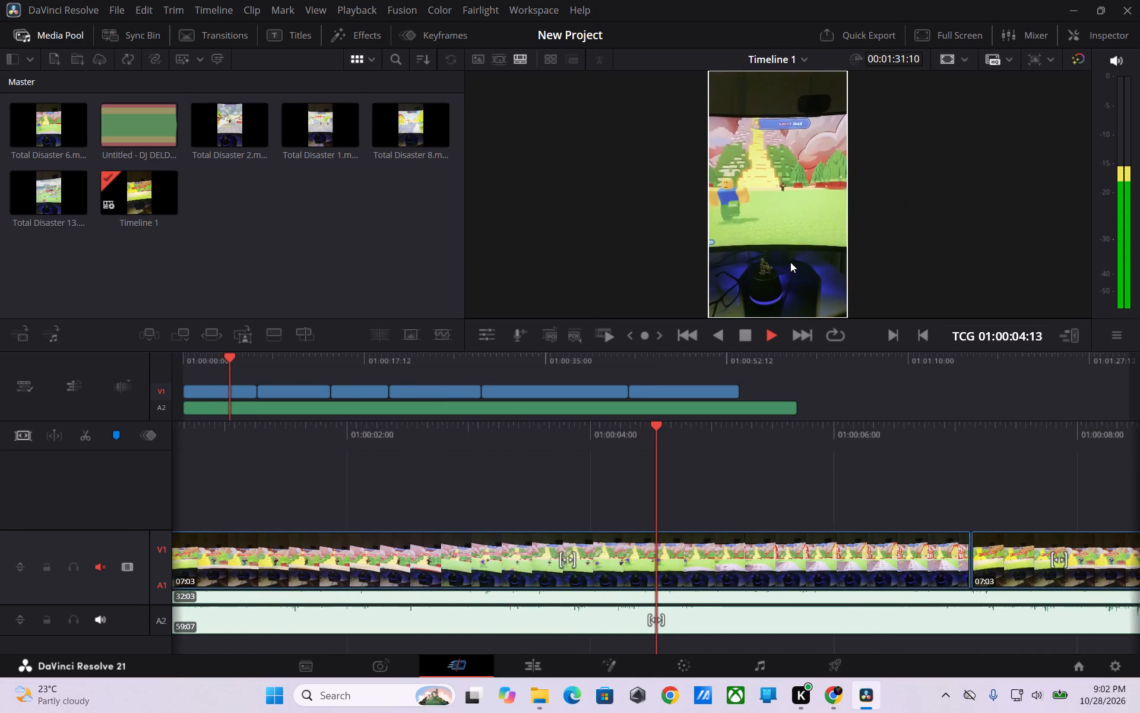
pyautogui.press('space')
pyautogui.click(783, 200)
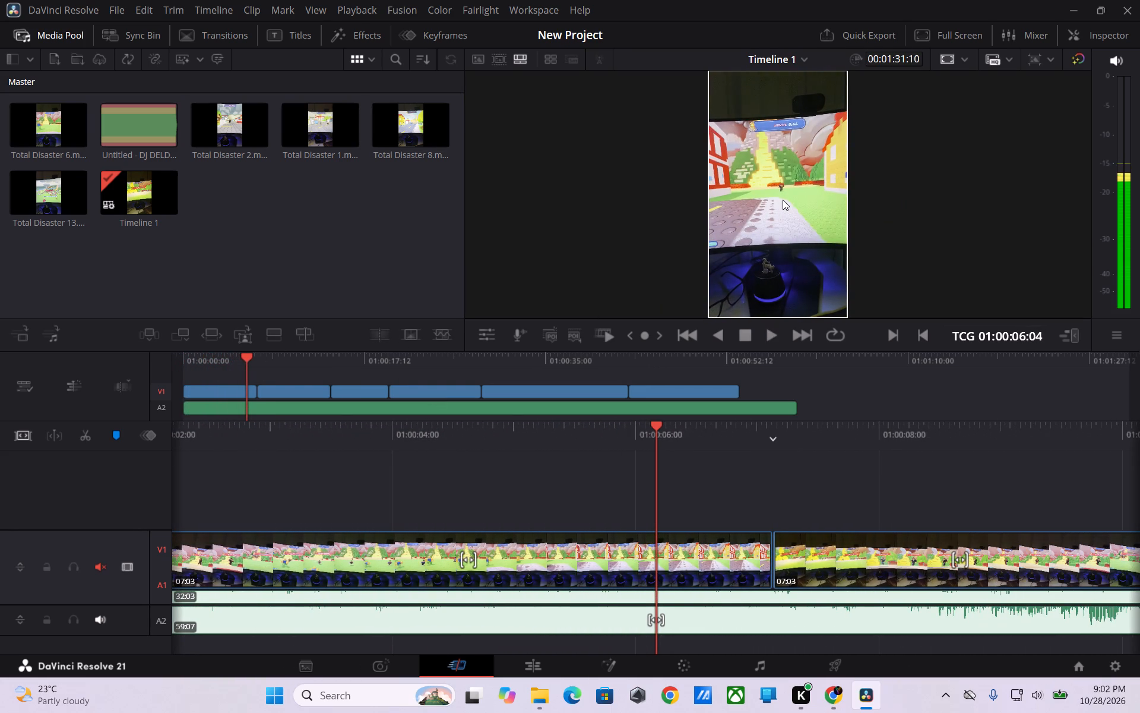
pyautogui.keyDown('ctrl'); pyautogui.scroll(2, 783, 200); pyautogui.keyUp('ctrl')
pyautogui.moveTo(798, 184); pyautogui.dragTo(818, 235)
pyautogui.tripleClick(818, 214)
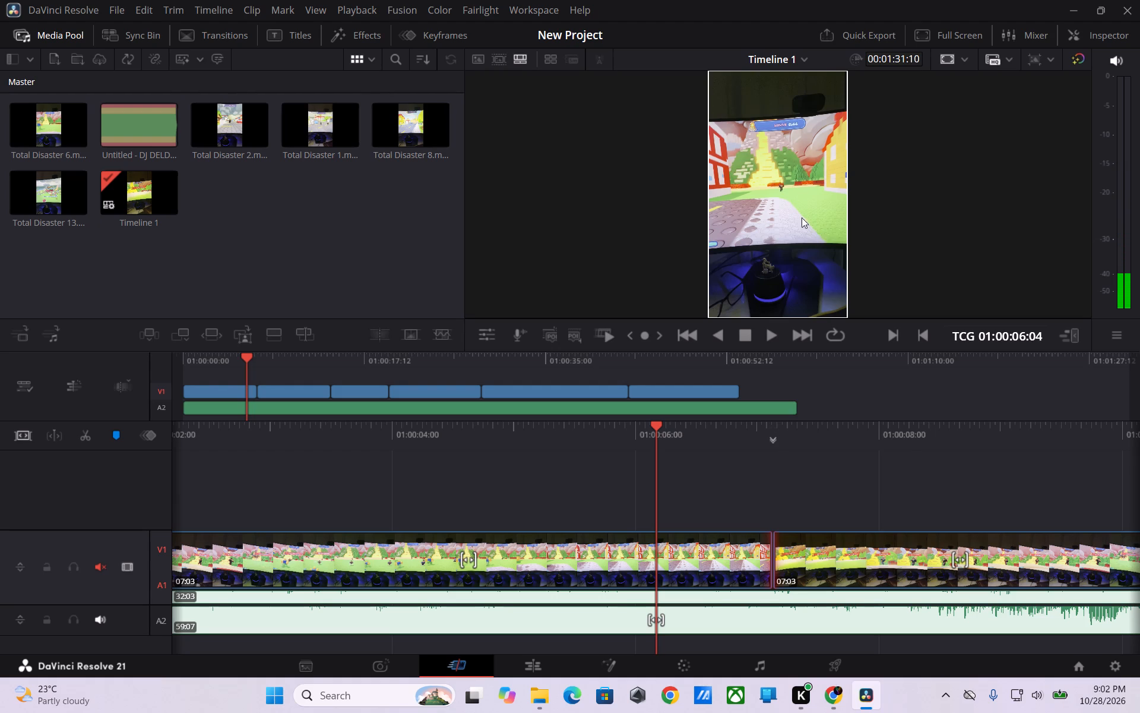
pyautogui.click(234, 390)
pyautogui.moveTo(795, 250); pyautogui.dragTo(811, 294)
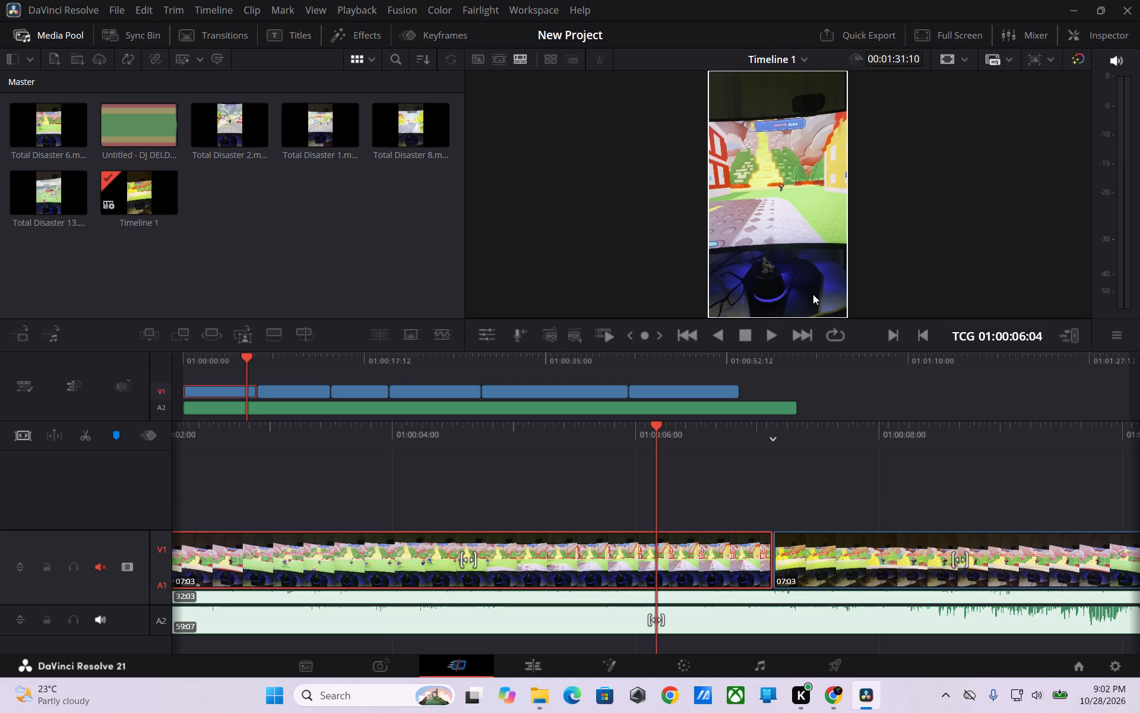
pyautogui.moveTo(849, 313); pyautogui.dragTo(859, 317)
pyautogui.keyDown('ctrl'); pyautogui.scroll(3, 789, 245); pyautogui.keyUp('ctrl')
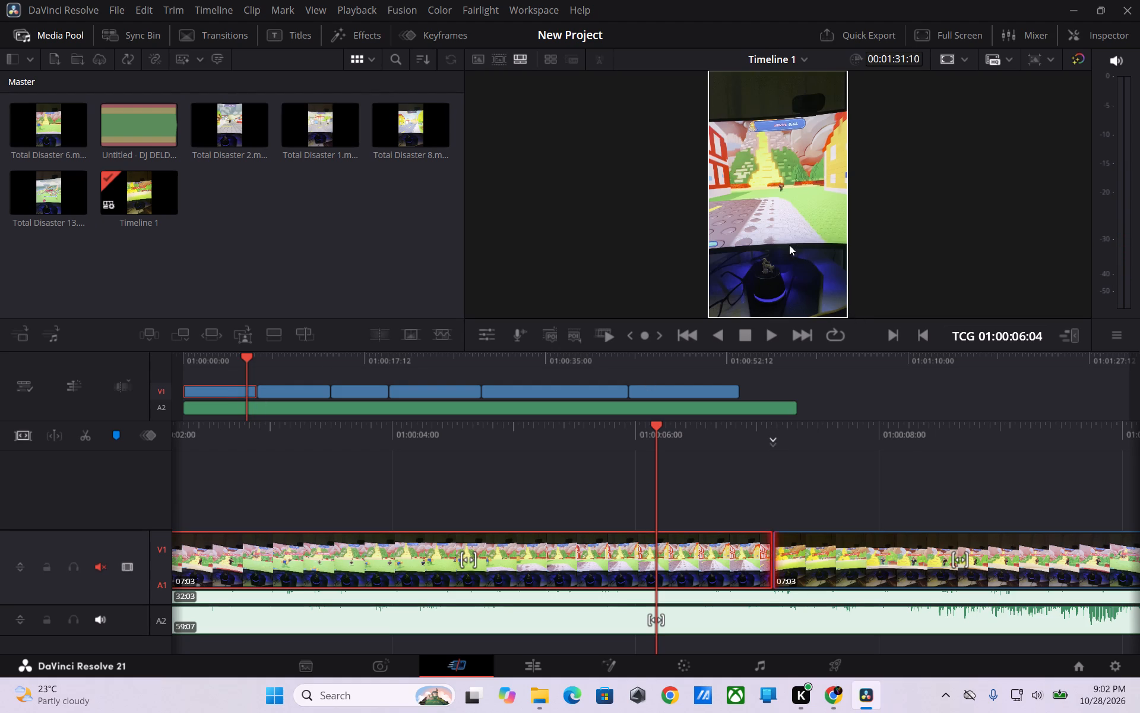
# Set the timeline's proxy handling to Prefer Proxies.
pyautogui.click(970, 61)
pyautogui.click(959, 60)
pyautogui.click(1002, 57)
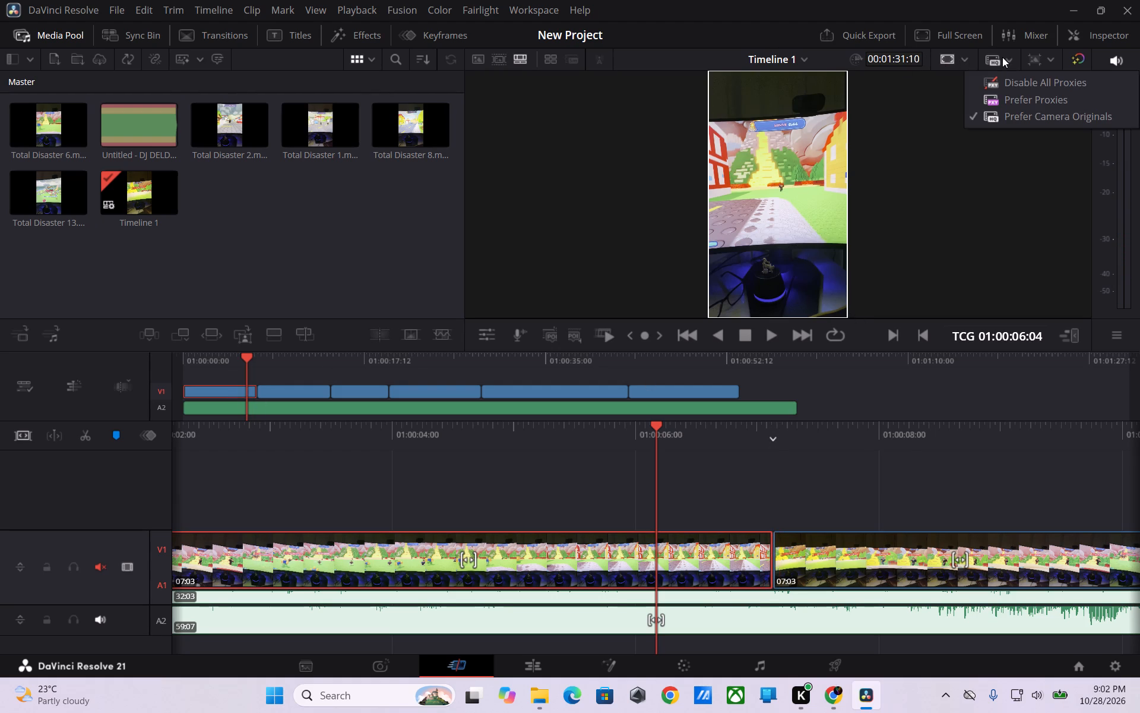
pyautogui.click(1013, 102)
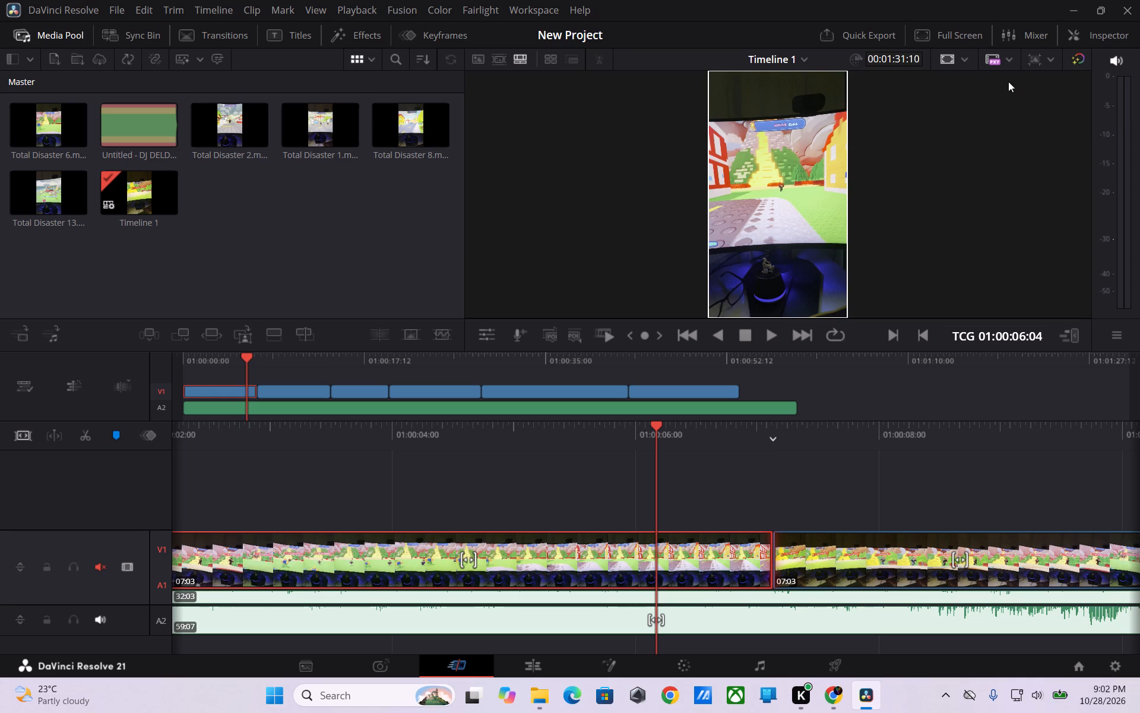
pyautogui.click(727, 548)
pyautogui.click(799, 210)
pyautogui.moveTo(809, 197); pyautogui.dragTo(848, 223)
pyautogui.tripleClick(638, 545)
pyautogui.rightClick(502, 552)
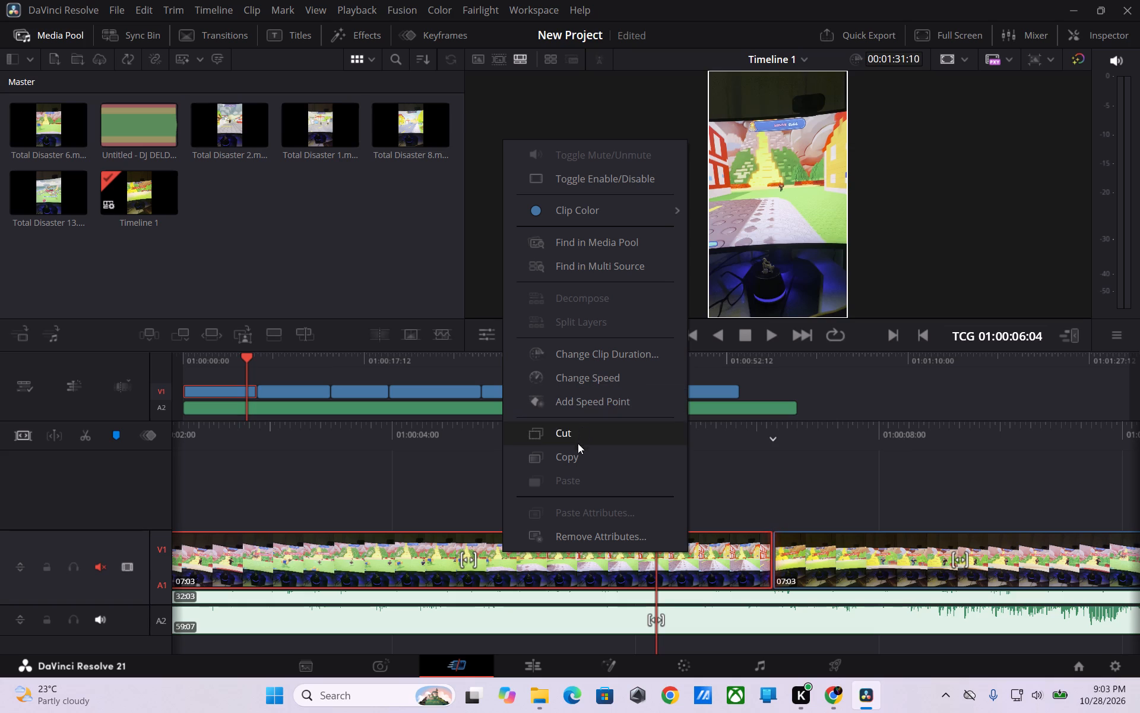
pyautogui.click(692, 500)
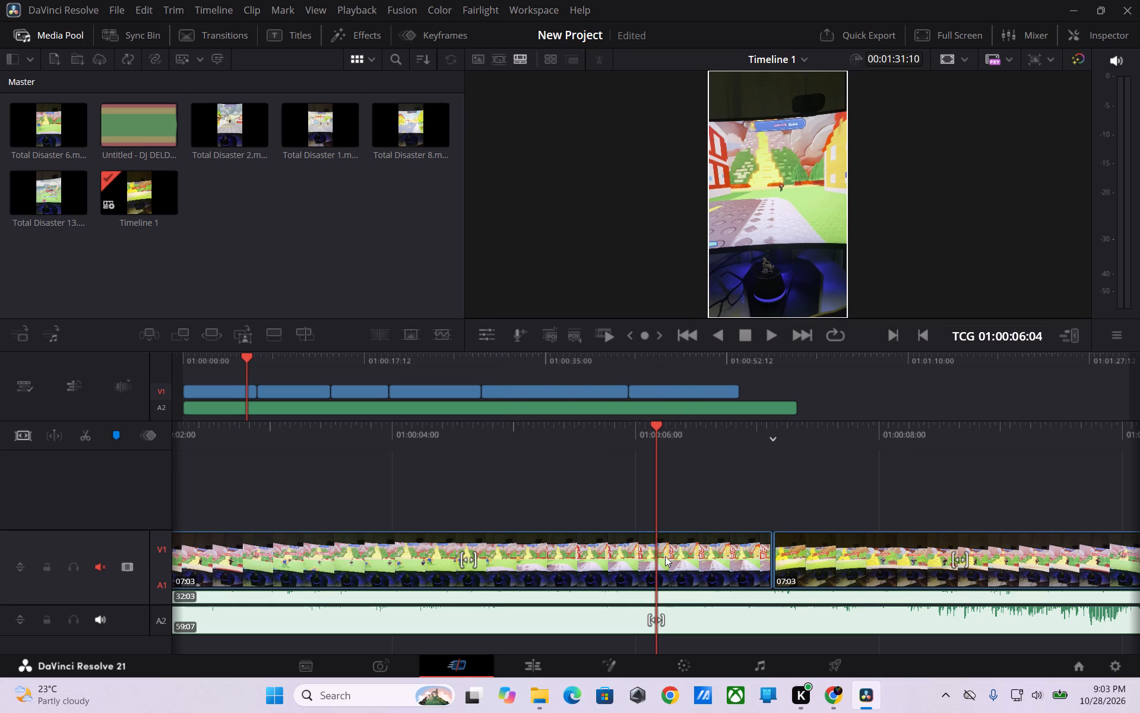
# Scrub and play the opening of Timeline 1 to check the first clips against the song.
pyautogui.moveTo(660, 427); pyautogui.dragTo(1139, 447)
pyautogui.moveTo(632, 475); pyautogui.dragTo(709, 472)
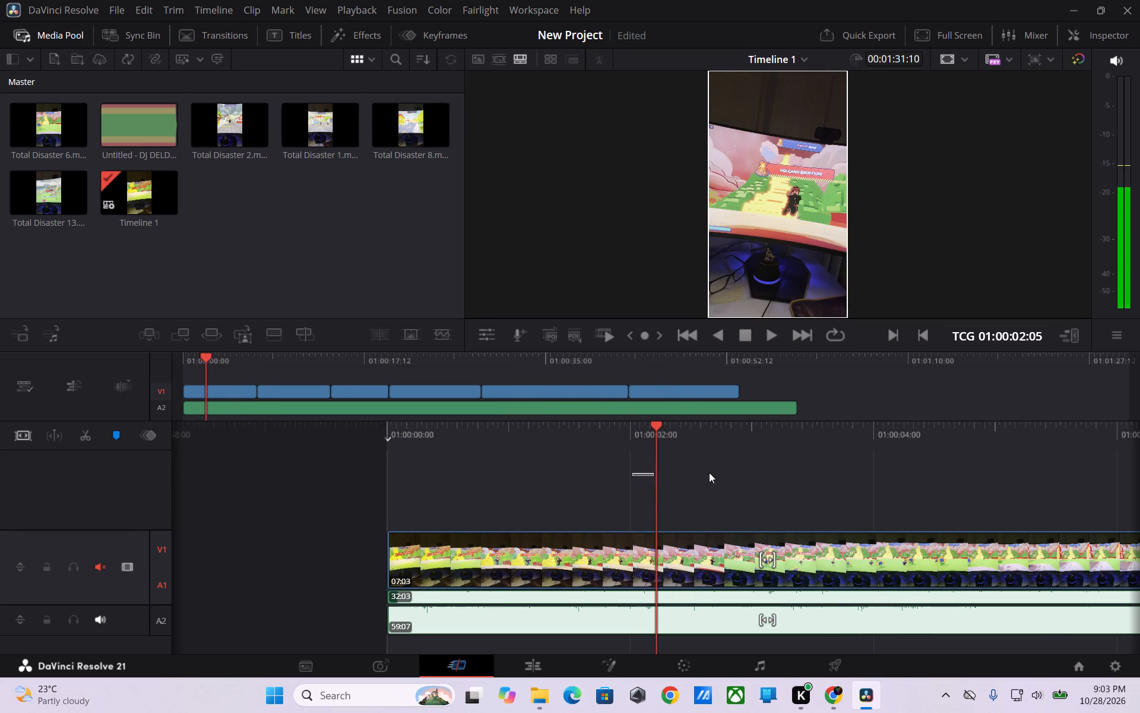
pyautogui.moveTo(709, 472); pyautogui.dragTo(811, 479)
pyautogui.moveTo(672, 434); pyautogui.dragTo(1019, 439)
pyautogui.press('space')
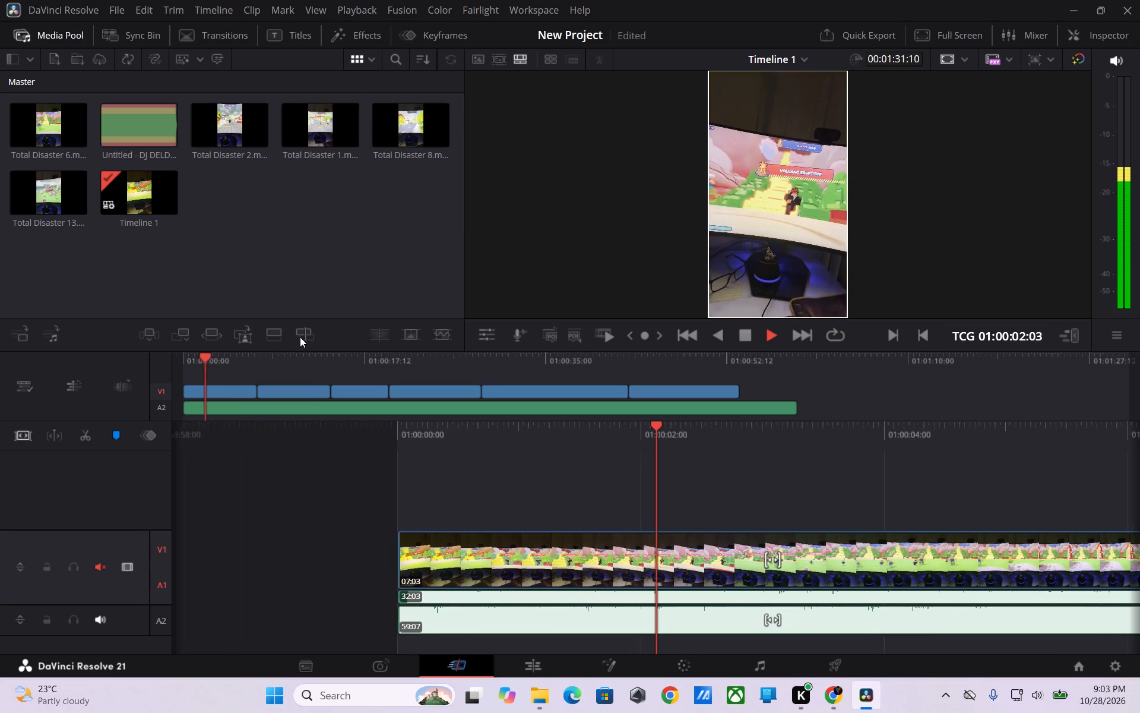
pyautogui.press('space')
pyautogui.press('space')
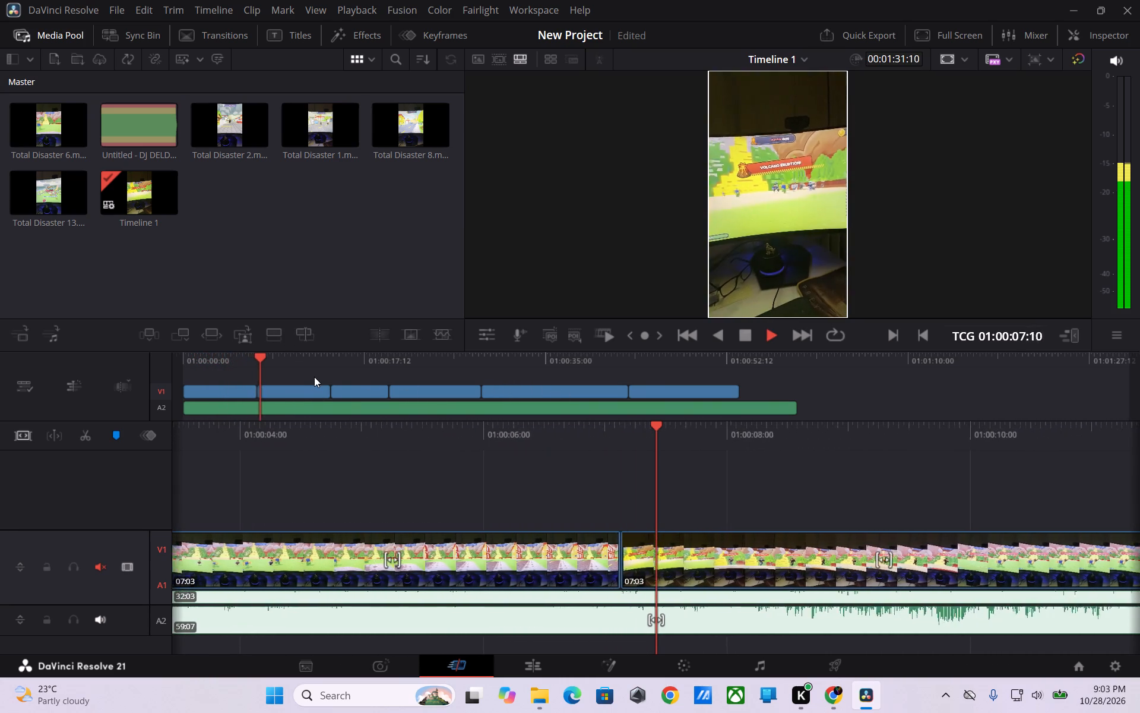
# Replay the timeline from its start and split the song on track A2 at 01:00:03:07.
pyautogui.moveTo(314, 365); pyautogui.dragTo(206, 374)
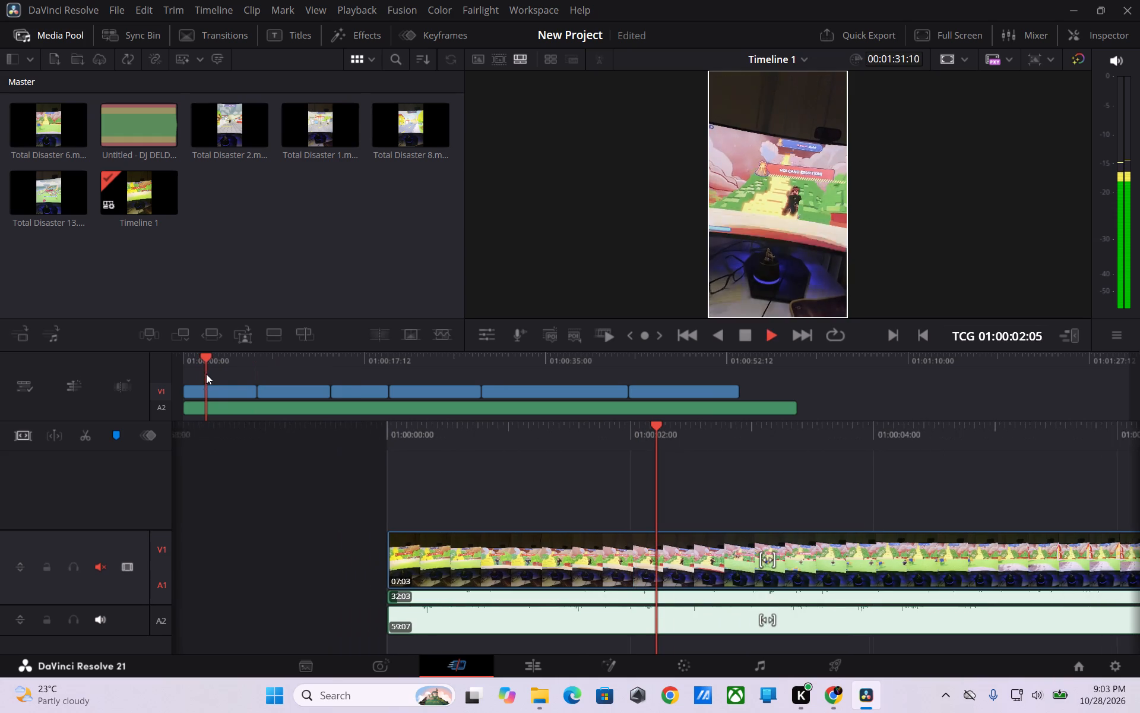
pyautogui.moveTo(206, 374); pyautogui.dragTo(172, 374)
pyautogui.press('space')
pyautogui.press('space')
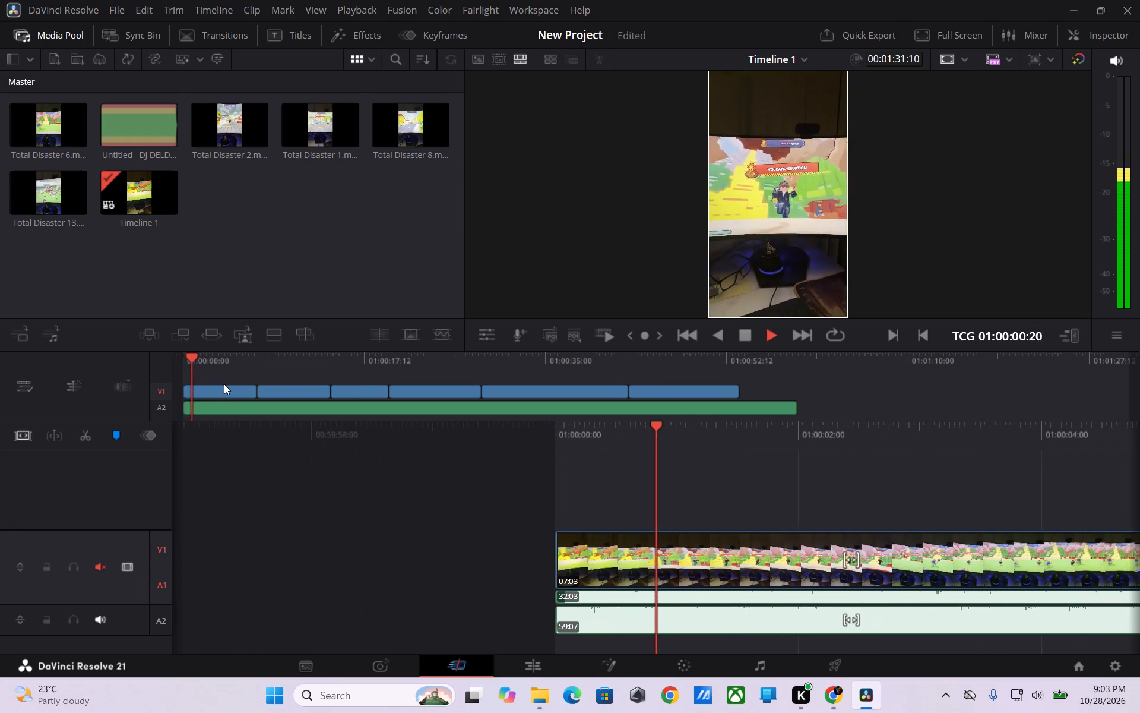
pyautogui.press('space')
pyautogui.press('space')
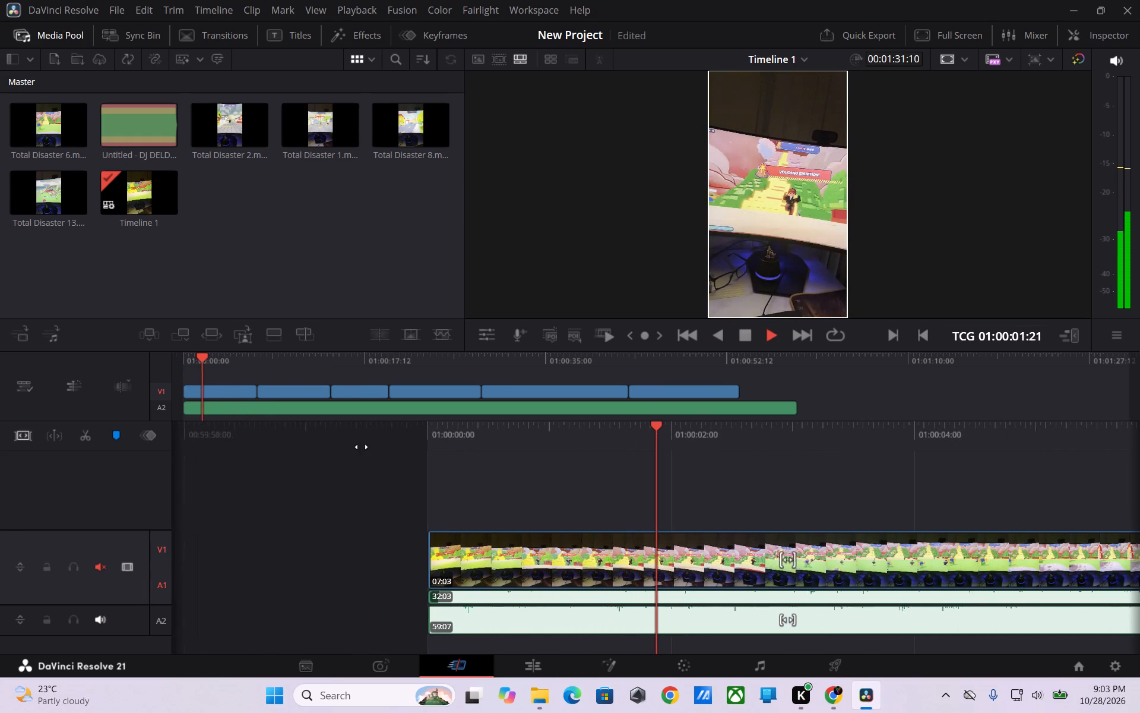
pyautogui.press('space')
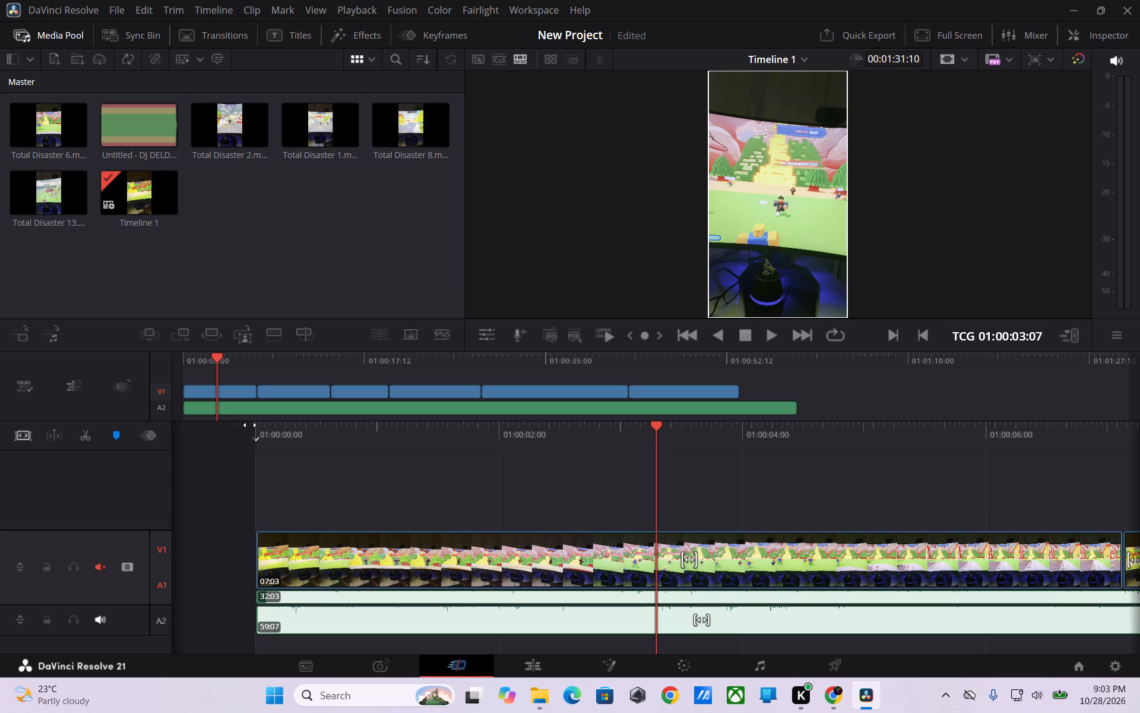
pyautogui.click(224, 407)
pyautogui.hotkey('ctrl', 'b')
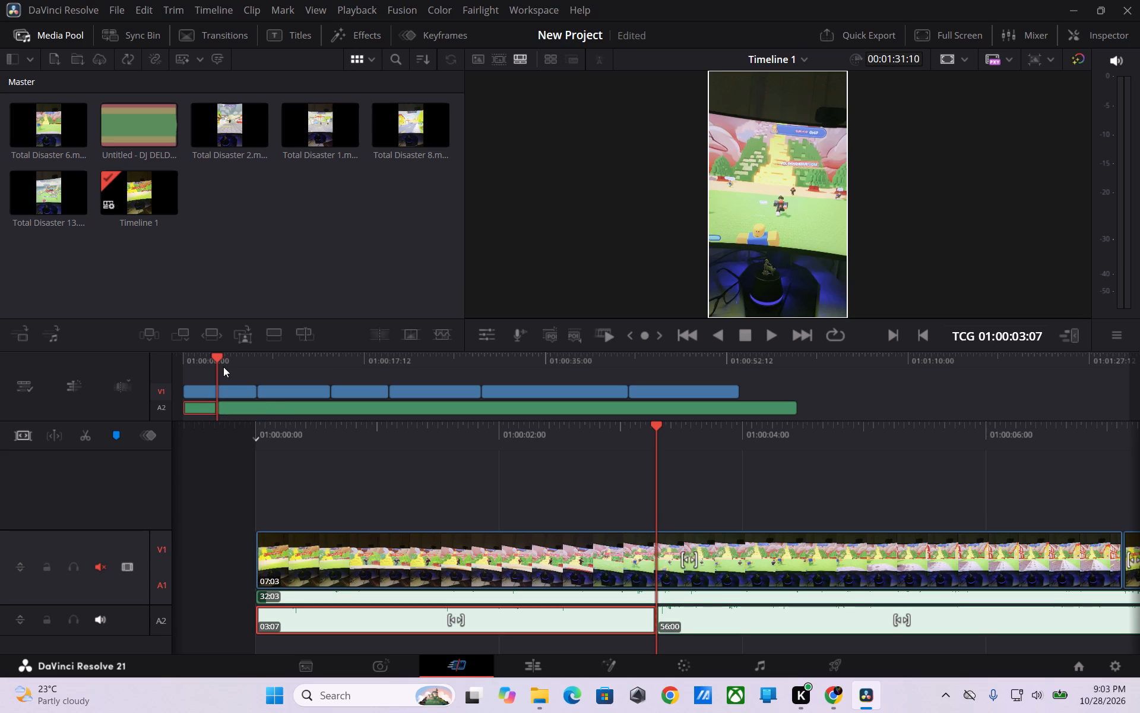
# Play on and split only the remaining song segment on A2 at 01:00:05:04, undoing the cut made across all tracks.
pyautogui.press('space')
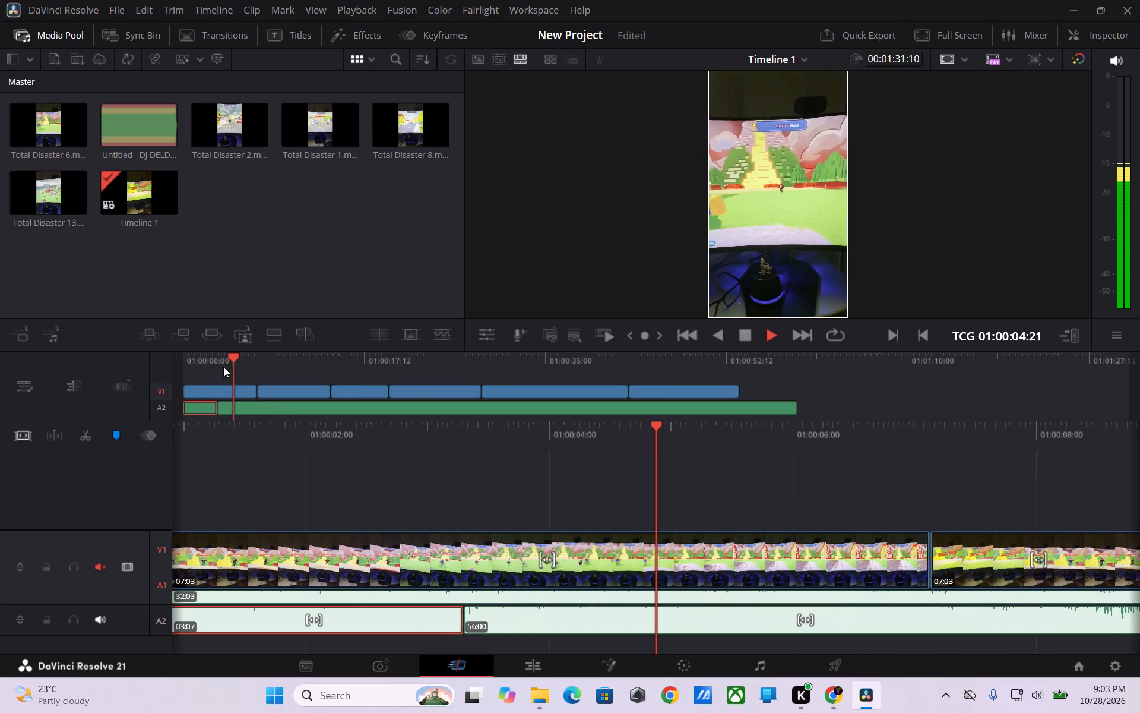
pyautogui.press('space')
pyautogui.hotkey('ctrl', 'b')
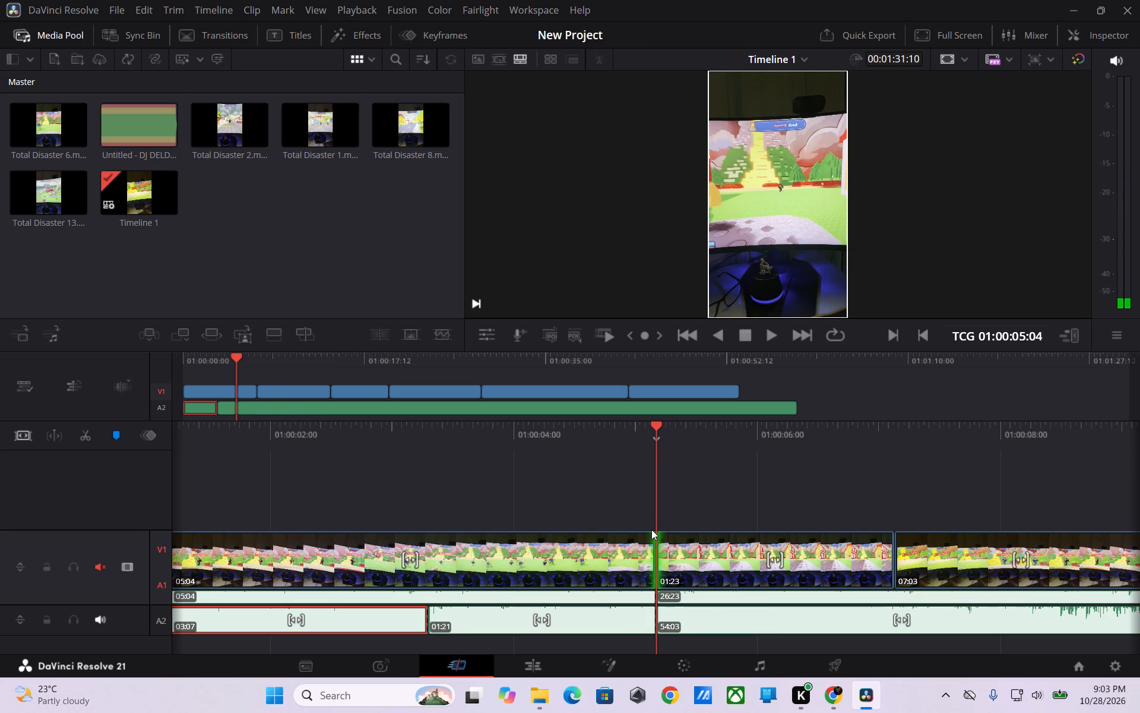
pyautogui.hotkey('ctrl', 'z')
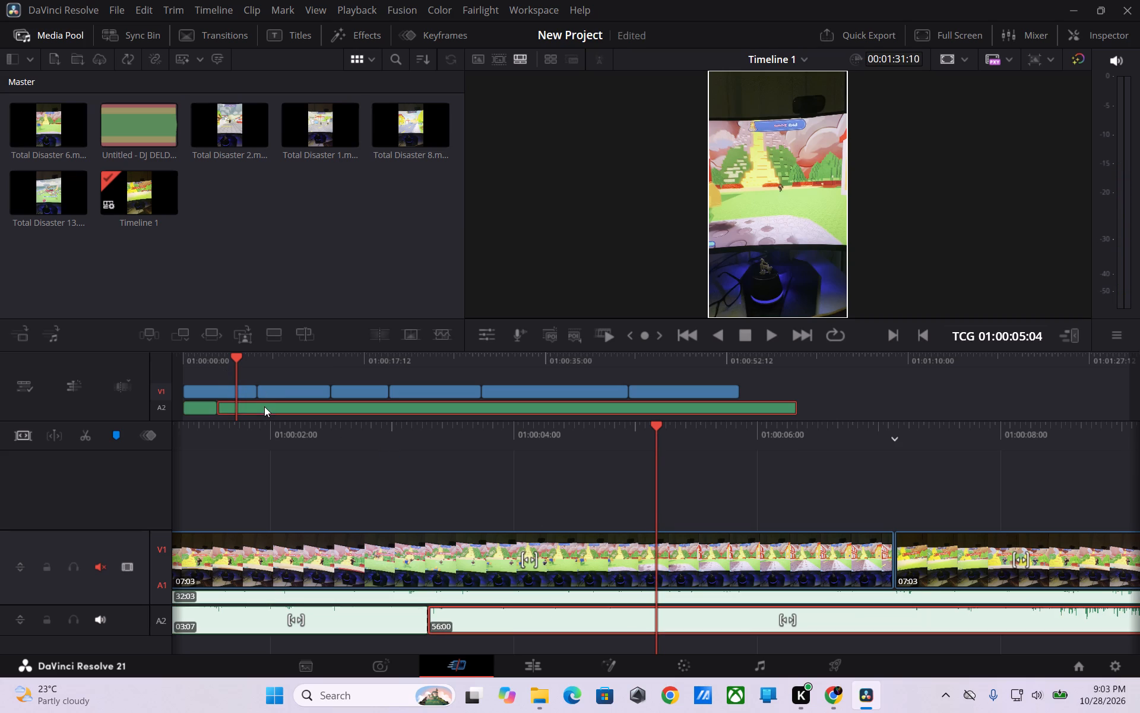
pyautogui.click(264, 407)
pyautogui.hotkey('ctrl', 'b')
# Play onward through the first three video clips, and scrub back over the song cuts to the timeline's start.
pyautogui.press('space')
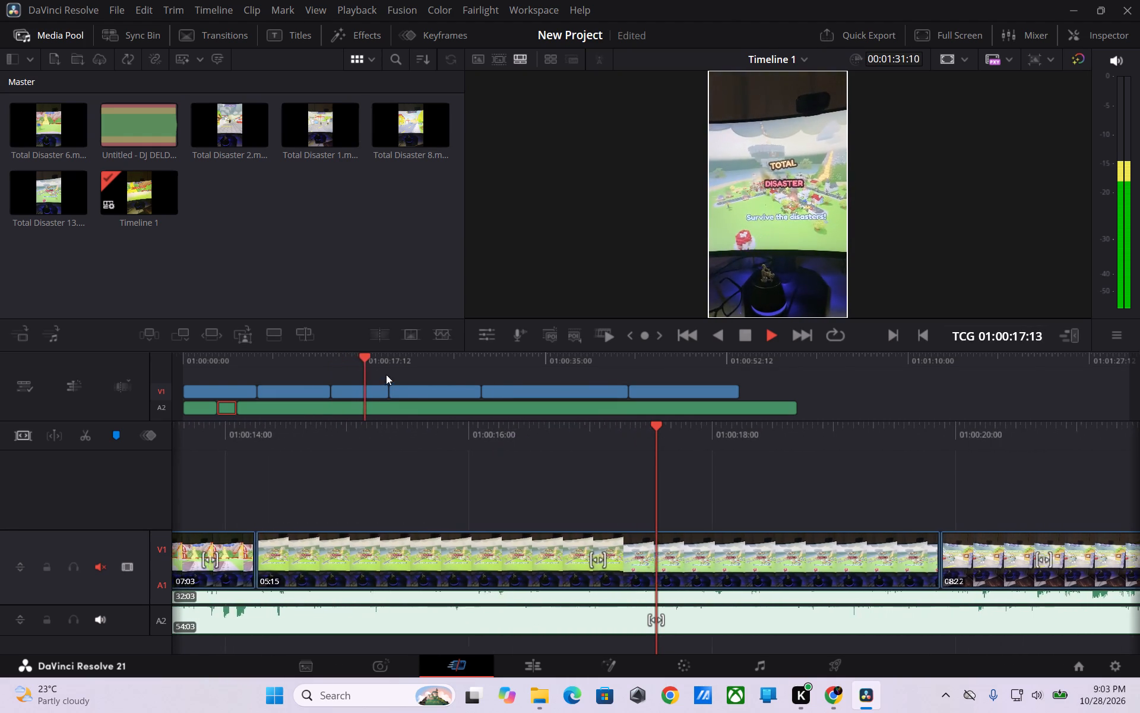
pyautogui.moveTo(375, 359); pyautogui.dragTo(215, 370)
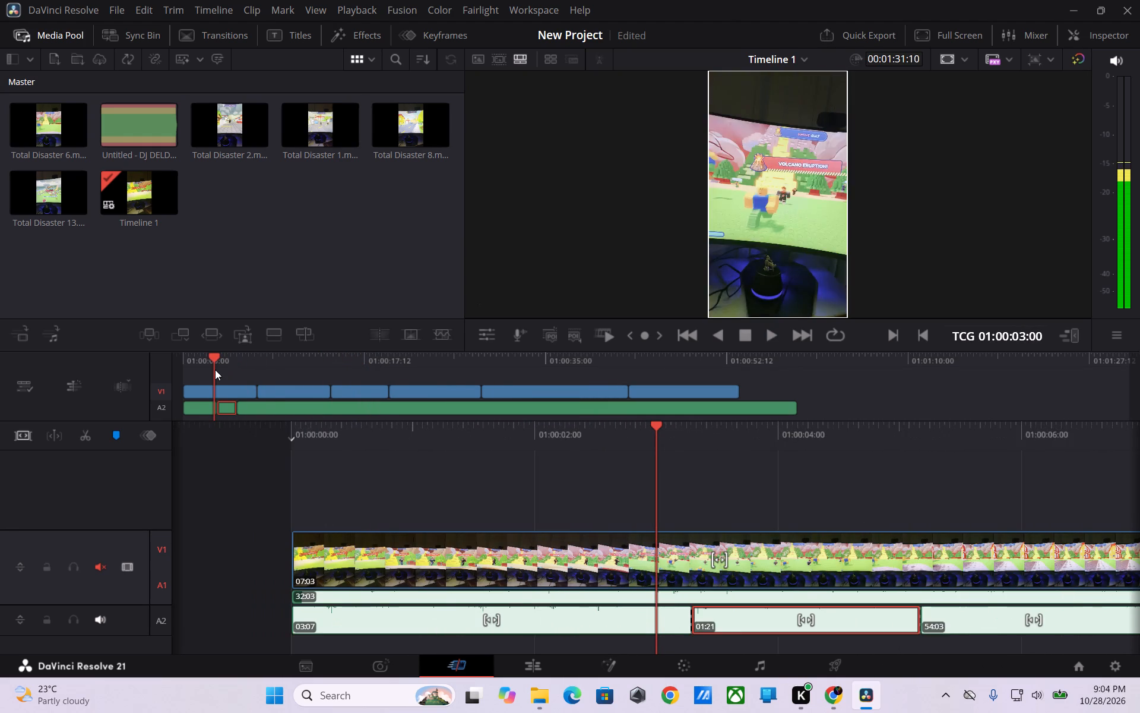
pyautogui.moveTo(215, 370); pyautogui.dragTo(223, 370)
pyautogui.click(219, 393)
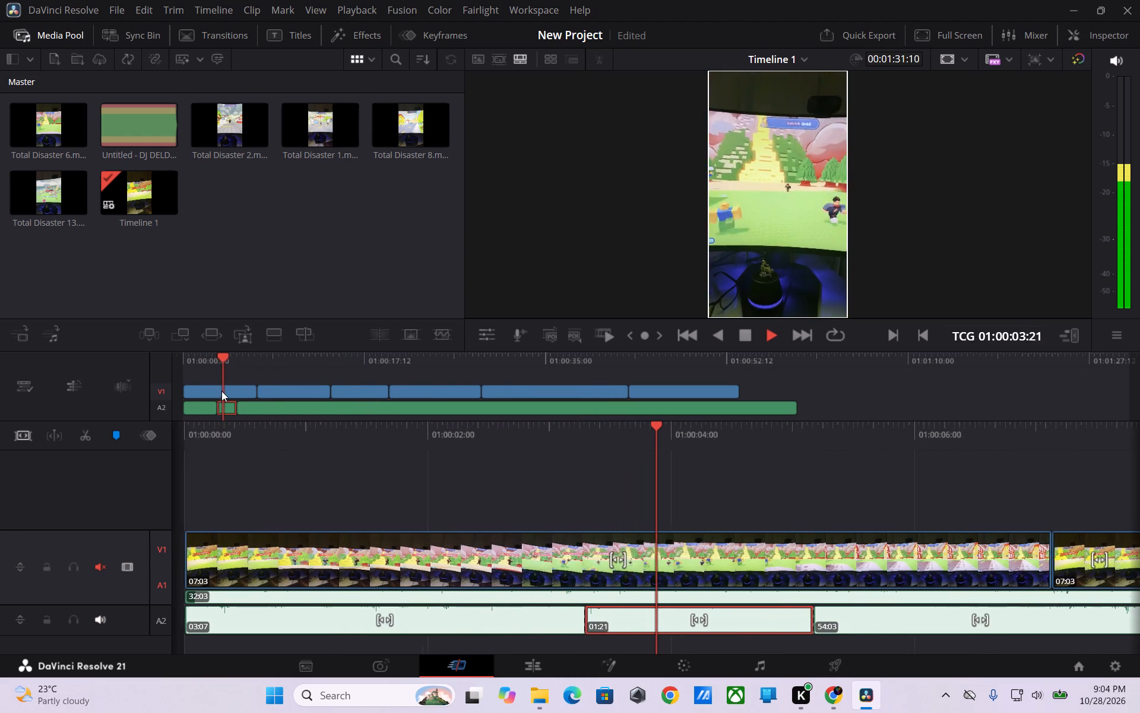
pyautogui.moveTo(239, 377); pyautogui.dragTo(230, 377)
pyautogui.moveTo(230, 377); pyautogui.dragTo(174, 382)
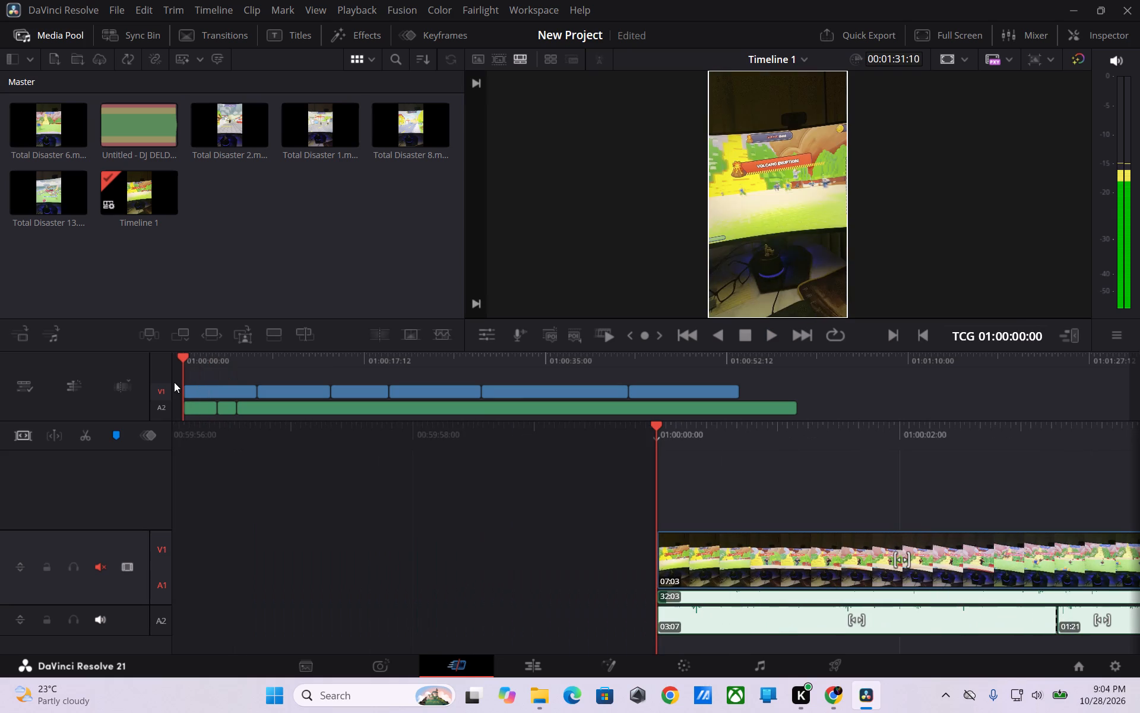
pyautogui.moveTo(174, 382); pyautogui.dragTo(180, 383)
# Play from the start and split the first video clip on V1 at 01:00:03:23.
pyautogui.press('space')
pyautogui.press('space')
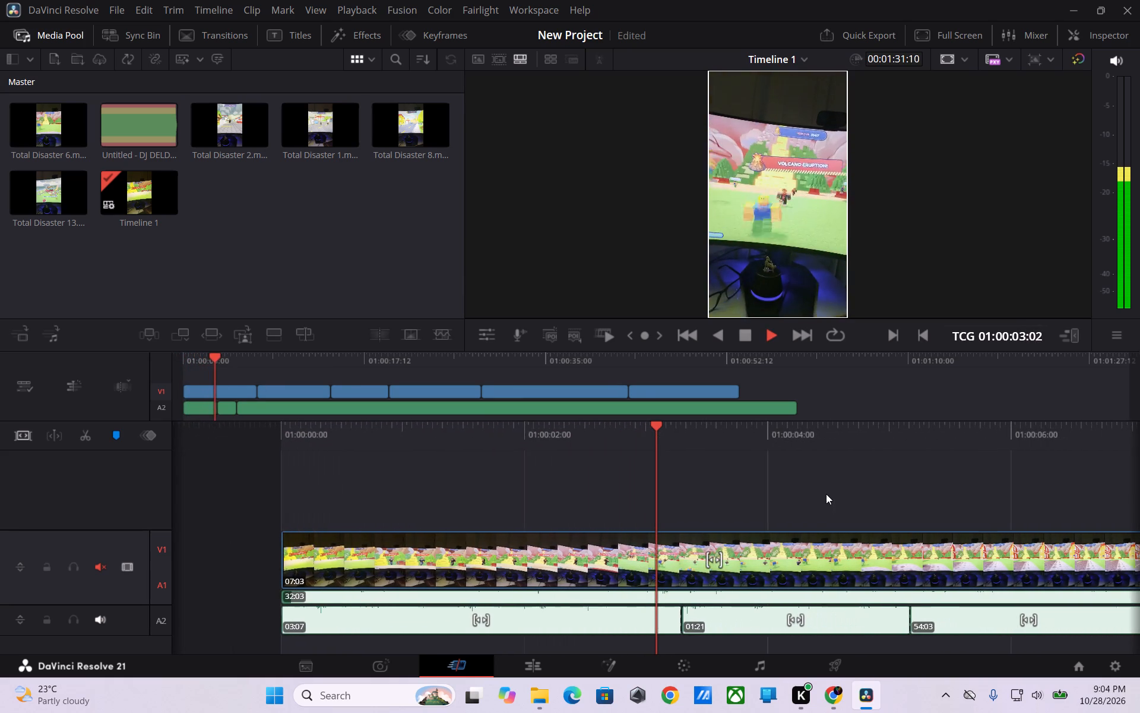
pyautogui.press('space')
pyautogui.press('space')
pyautogui.press('space')
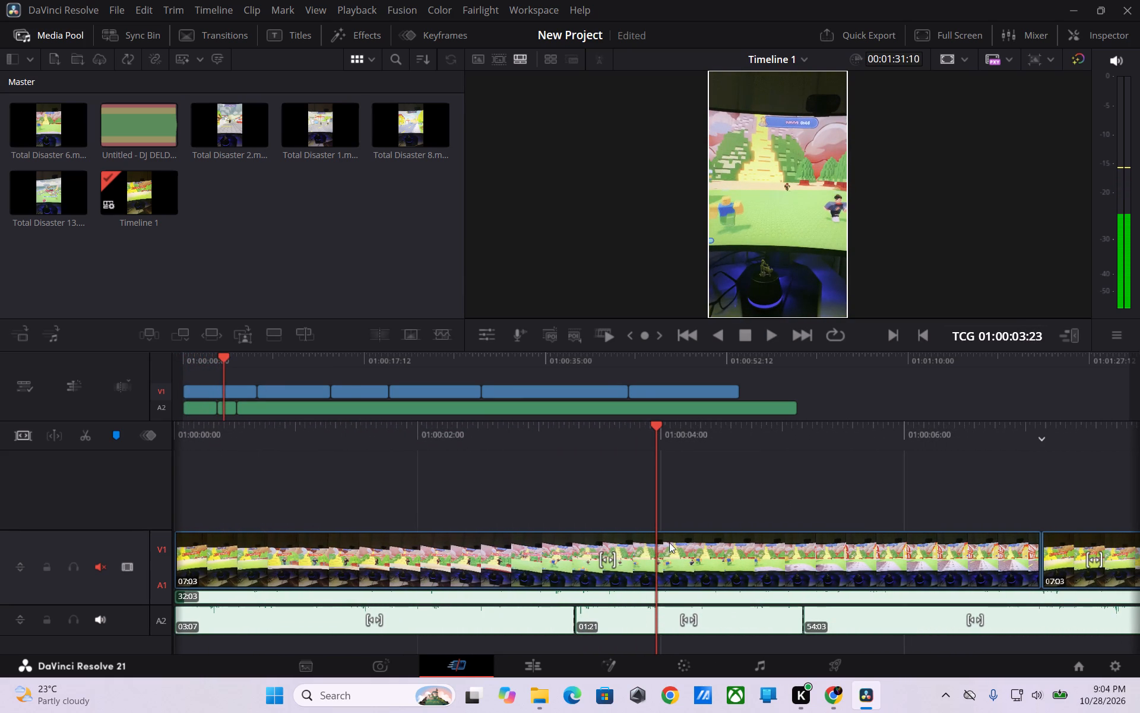
pyautogui.click(669, 542)
pyautogui.hotkey('ctrl', 'b')
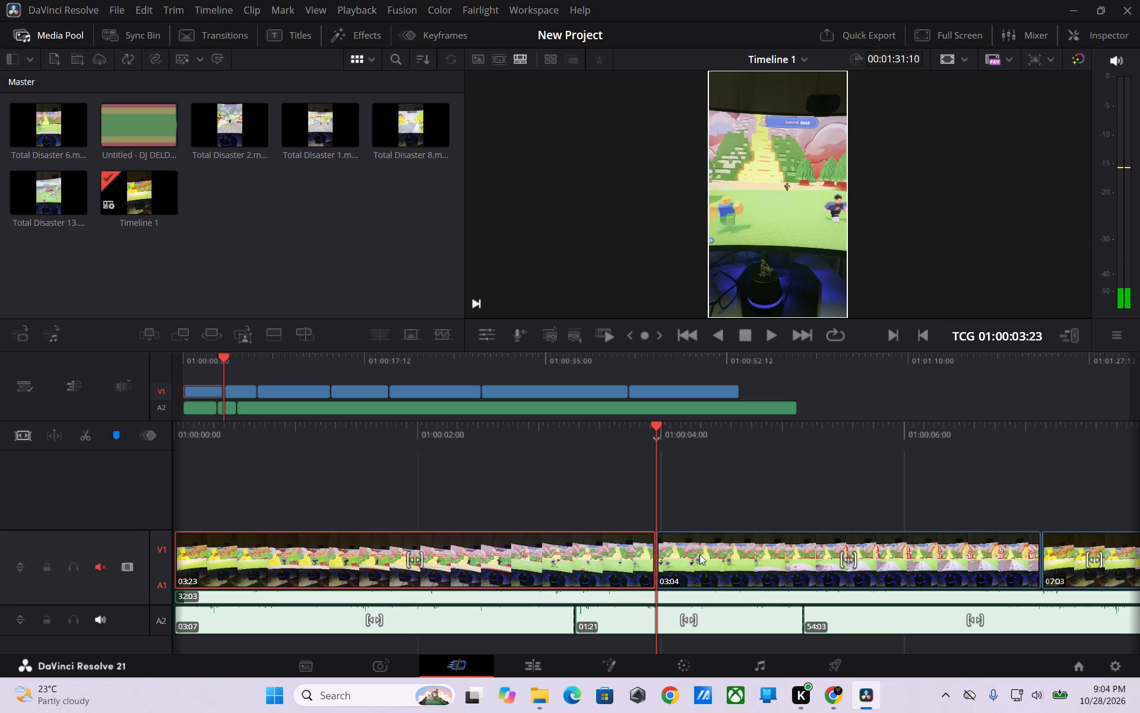
# Play the part of the first video clip after the cut and delete that part from V1.
pyautogui.click(704, 559)
pyautogui.press('space')
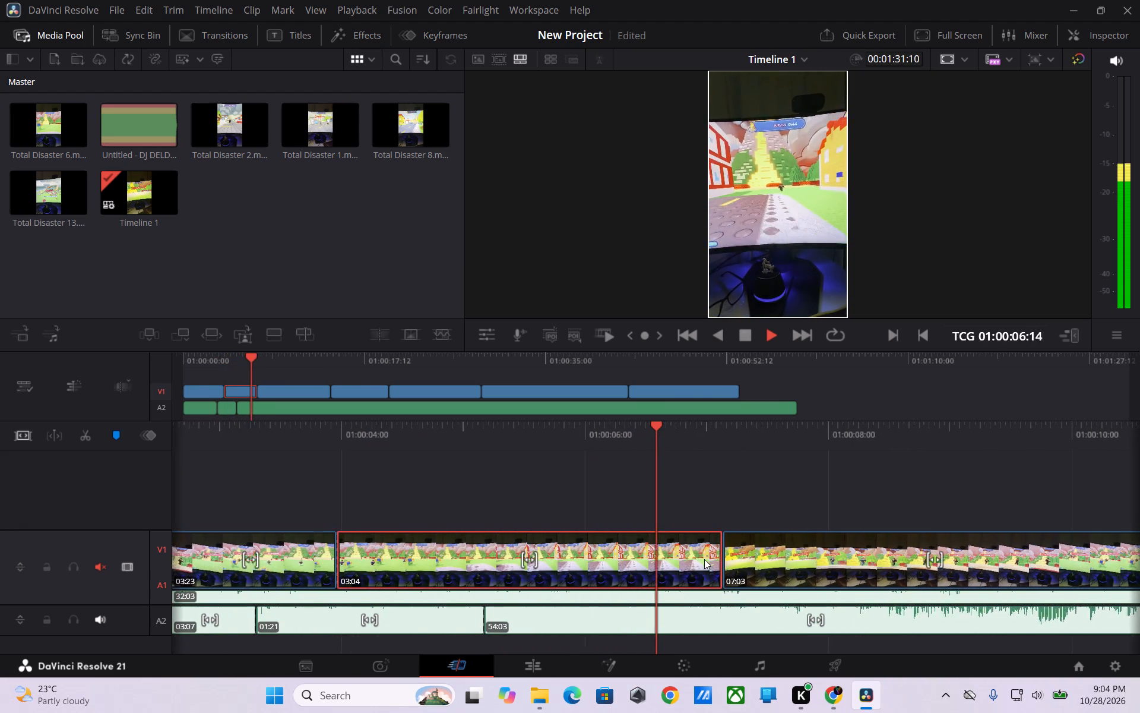
pyautogui.press('space')
pyautogui.press('Delete')
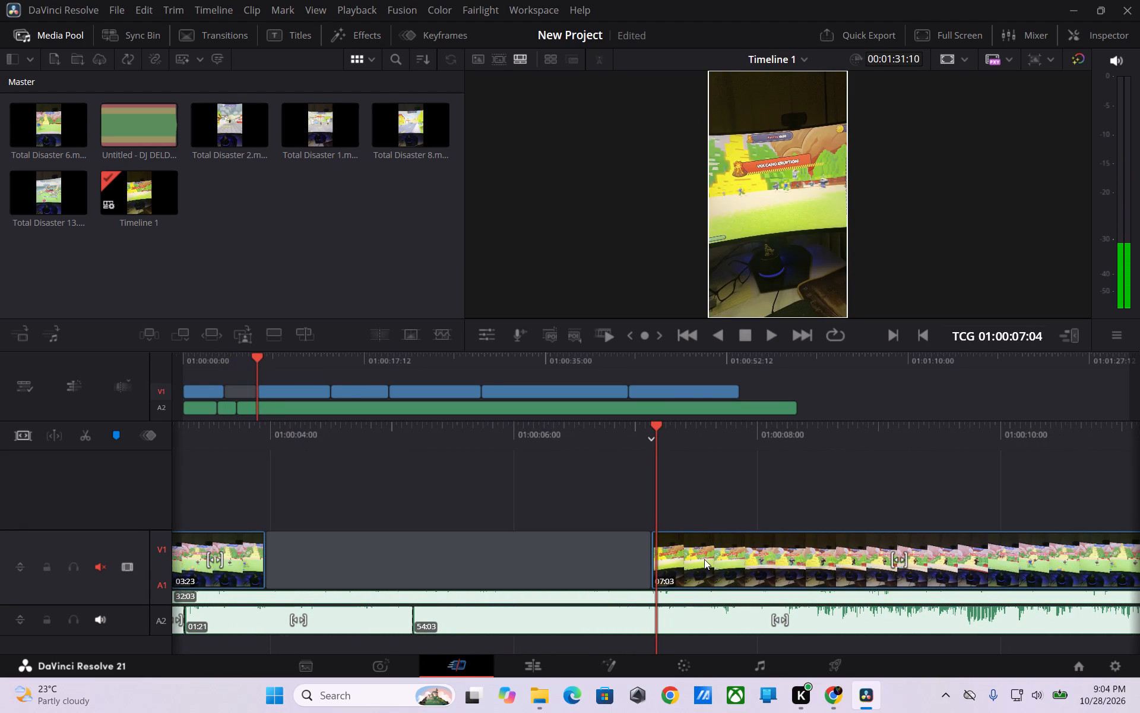
# Split the second video clip at 01:00:07:16 and delete its opening 13-frame piece.
pyautogui.press('space')
pyautogui.press('space')
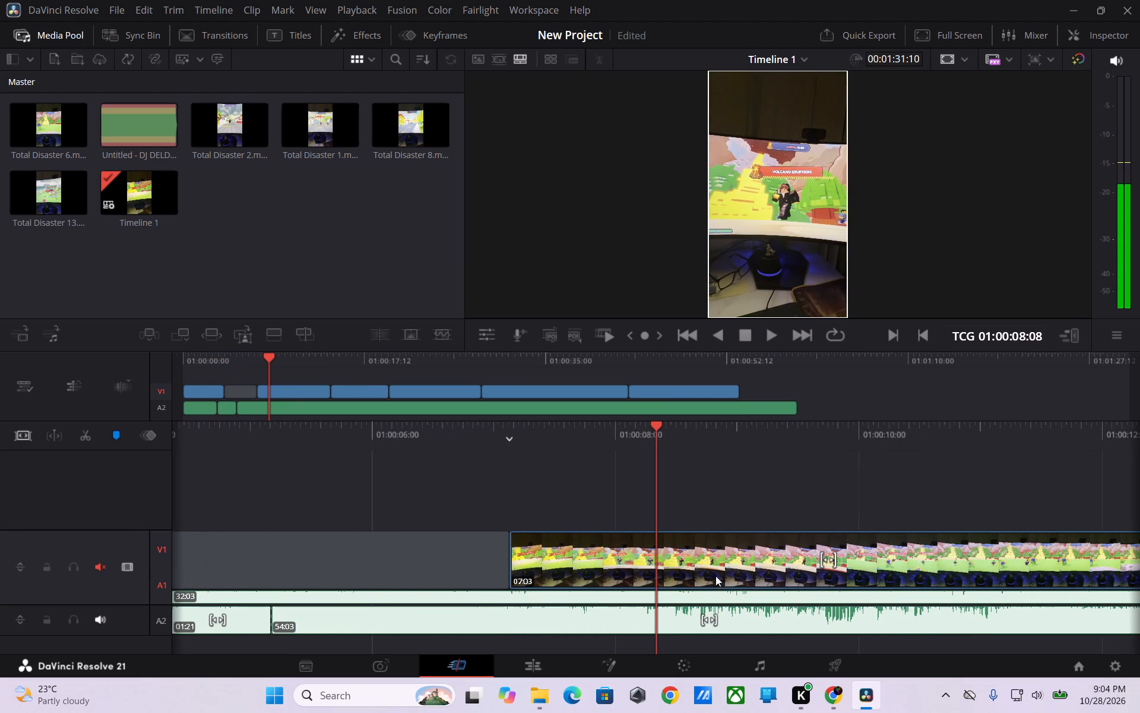
pyautogui.moveTo(691, 561); pyautogui.dragTo(677, 543)
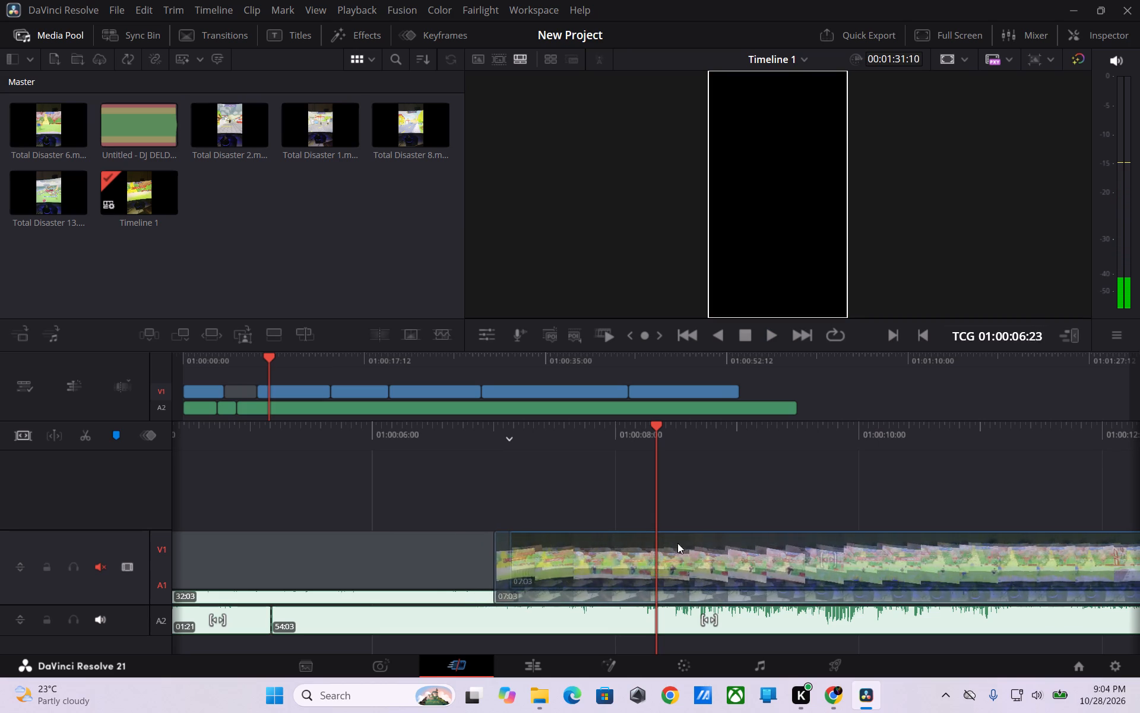
pyautogui.moveTo(677, 543); pyautogui.dragTo(685, 542)
pyautogui.moveTo(659, 433); pyautogui.dragTo(696, 437)
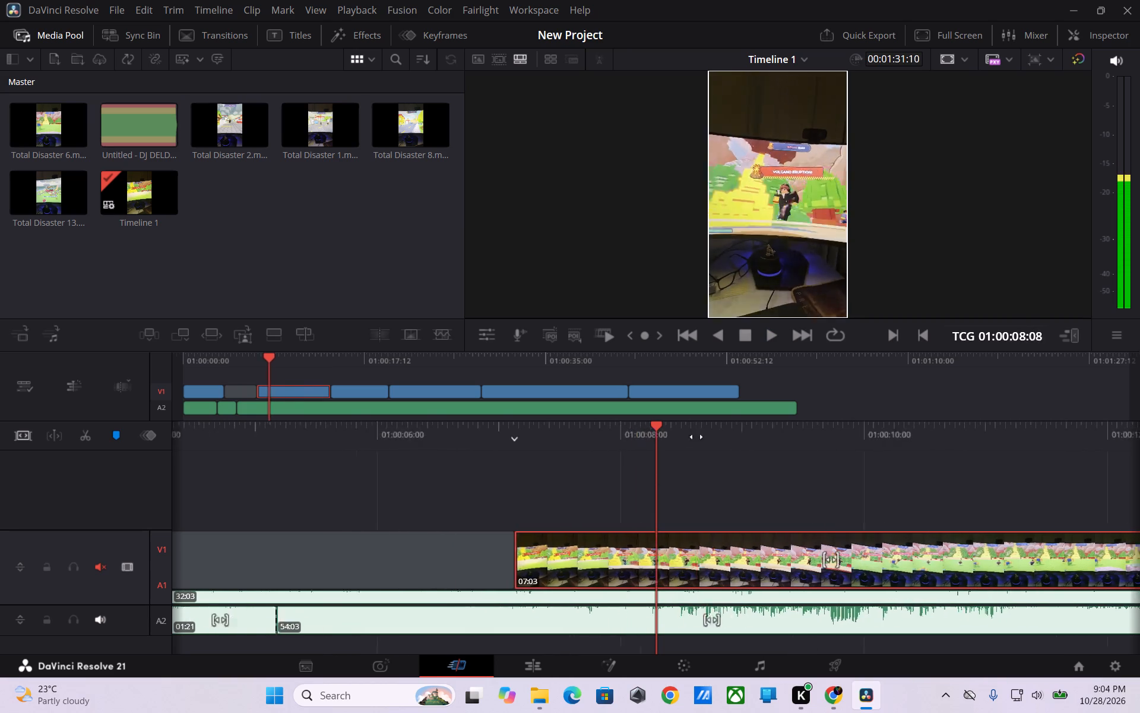
pyautogui.moveTo(696, 437); pyautogui.dragTo(737, 437)
pyautogui.hotkey('ctrl', 'b')
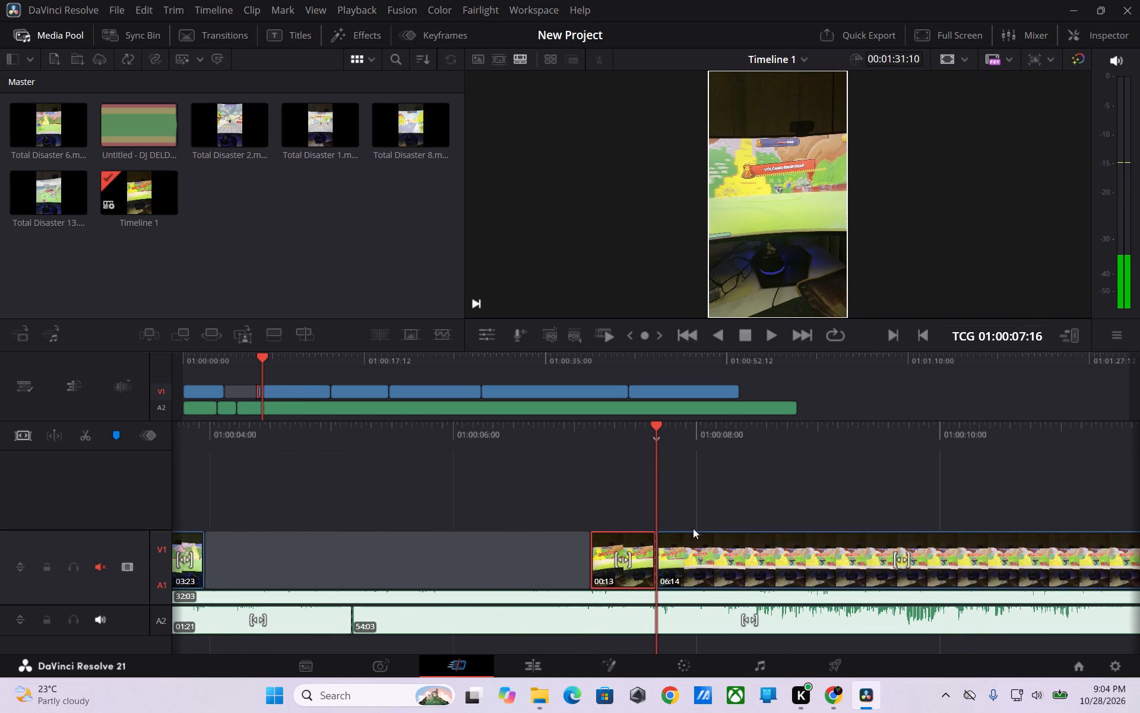
pyautogui.click(615, 576)
pyautogui.press('Delete')
# Play onward, split the third video clip at 01:00:17:13, and delete its closing 02:08 piece from V1.
pyautogui.press('space')
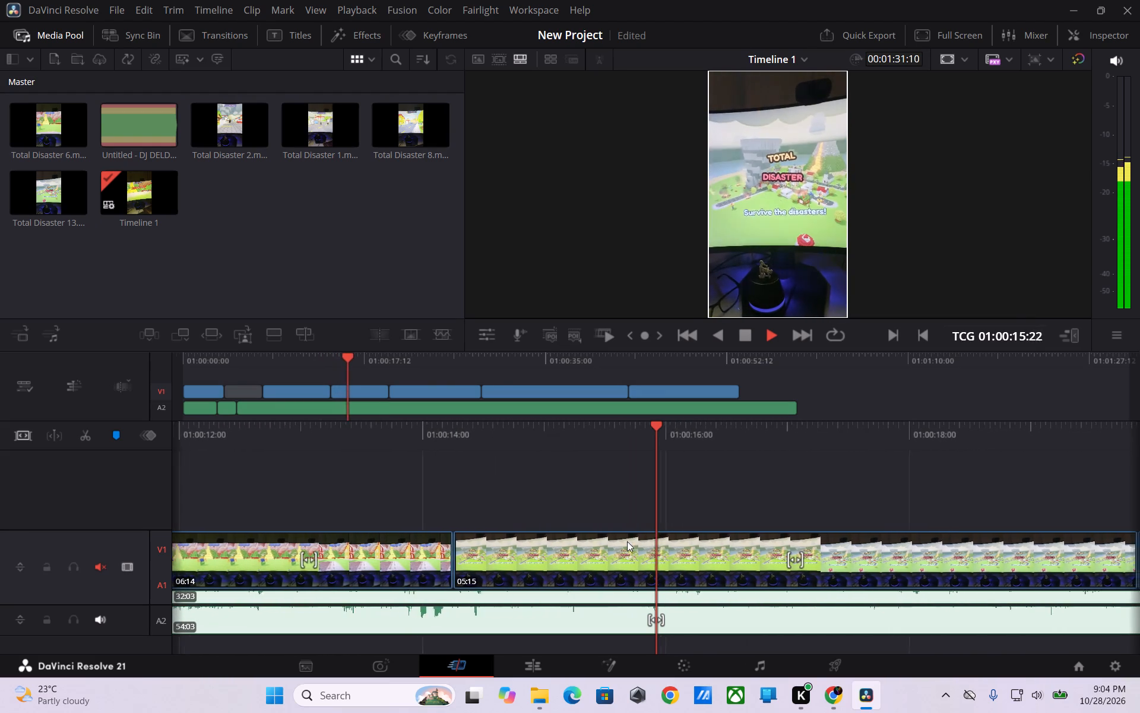
pyautogui.press('space')
pyautogui.press('space')
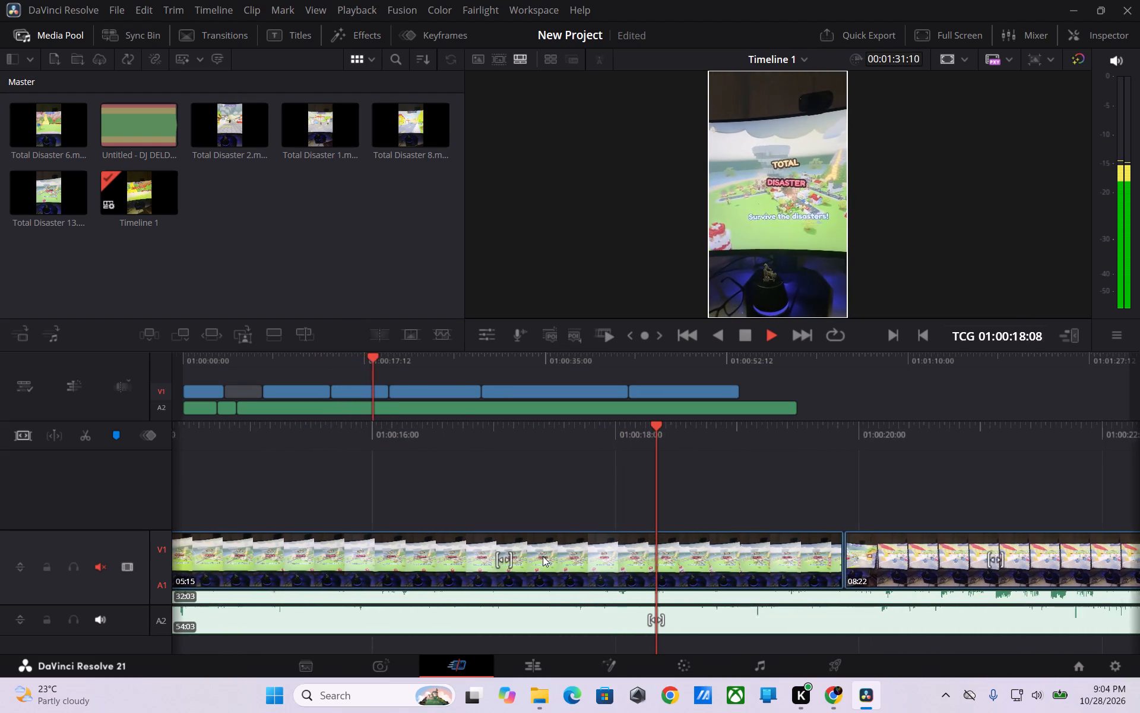
pyautogui.press('space')
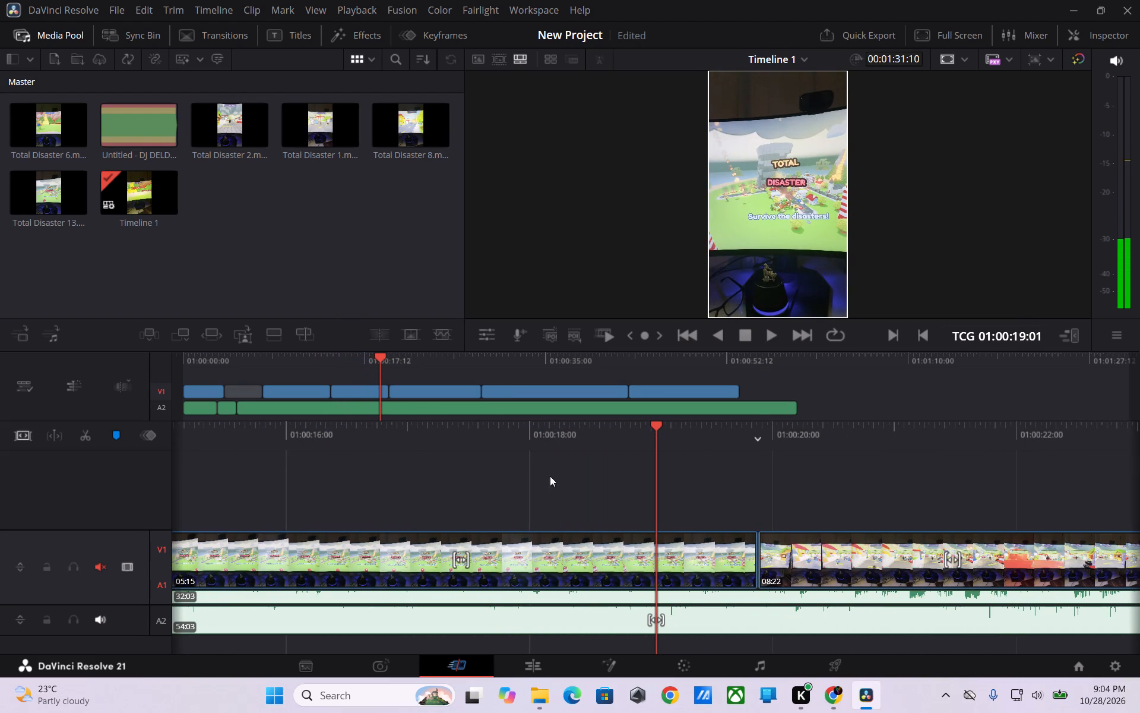
pyautogui.moveTo(562, 477); pyautogui.dragTo(742, 496)
pyautogui.moveTo(701, 501); pyautogui.dragTo(847, 504)
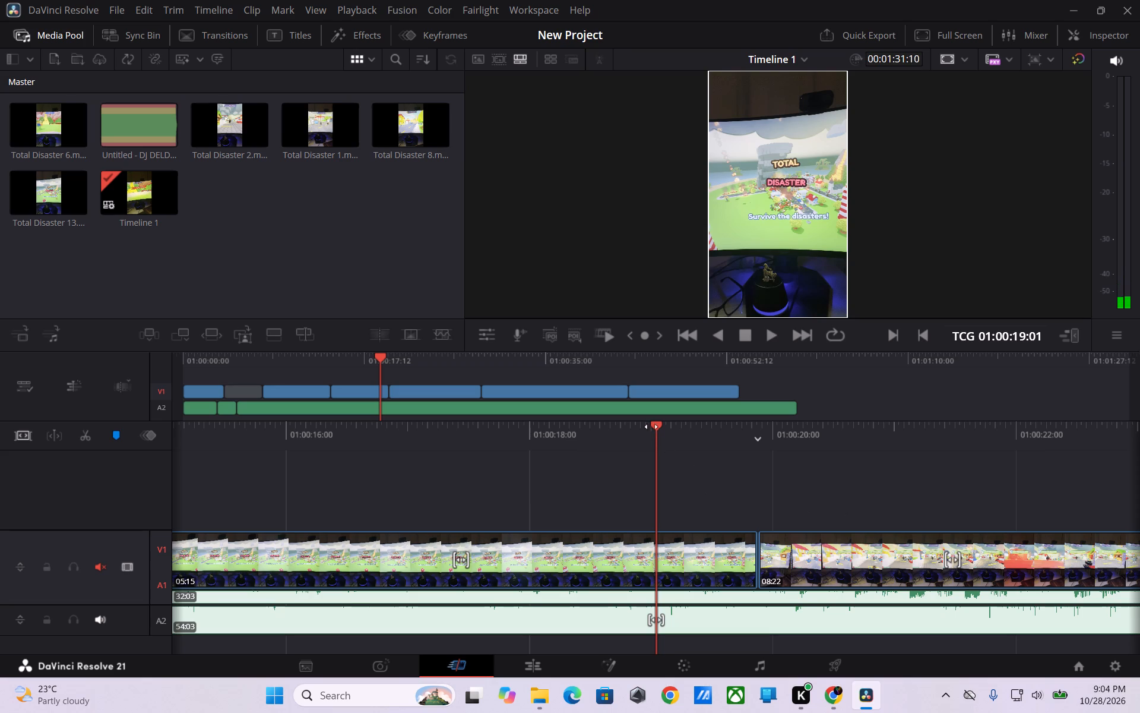
pyautogui.moveTo(657, 435); pyautogui.dragTo(837, 443)
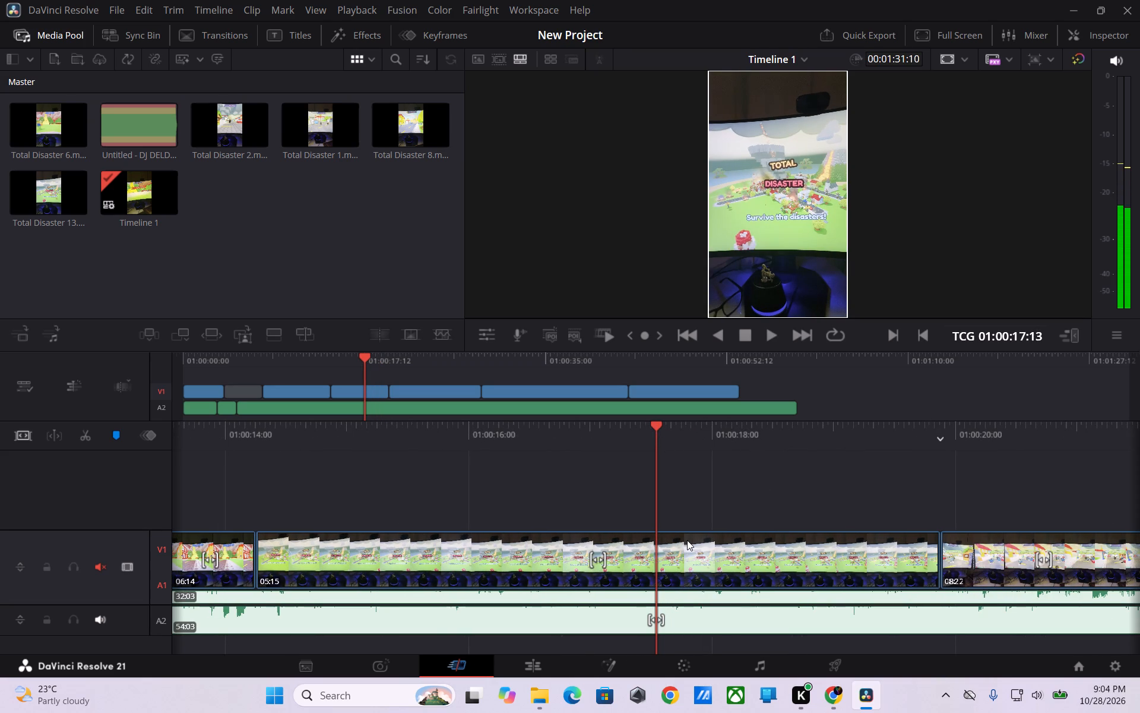
pyautogui.hotkey('ctrl', 'b')
pyautogui.click(716, 575)
pyautogui.press('Delete')
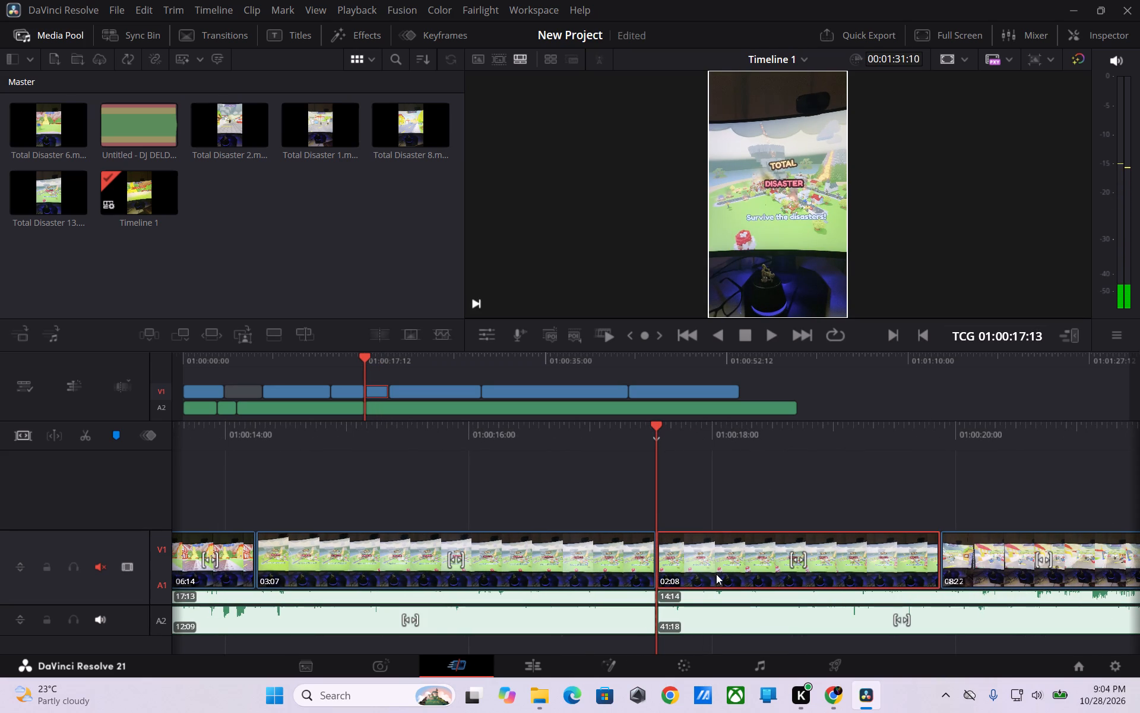
pyautogui.moveTo(692, 509); pyautogui.dragTo(908, 509)
pyautogui.moveTo(736, 472); pyautogui.dragTo(754, 474)
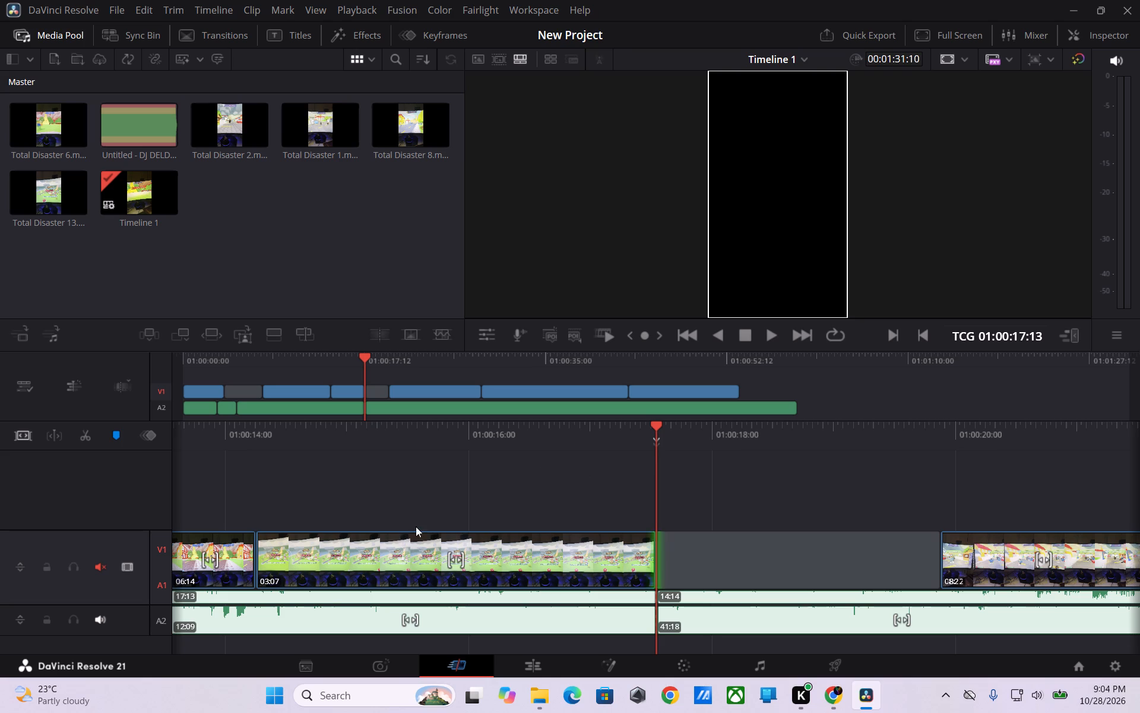
# Scrub back into the second video clip, split it at 01:00:12:06, and delete the part after the cut.
pyautogui.click(394, 442)
pyautogui.moveTo(366, 371); pyautogui.dragTo(335, 371)
pyautogui.moveTo(330, 369); pyautogui.dragTo(288, 367)
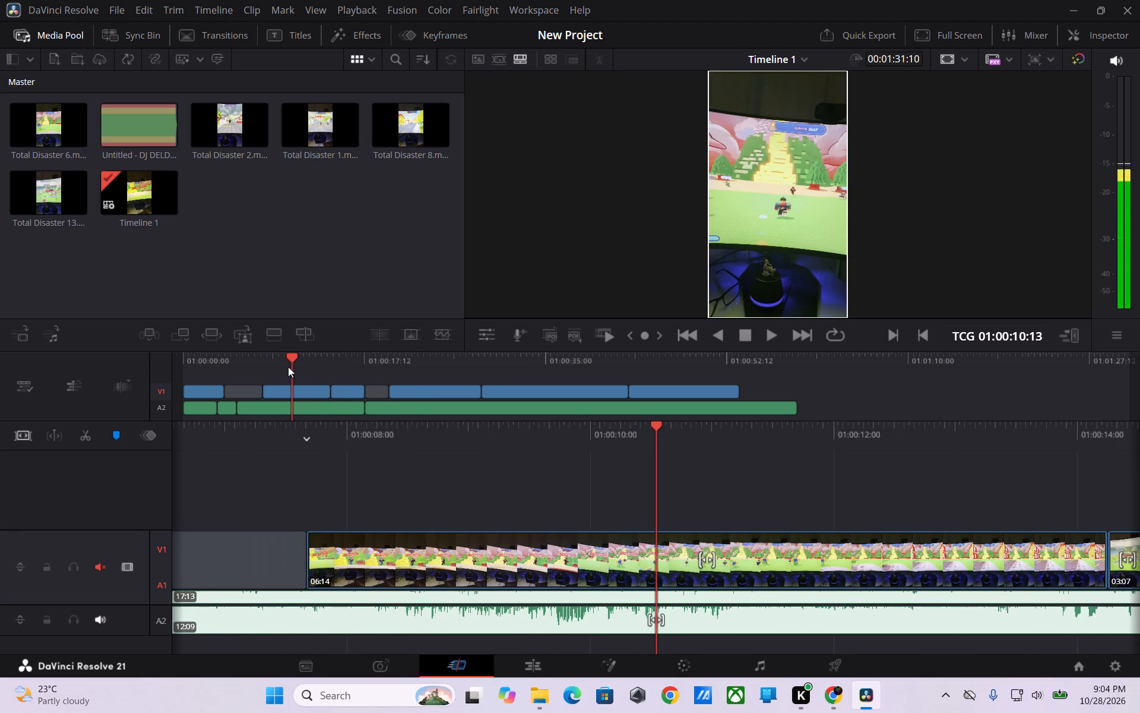
pyautogui.press('space')
pyautogui.press('space')
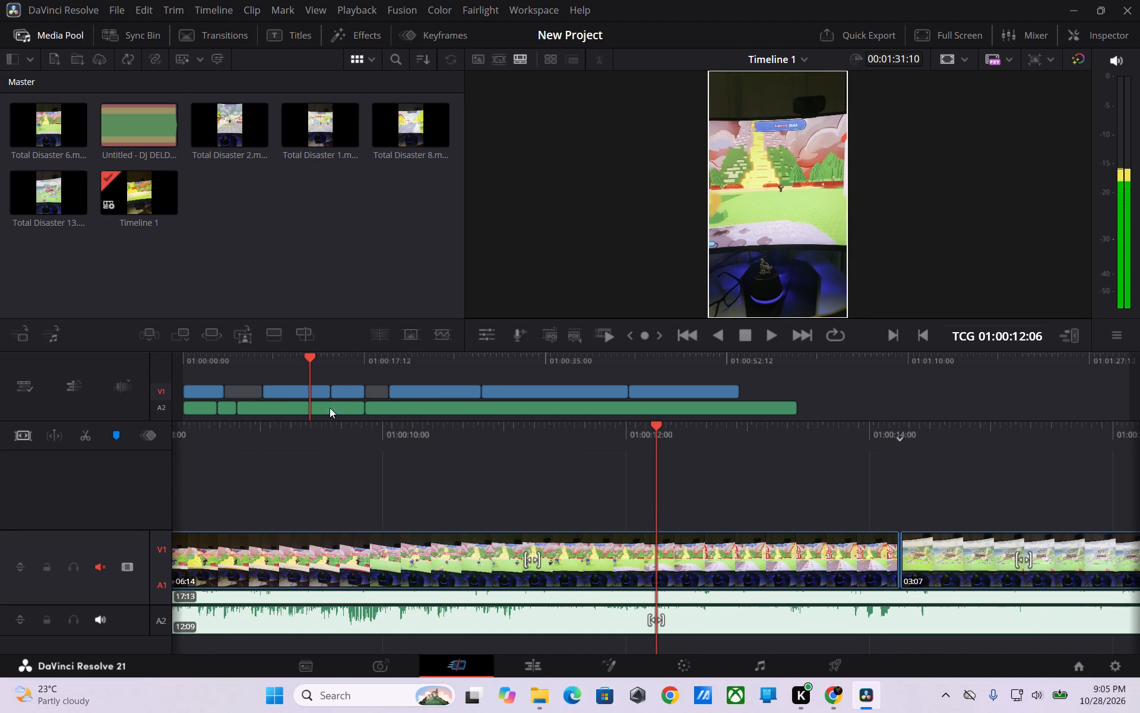
pyautogui.click(667, 569)
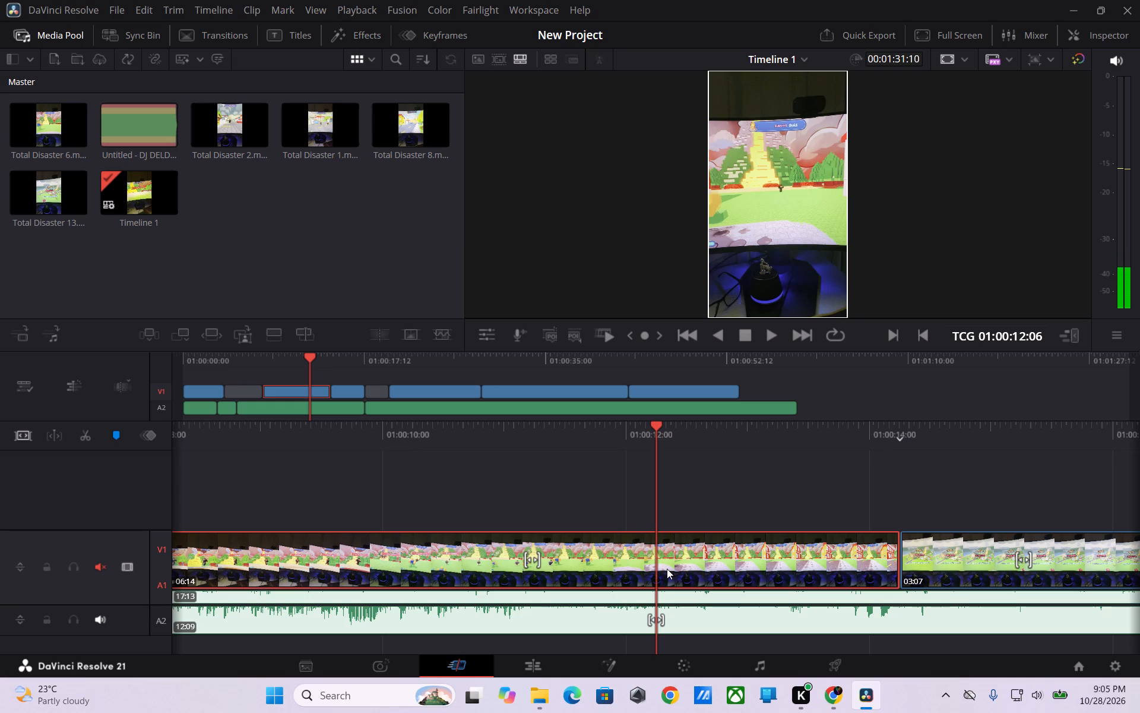
pyautogui.hotkey('ctrl', 'b')
pyautogui.click(697, 566)
pyautogui.press('Delete')
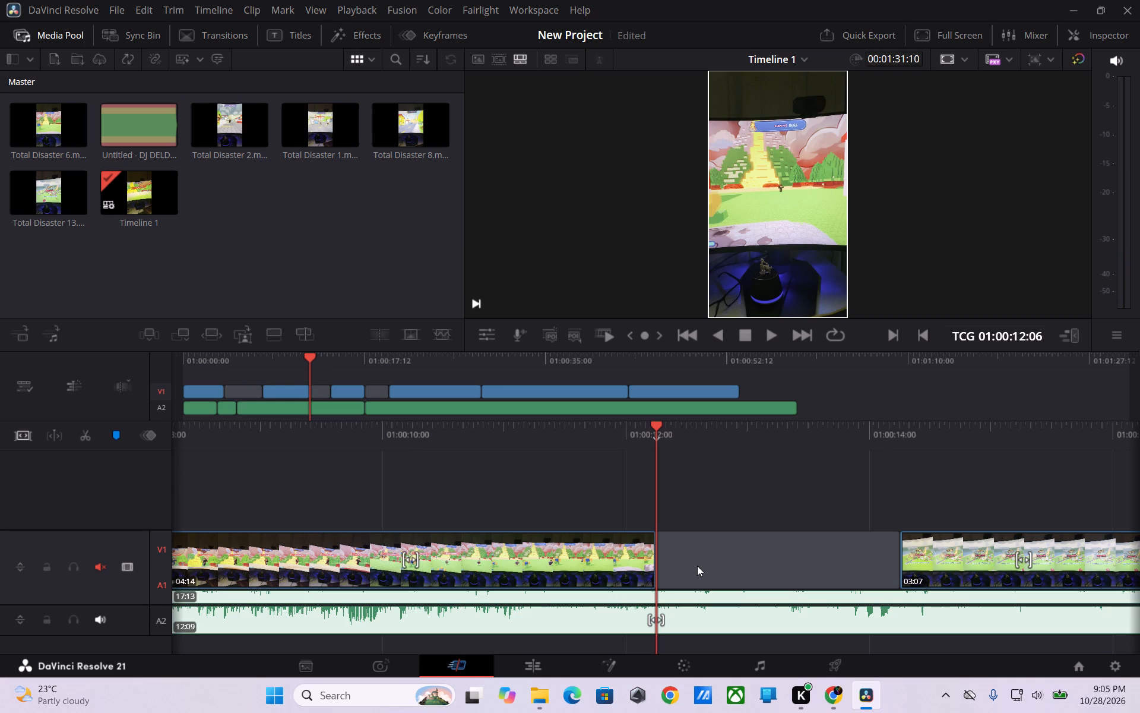
# Move the second through sixth video clips earlier on V1 so all six sit end to end without gaps.
pyautogui.moveTo(292, 392); pyautogui.dragTo(254, 392)
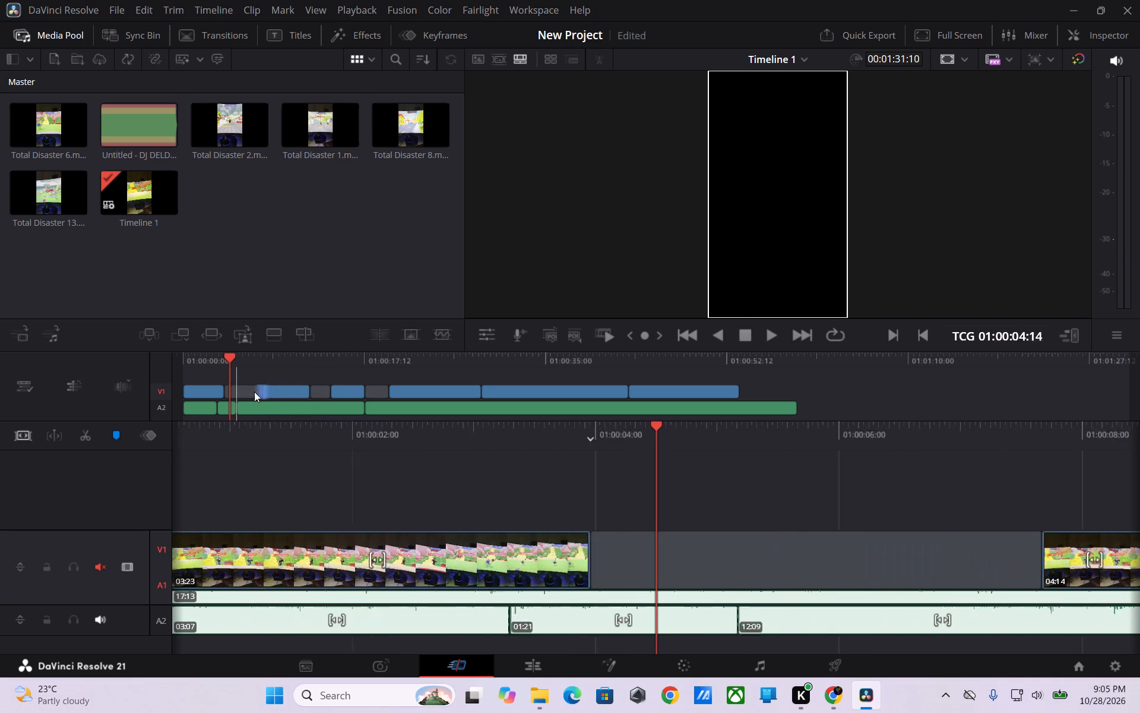
pyautogui.moveTo(254, 392); pyautogui.dragTo(250, 392)
pyautogui.moveTo(361, 395); pyautogui.dragTo(298, 393)
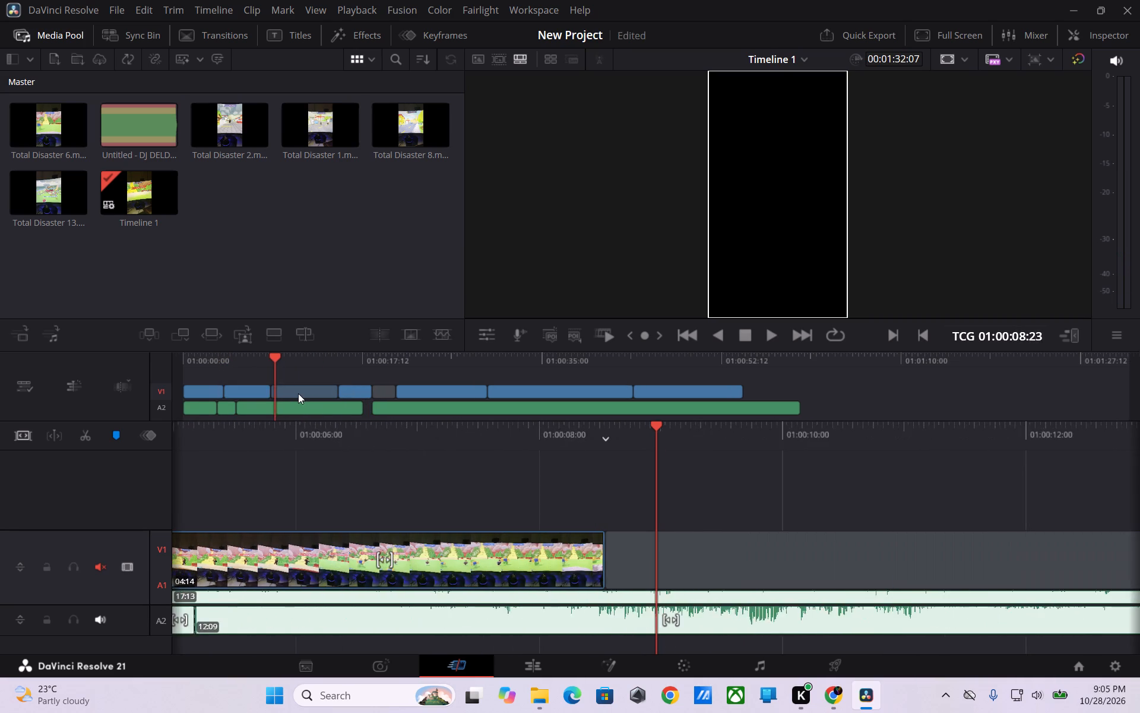
pyautogui.moveTo(298, 393); pyautogui.dragTo(286, 390)
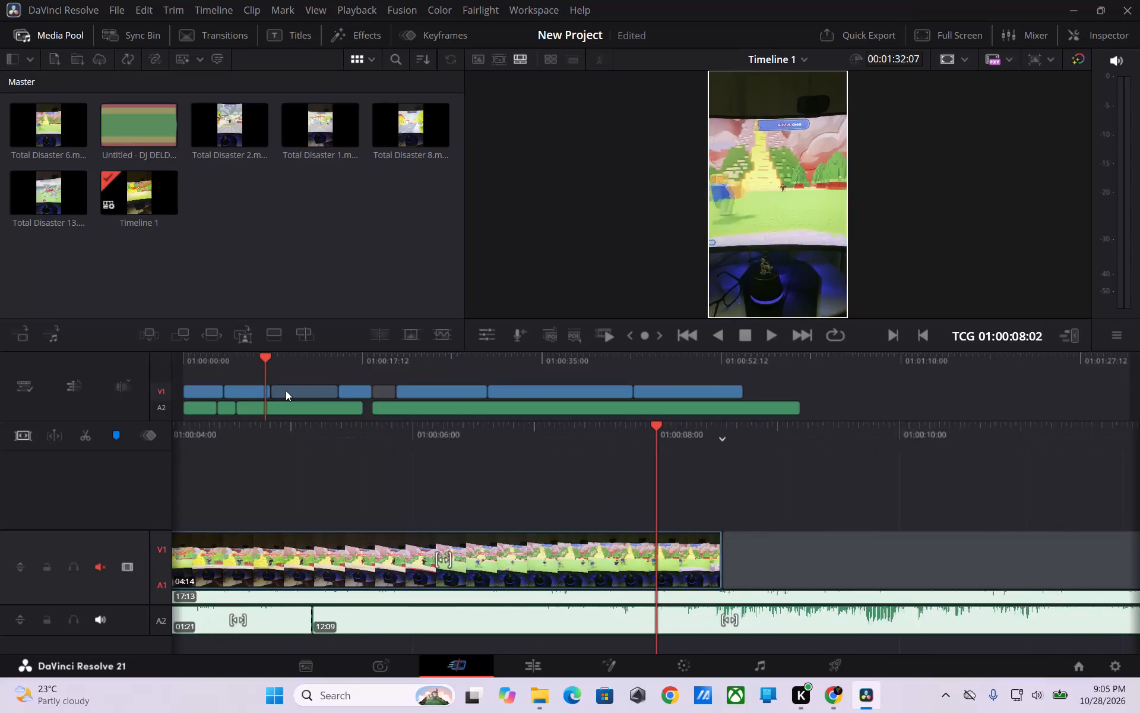
pyautogui.moveTo(286, 390); pyautogui.dragTo(281, 391)
pyautogui.moveTo(414, 392); pyautogui.dragTo(389, 392)
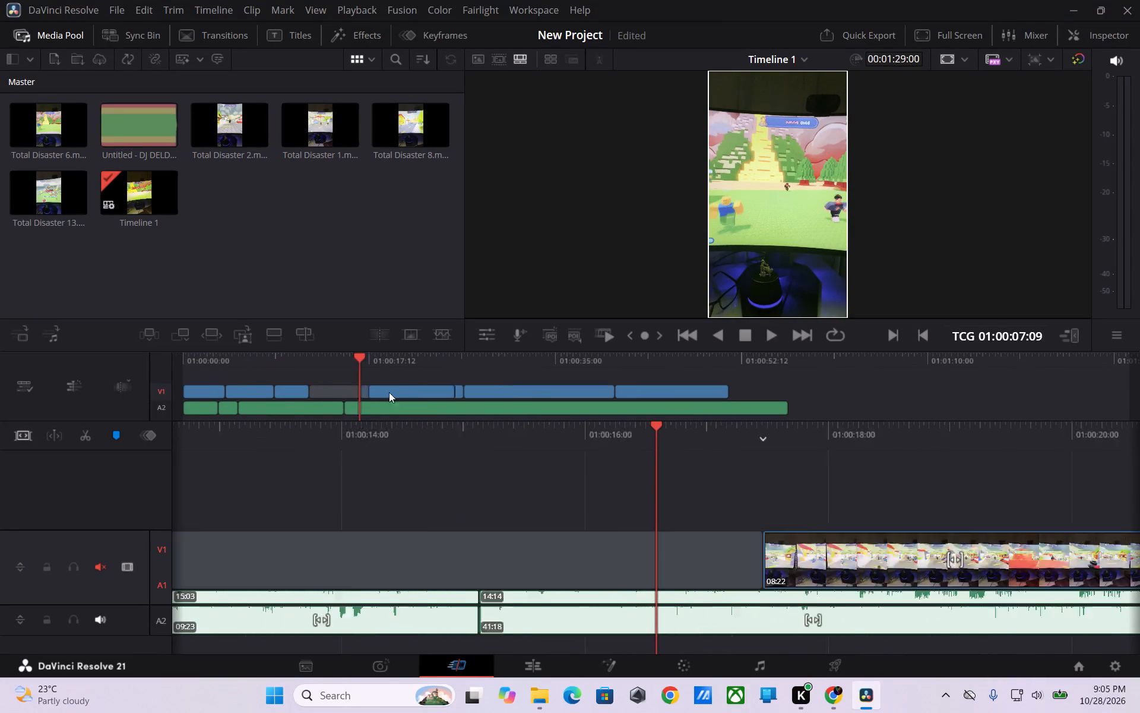
pyautogui.moveTo(389, 392); pyautogui.dragTo(341, 393)
pyautogui.moveTo(512, 392); pyautogui.dragTo(426, 394)
pyautogui.moveTo(705, 393); pyautogui.dragTo(584, 393)
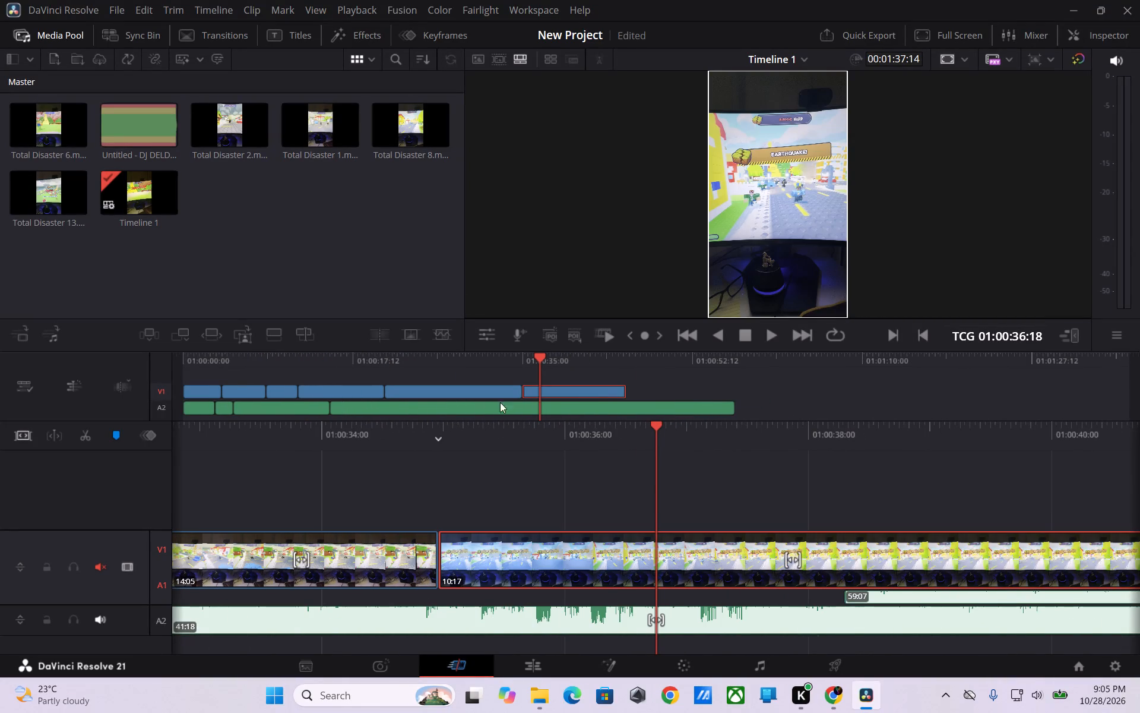
# Split the song on A2 at the end of the last video clip, 01:00:45:16, and delete its 11:05 remainder.
pyautogui.click(404, 405)
pyautogui.click(636, 403)
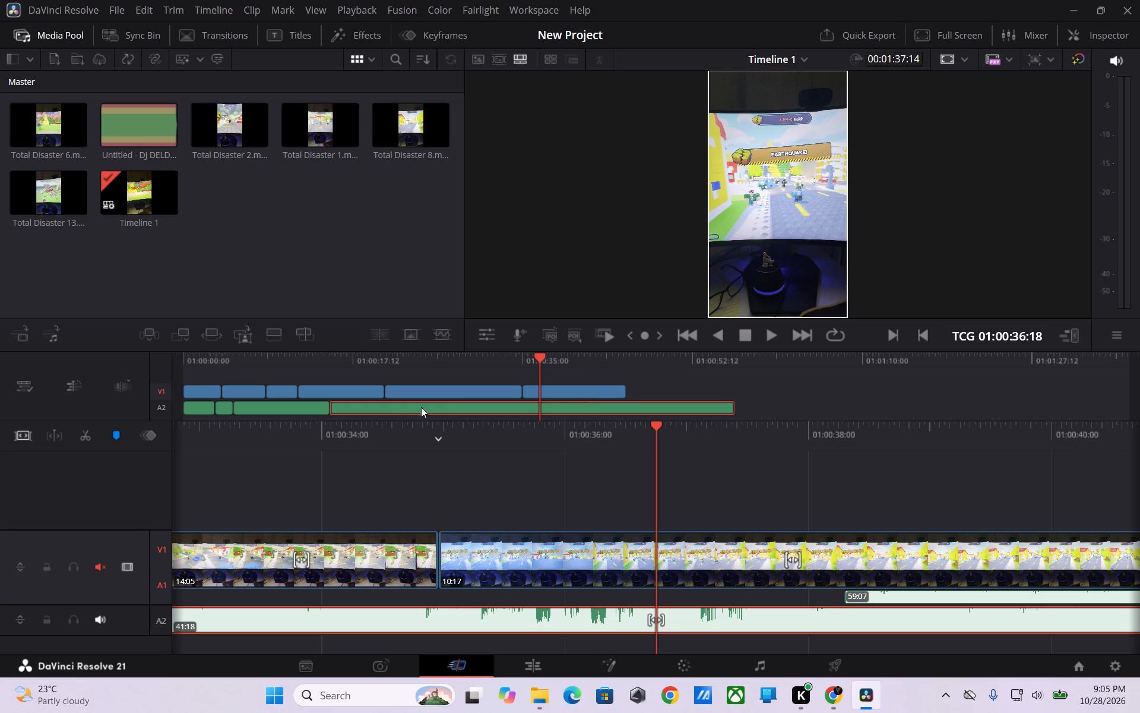
pyautogui.moveTo(537, 363); pyautogui.dragTo(620, 363)
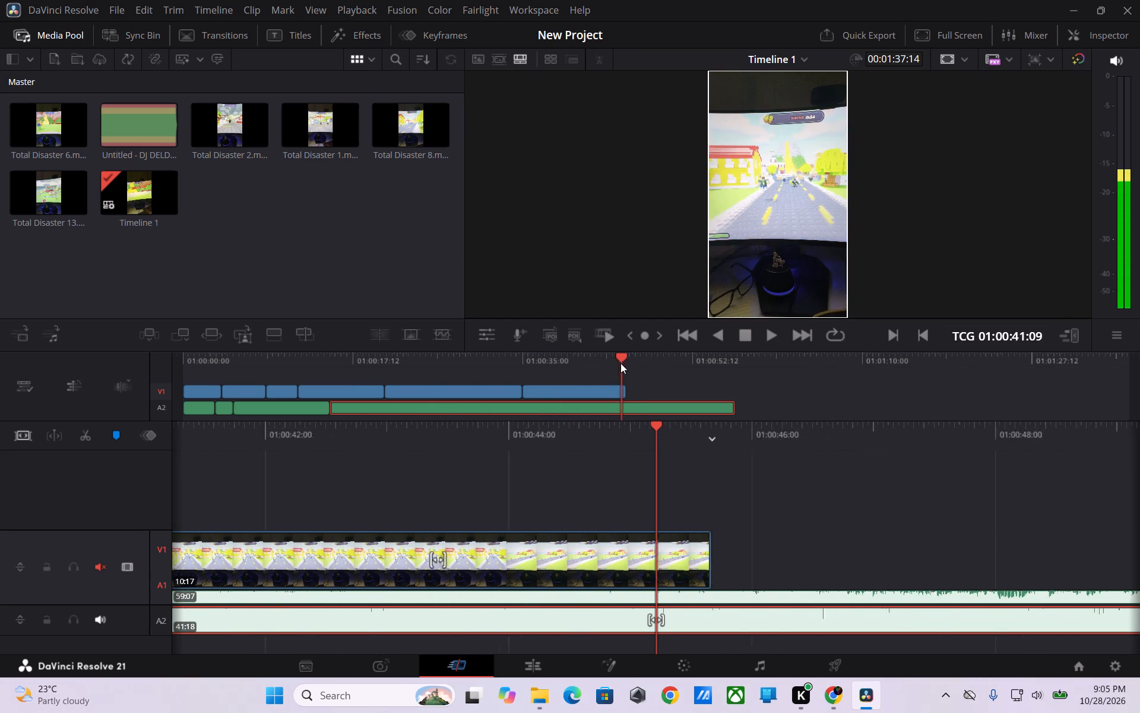
pyautogui.moveTo(620, 363); pyautogui.dragTo(622, 363)
pyautogui.hotkey('ctrl', 'b')
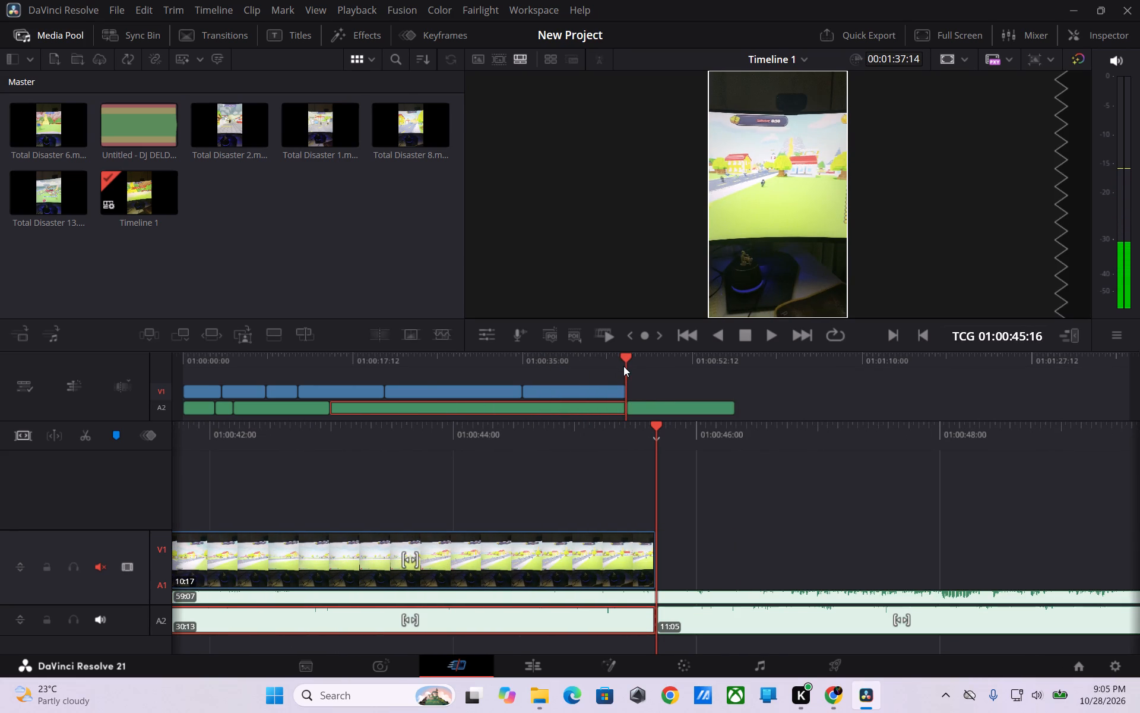
pyautogui.click(670, 406)
pyautogui.moveTo(667, 378); pyautogui.dragTo(714, 383)
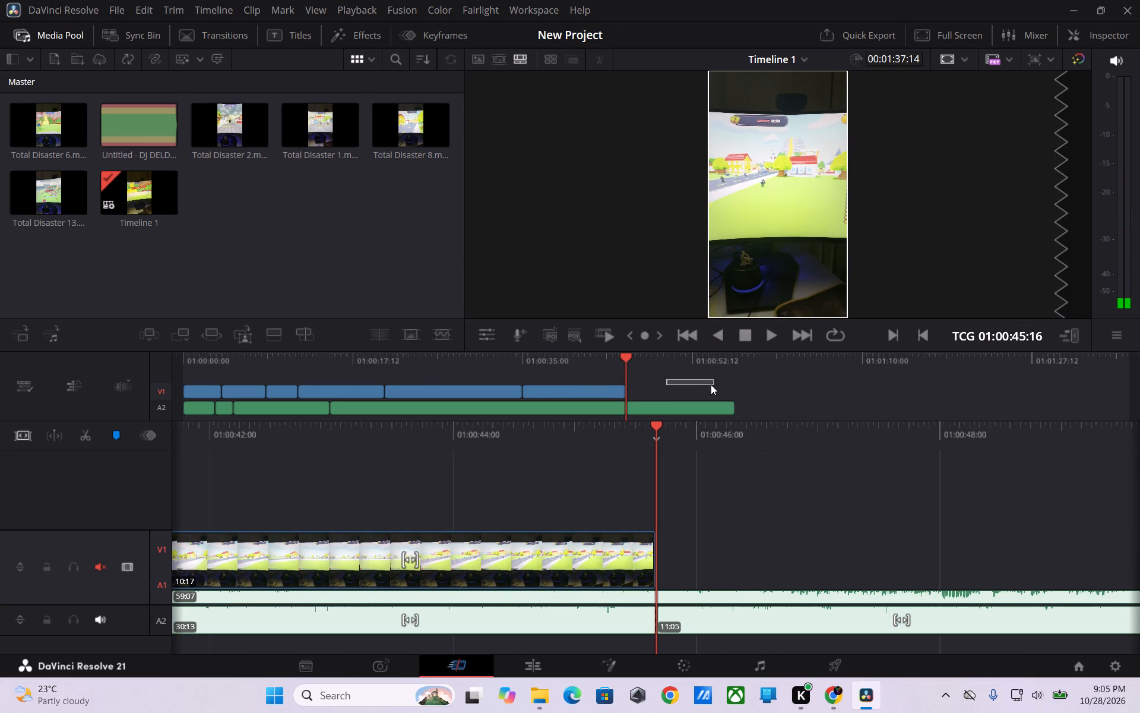
pyautogui.moveTo(625, 370); pyautogui.dragTo(606, 371)
pyautogui.click(696, 406)
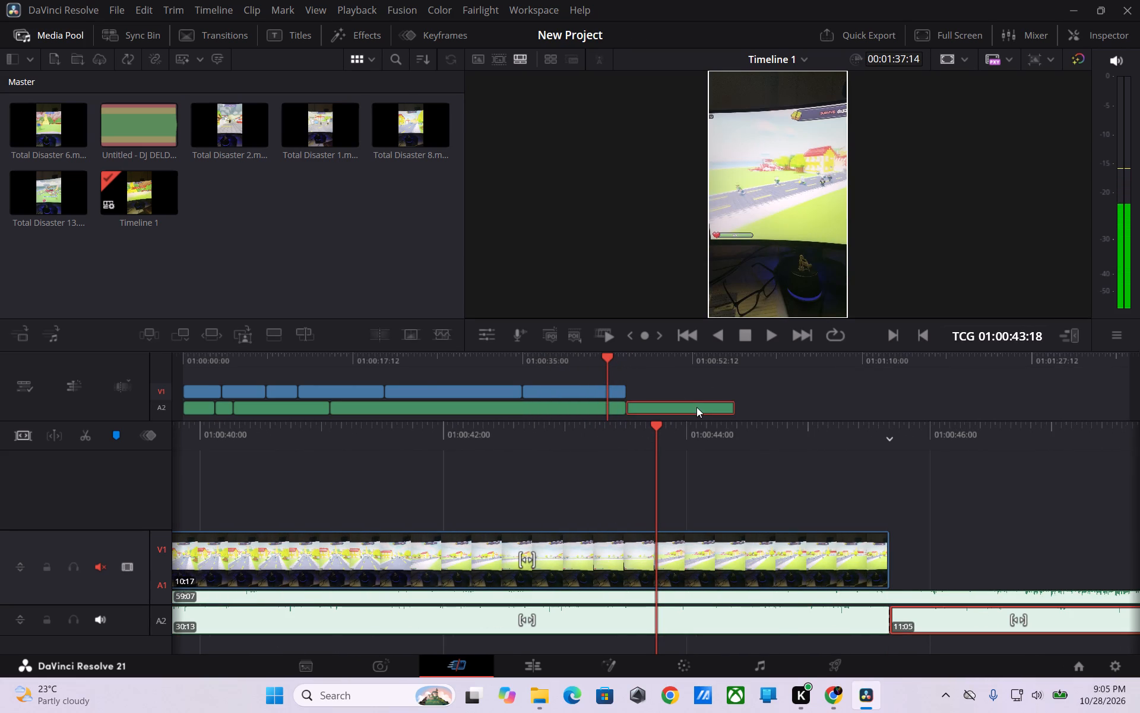
pyautogui.press('Delete')
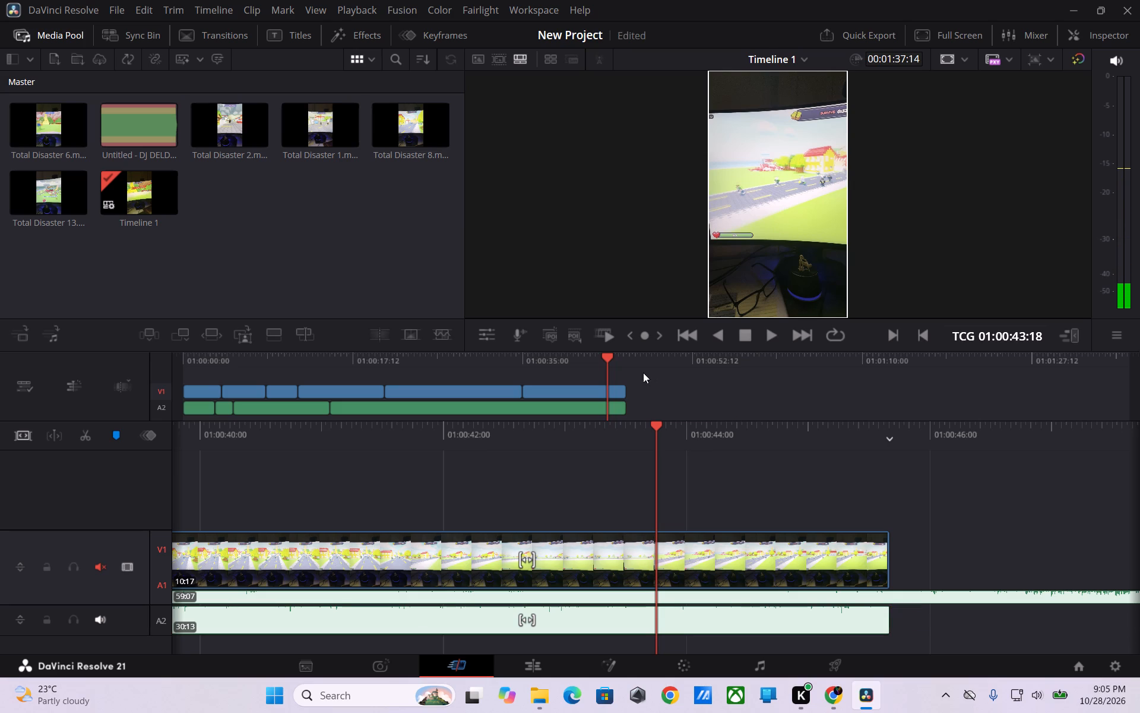
# Split the audio under the last video clip on A1 at 01:00:45:16 and delete its 51:22 remainder.
pyautogui.moveTo(699, 379); pyautogui.dragTo(667, 378)
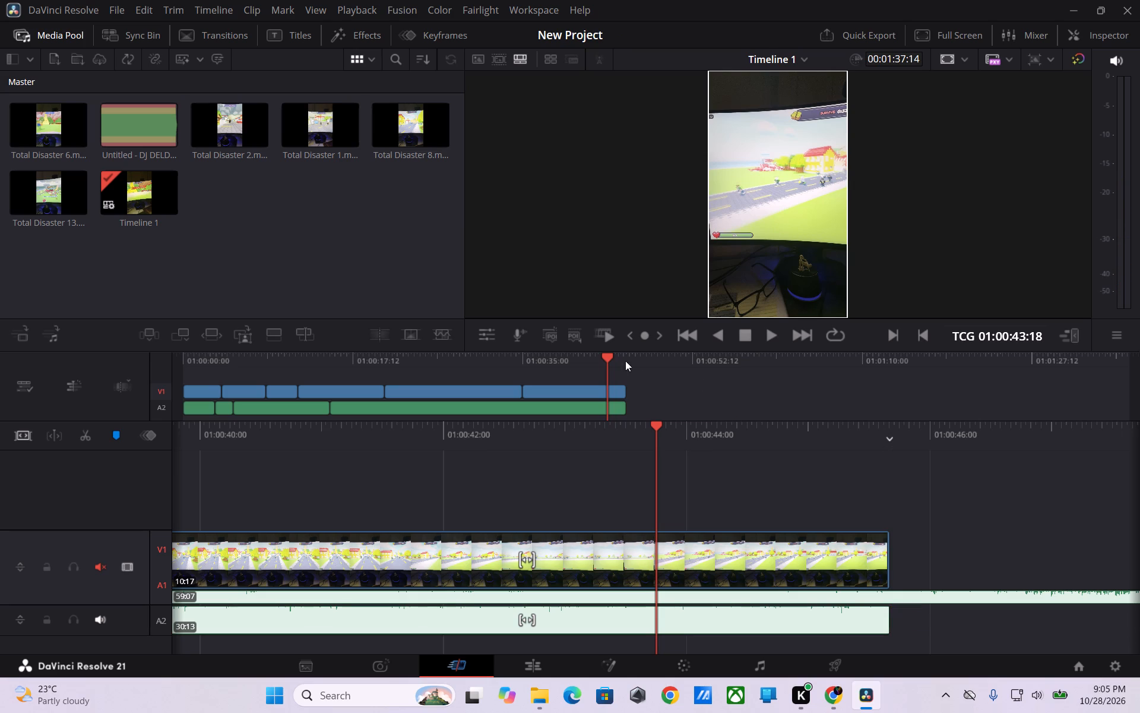
pyautogui.moveTo(591, 365); pyautogui.dragTo(620, 367)
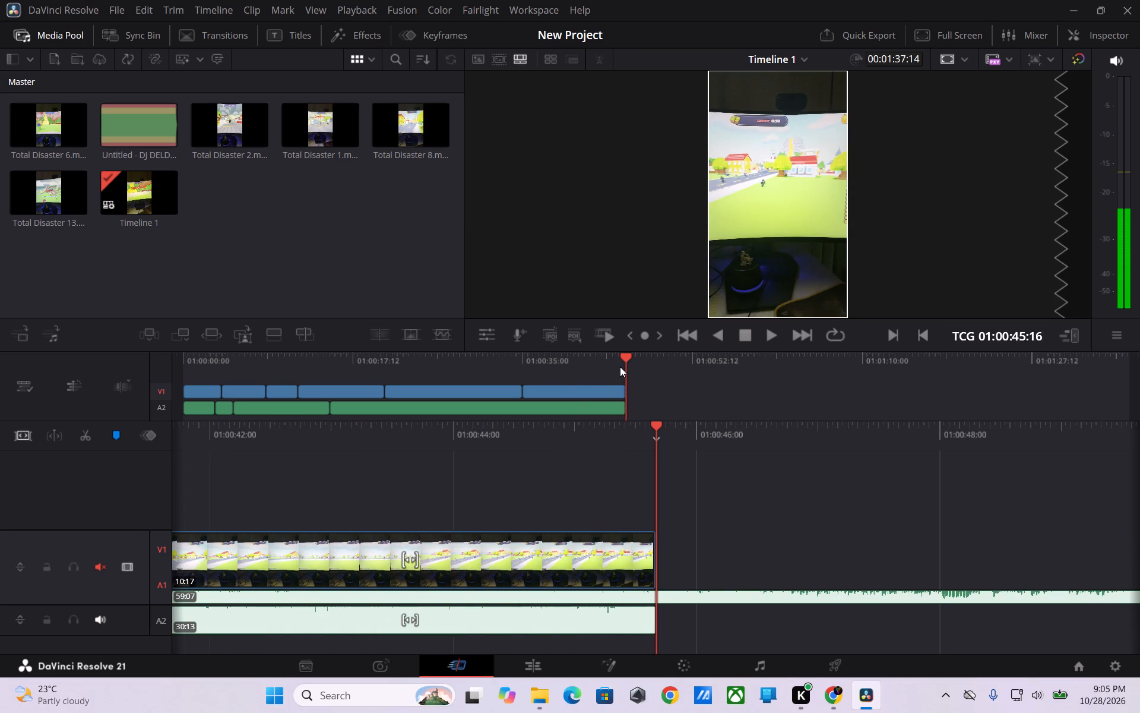
pyautogui.moveTo(620, 367); pyautogui.dragTo(620, 366)
pyautogui.click(696, 596)
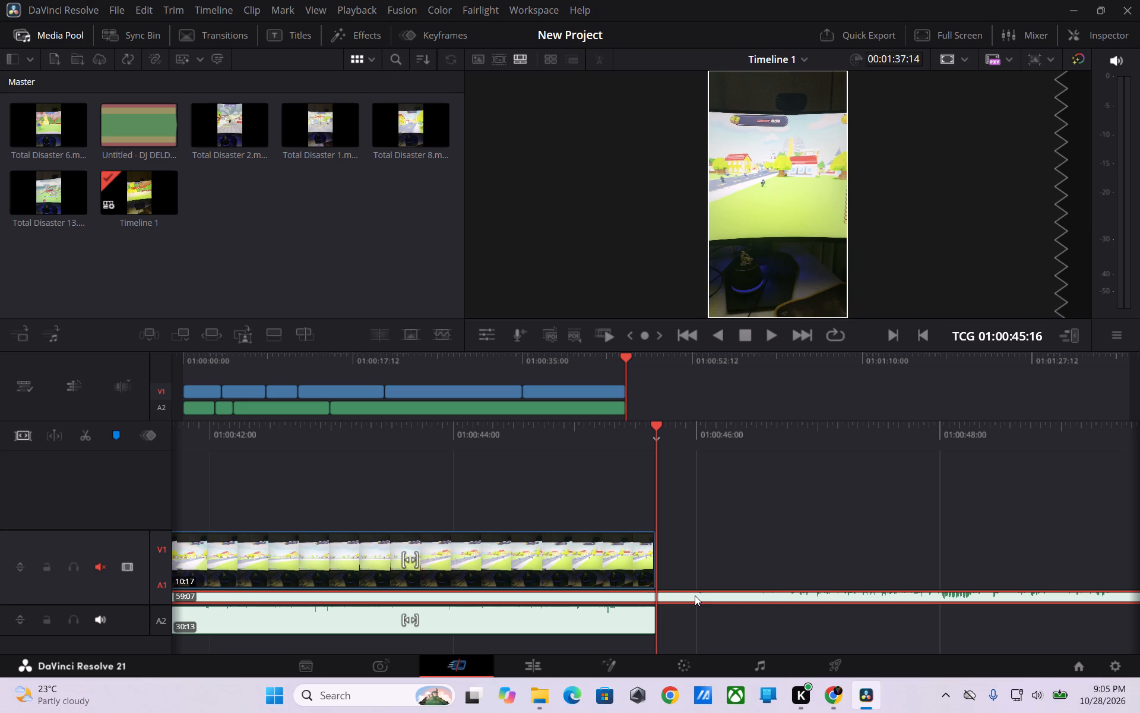
pyautogui.hotkey('ctrl', 'b')
pyautogui.click(711, 591)
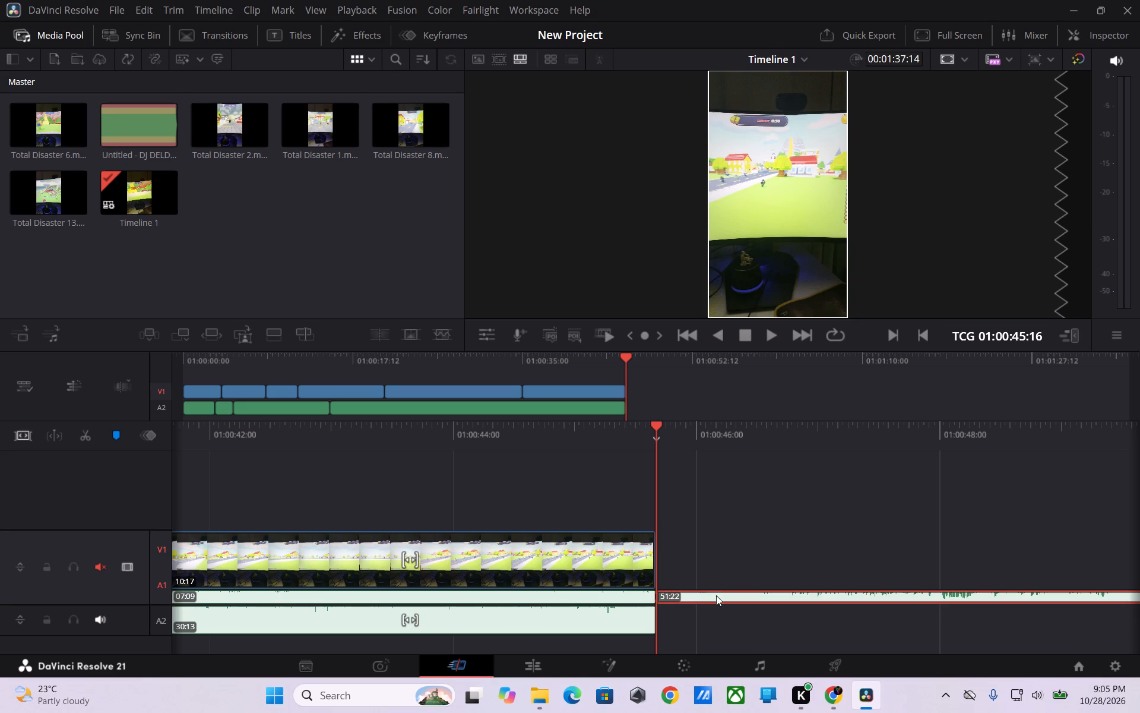
pyautogui.press('space')
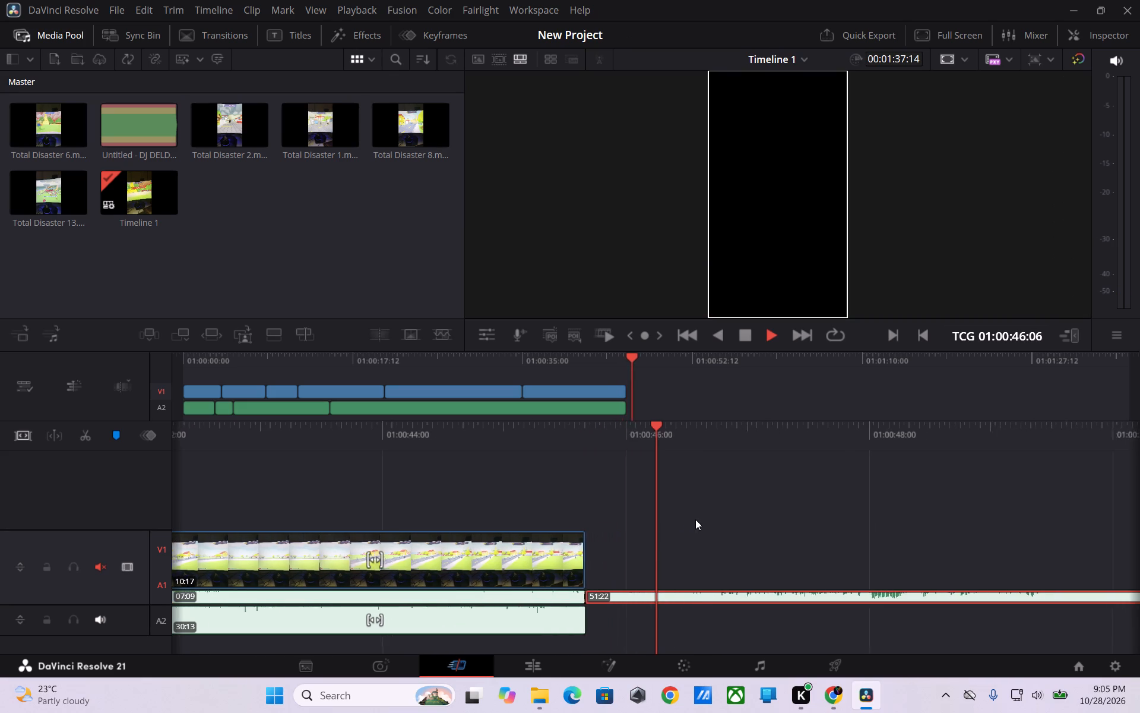
pyautogui.press('space')
pyautogui.press('Delete')
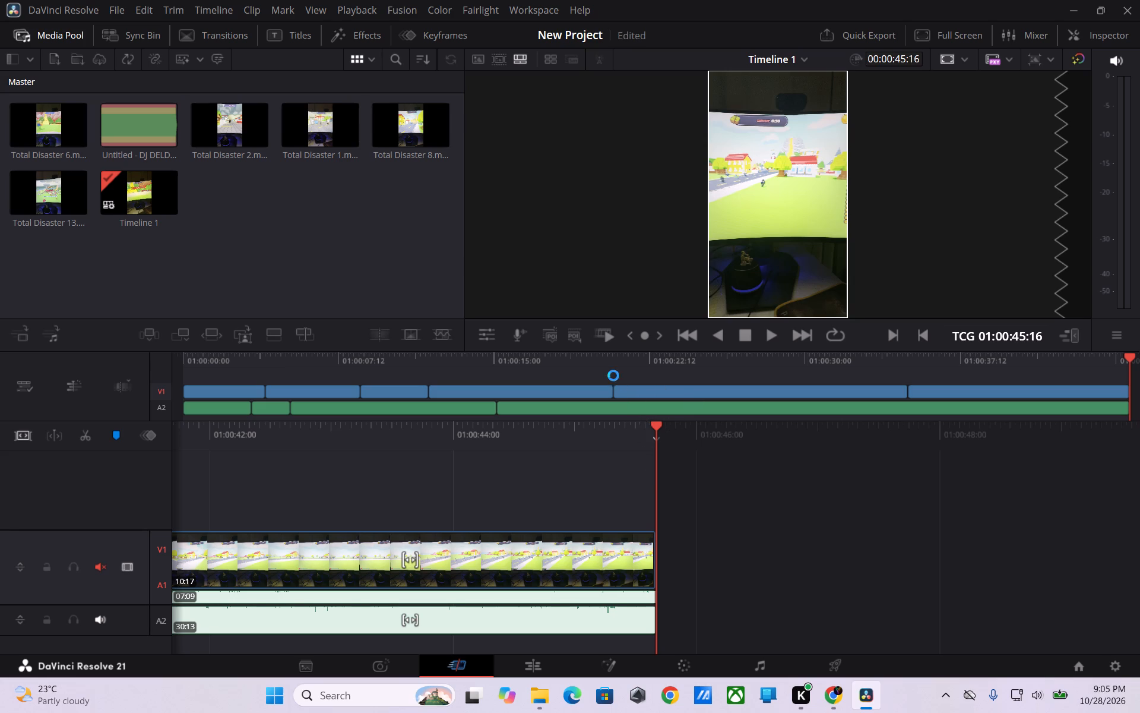
# Return to the timeline's start and play the tightened edit through the first four video clips to check it against the song.
pyautogui.moveTo(655, 436); pyautogui.dragTo(452, 447)
pyautogui.moveTo(452, 447); pyautogui.dragTo(432, 449)
pyautogui.moveTo(432, 449); pyautogui.dragTo(703, 456)
pyautogui.moveTo(449, 463); pyautogui.dragTo(939, 468)
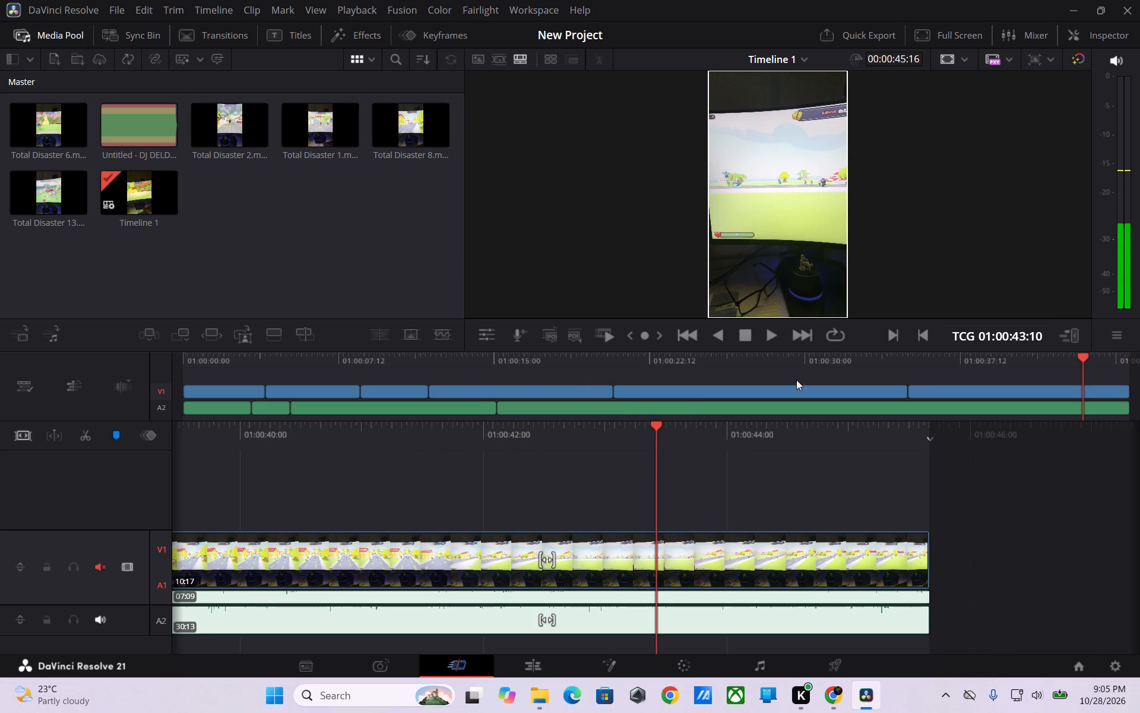
pyautogui.moveTo(1085, 368); pyautogui.dragTo(184, 356)
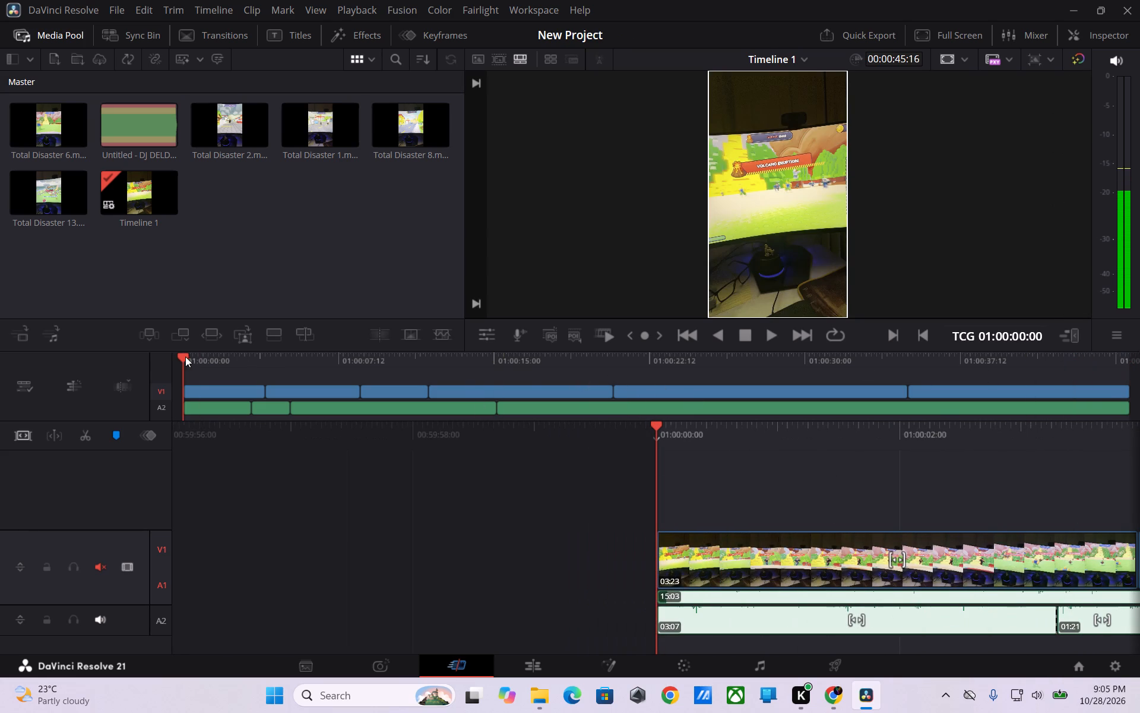
pyautogui.click(746, 344)
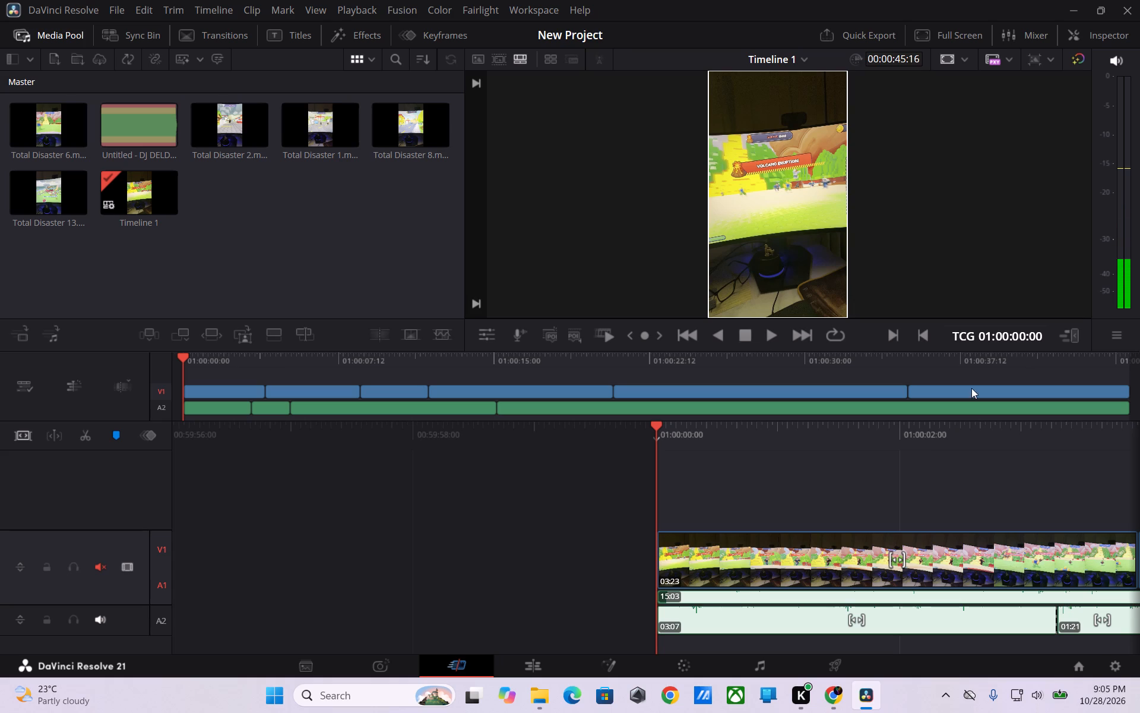
pyautogui.press('space')
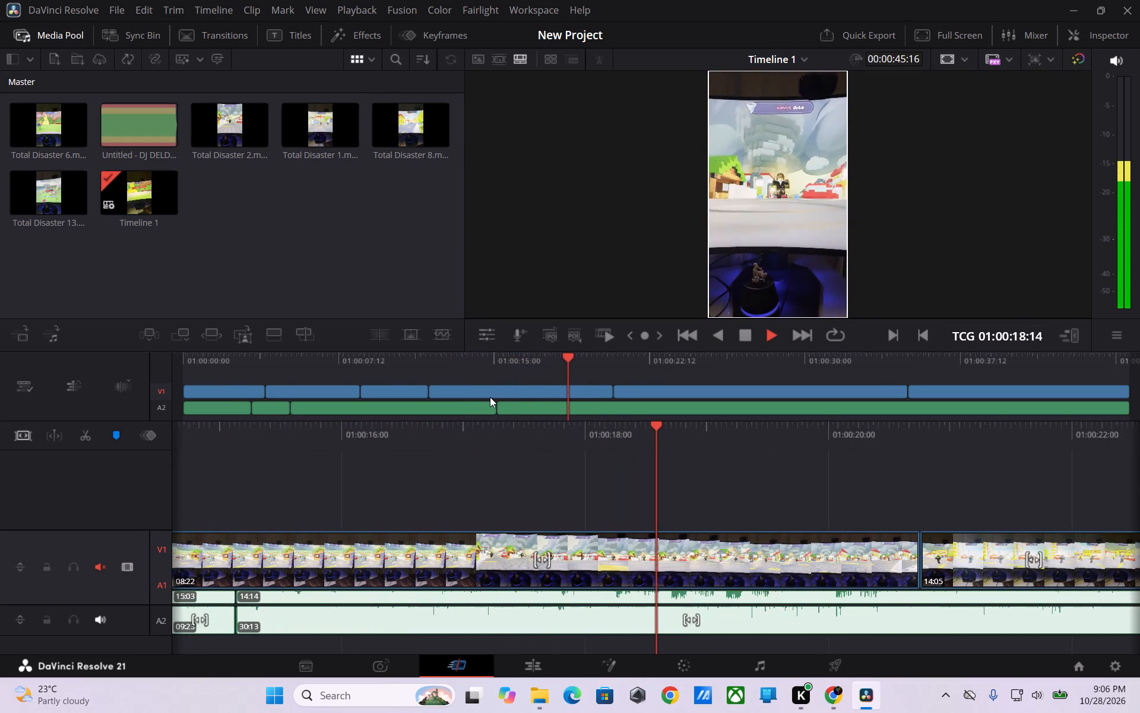
pyautogui.press('space')
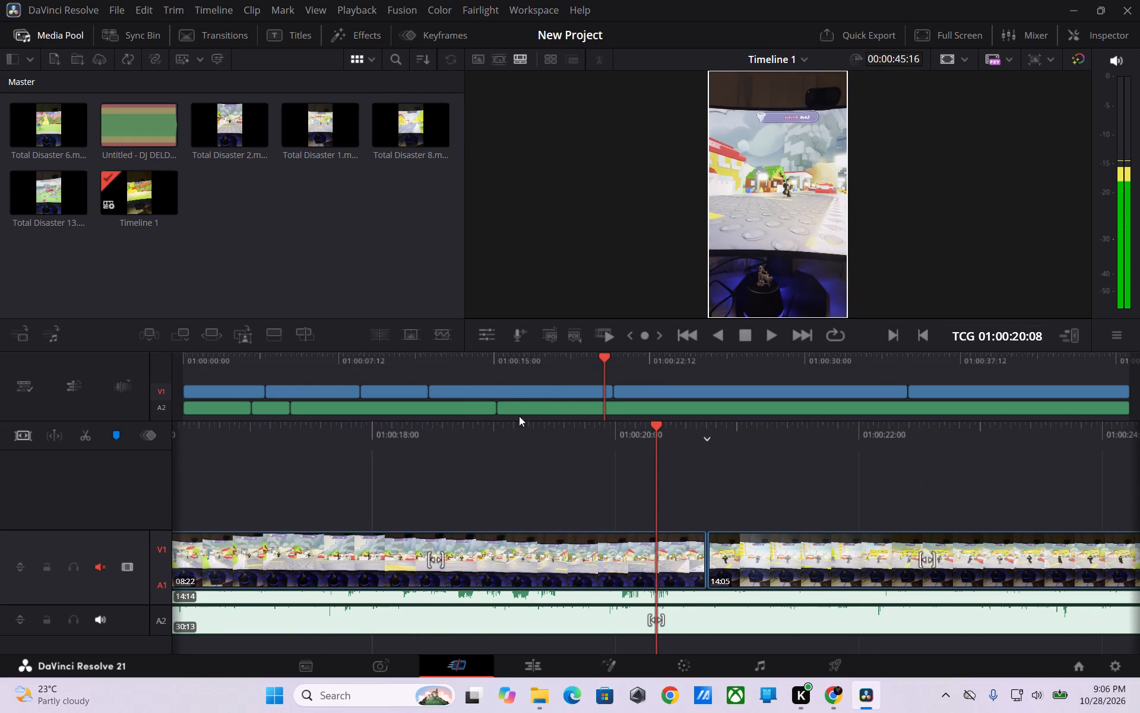
pyautogui.moveTo(594, 369); pyautogui.dragTo(612, 370)
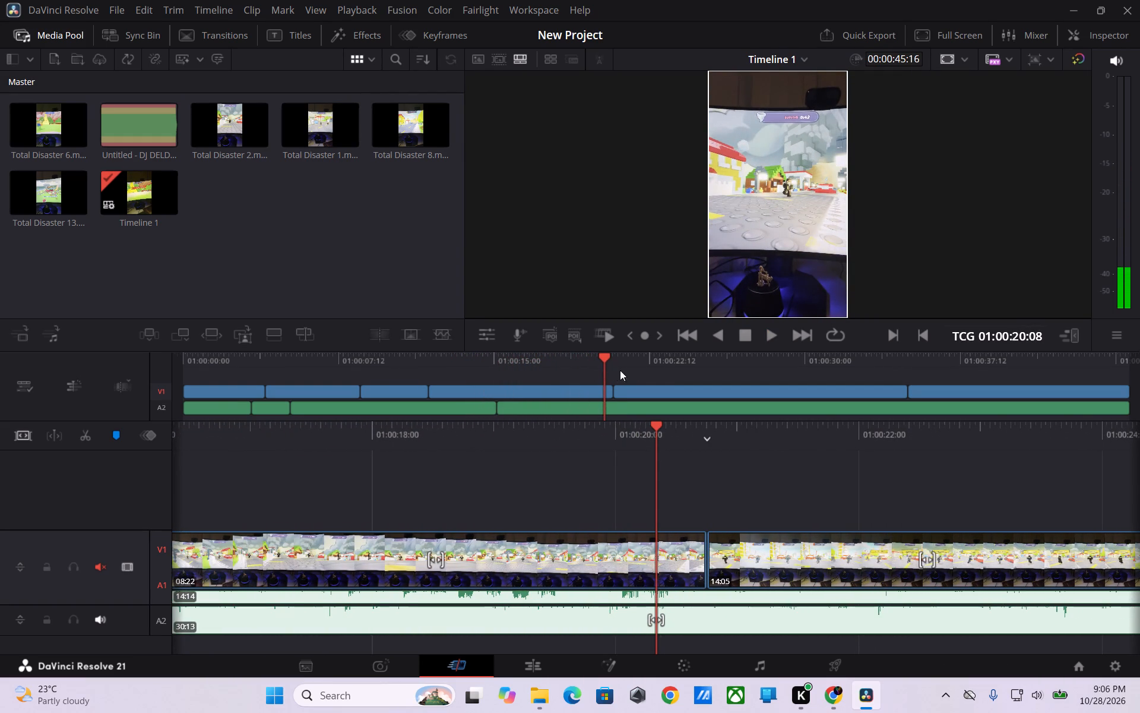
# Split the song on A2 at 01:00:18:19, under the fourth video clip.
pyautogui.moveTo(641, 371); pyautogui.dragTo(660, 373)
pyautogui.moveTo(660, 443); pyautogui.dragTo(650, 442)
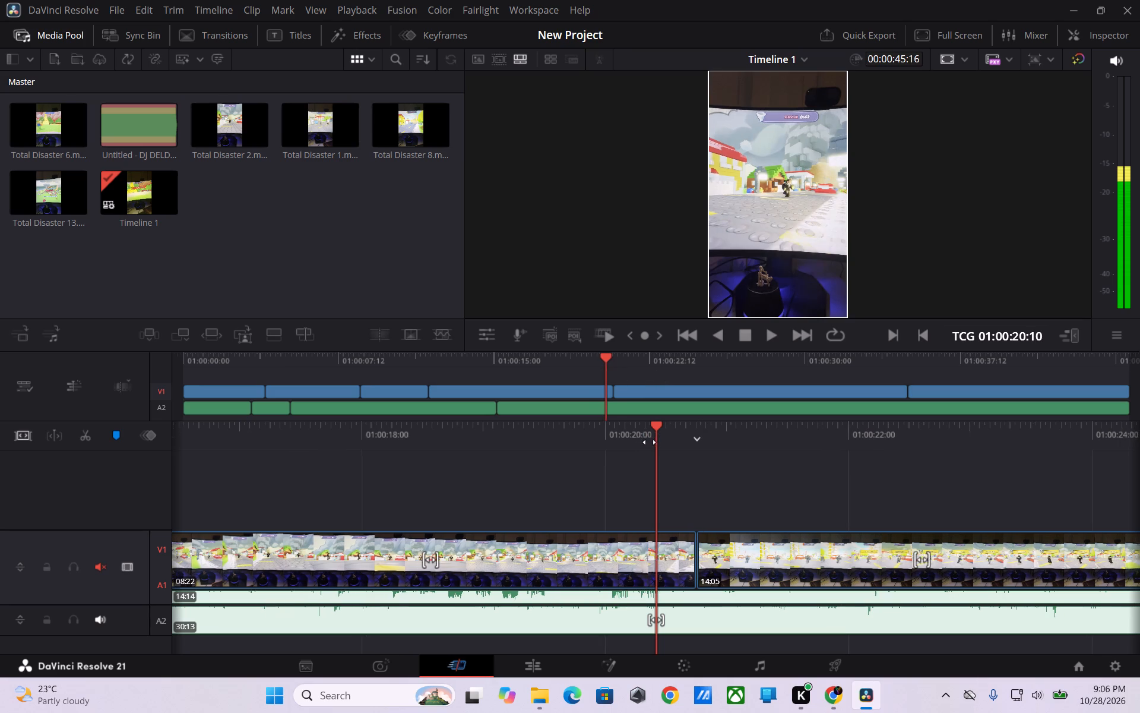
pyautogui.moveTo(650, 442); pyautogui.dragTo(848, 450)
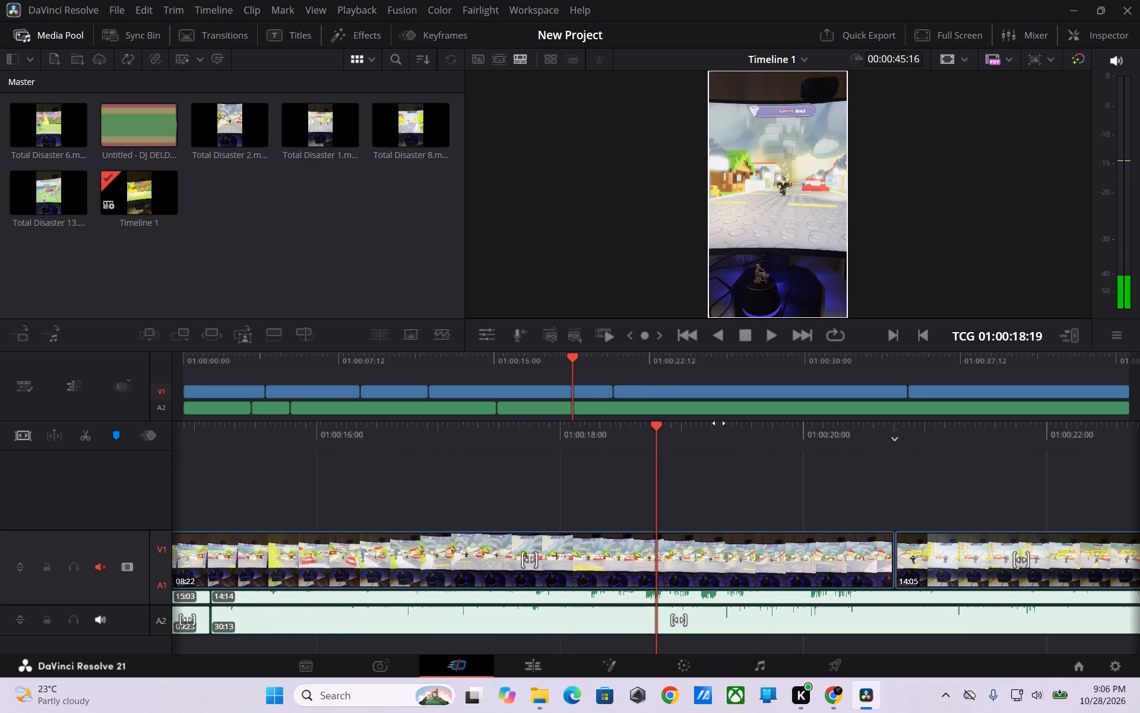
pyautogui.click(647, 623)
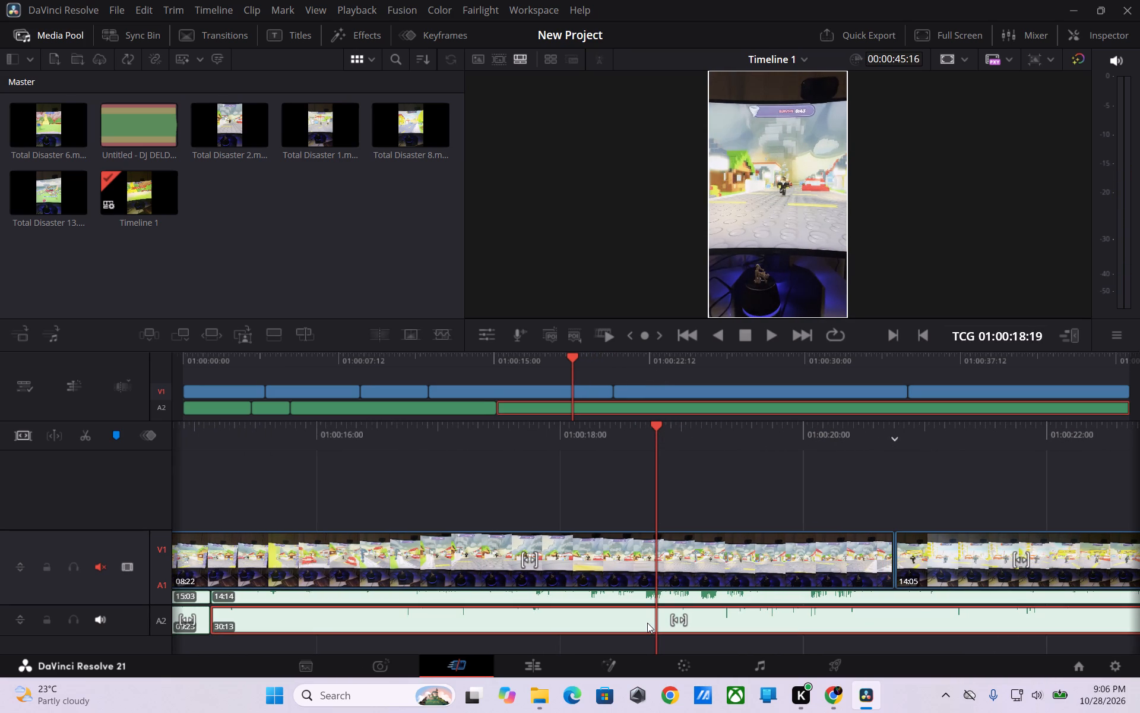
pyautogui.hotkey('ctrl', 'b')
pyautogui.click(562, 448)
pyautogui.click(471, 370)
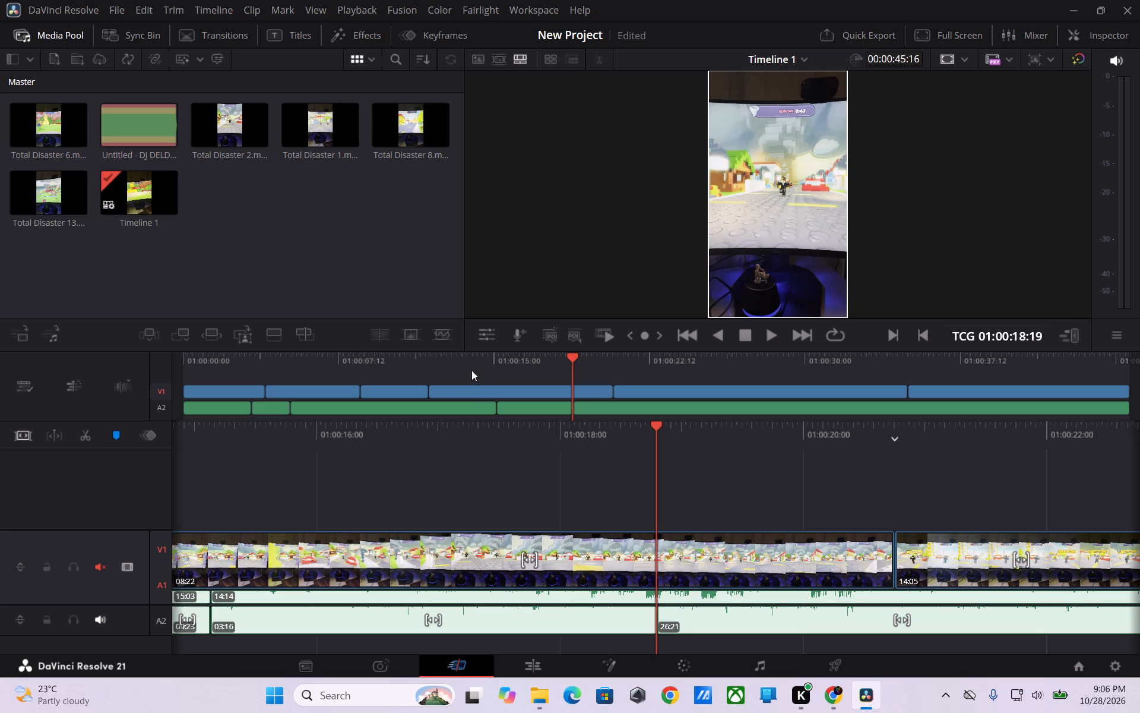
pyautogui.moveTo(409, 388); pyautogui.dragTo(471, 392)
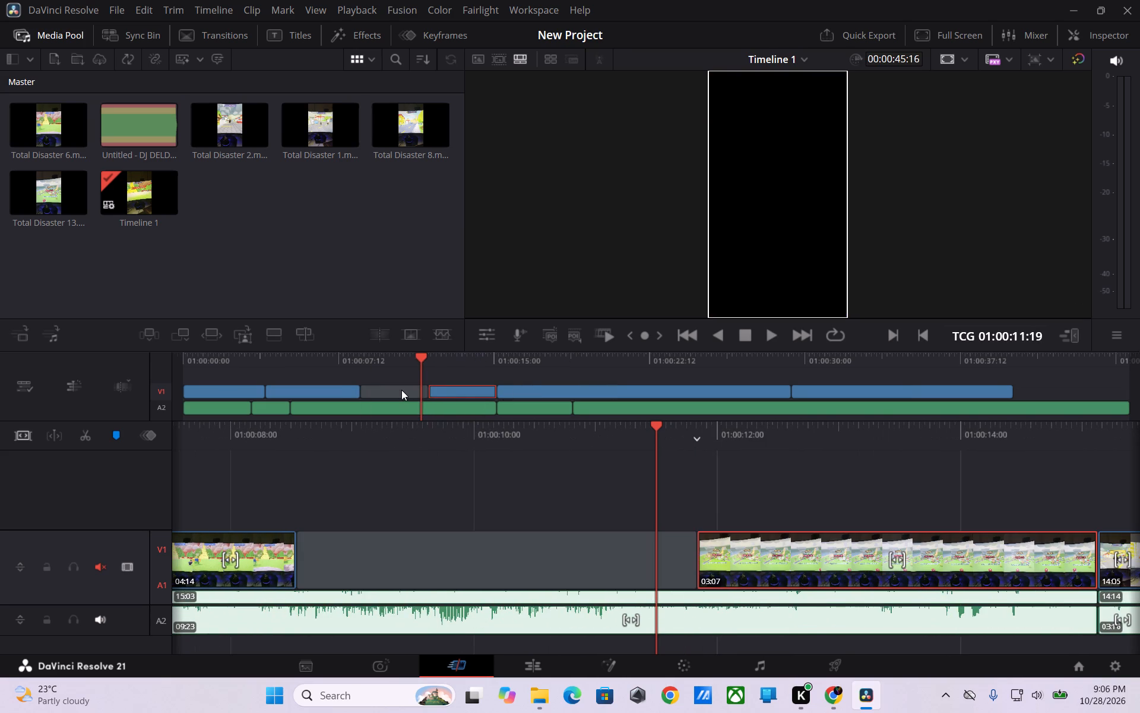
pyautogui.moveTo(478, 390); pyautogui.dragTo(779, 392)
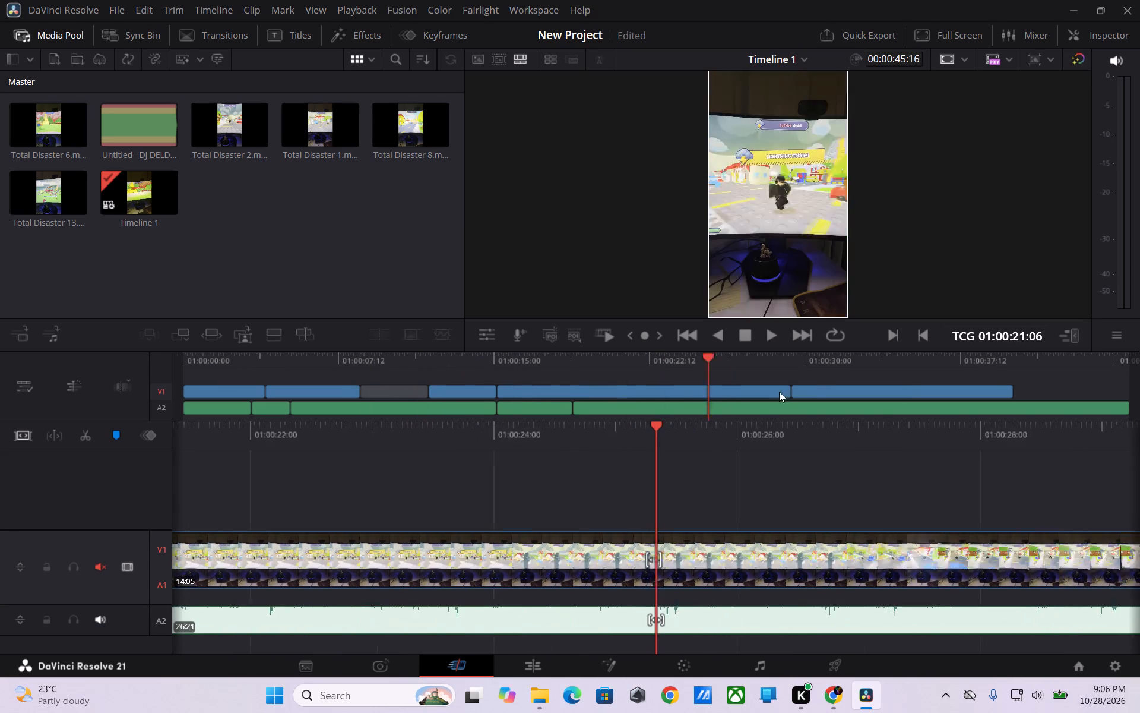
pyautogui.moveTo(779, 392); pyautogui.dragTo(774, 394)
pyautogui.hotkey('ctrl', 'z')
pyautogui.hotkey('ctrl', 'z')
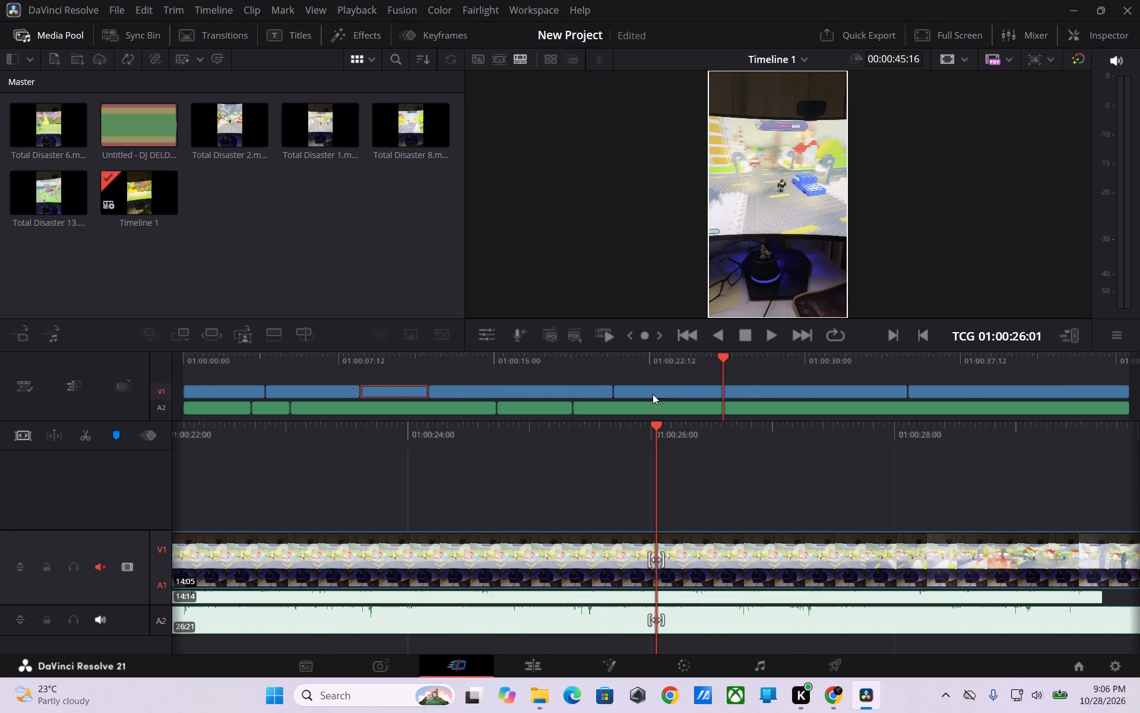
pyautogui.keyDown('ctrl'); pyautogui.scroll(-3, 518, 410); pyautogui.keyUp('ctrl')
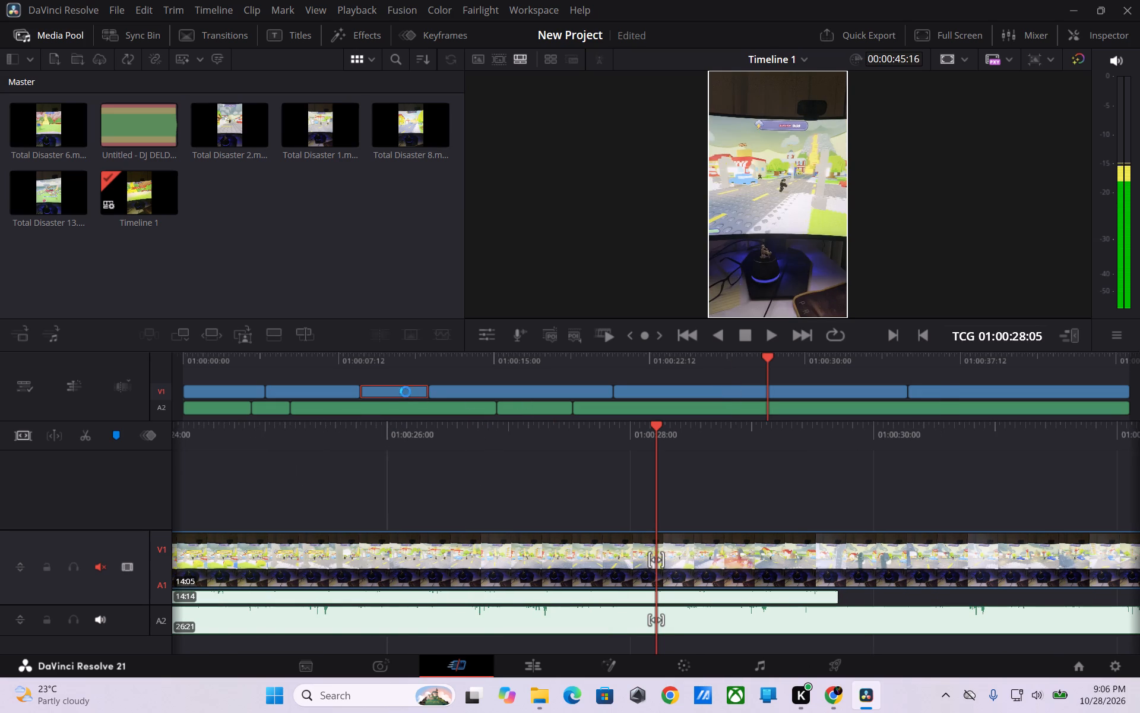
# Swap the third and fourth V1 clips, placing the 08:22 clip after the second clip and the 03:07 clip behind it.
pyautogui.moveTo(398, 392); pyautogui.dragTo(909, 375)
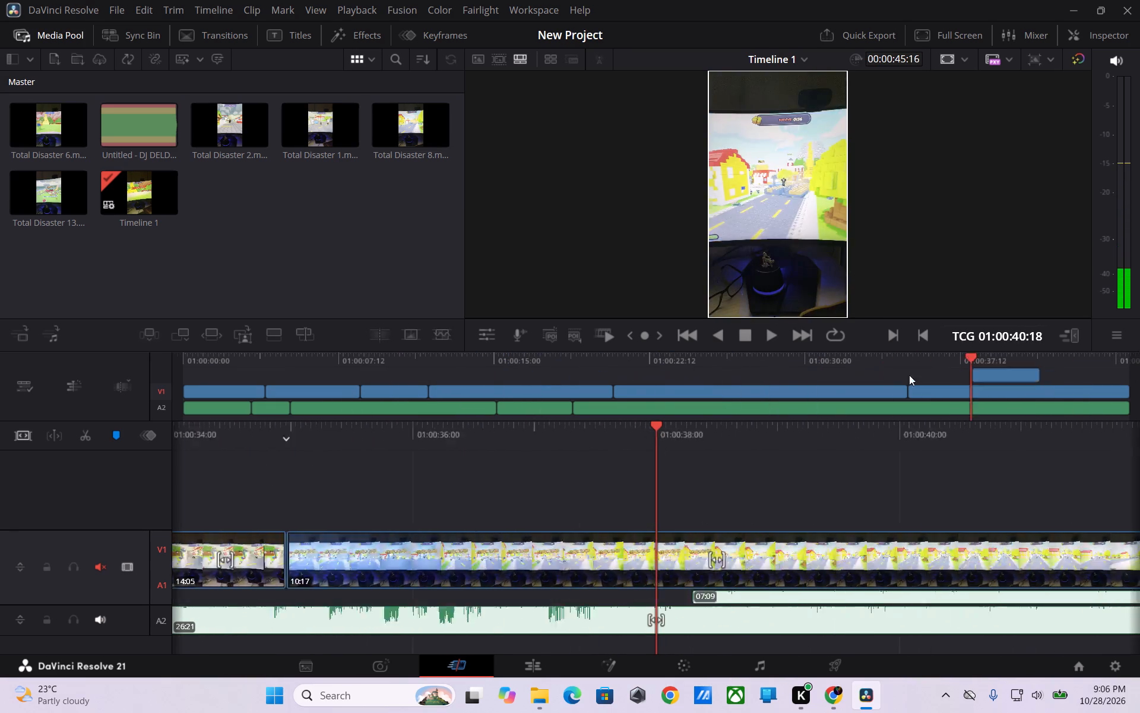
pyautogui.moveTo(909, 375); pyautogui.dragTo(401, 380)
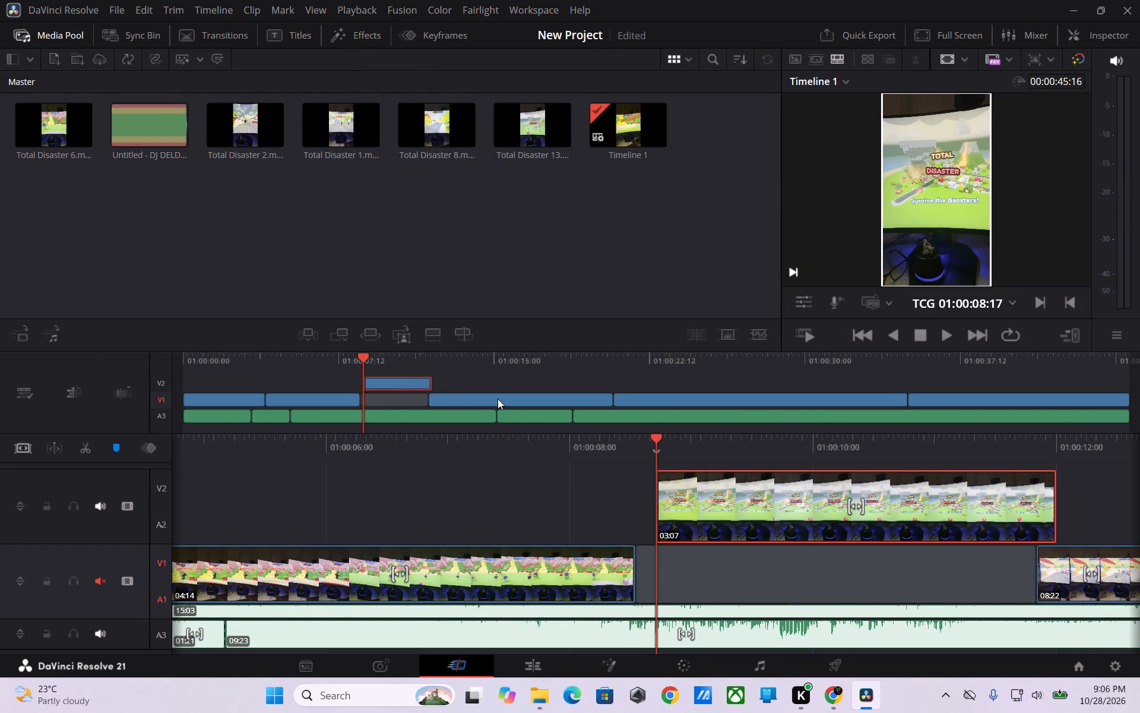
pyautogui.moveTo(498, 399); pyautogui.dragTo(432, 397)
pyautogui.moveTo(432, 399); pyautogui.dragTo(431, 399)
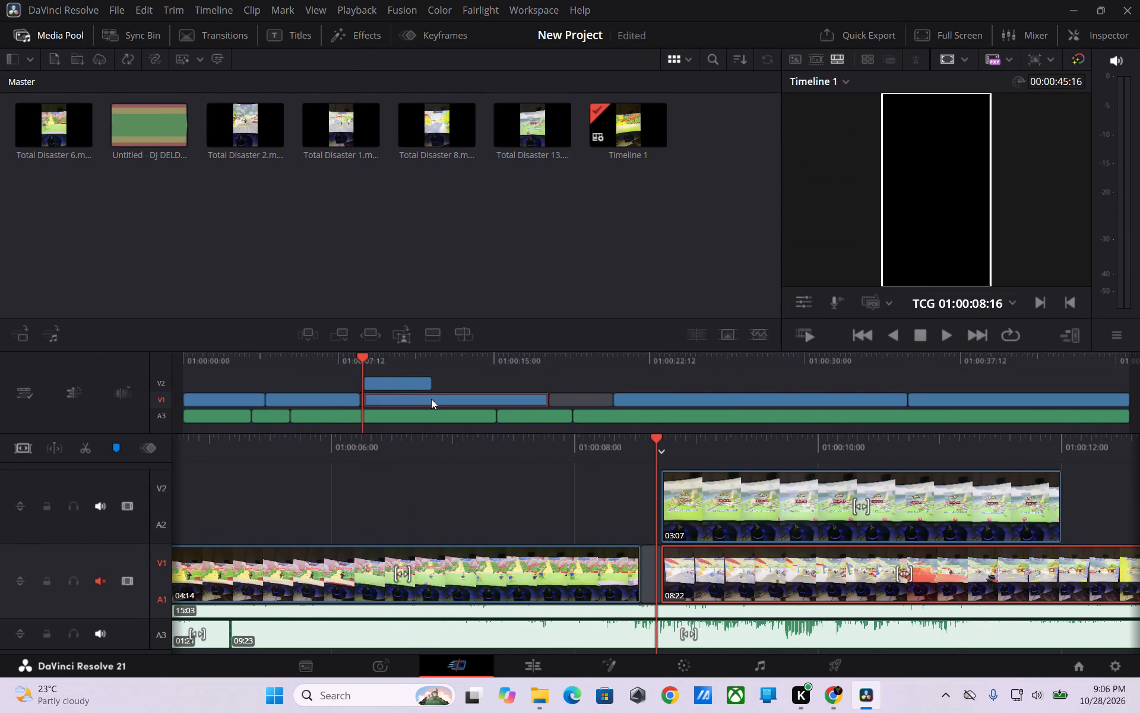
pyautogui.moveTo(431, 399); pyautogui.dragTo(425, 398)
pyautogui.moveTo(392, 379); pyautogui.dragTo(573, 400)
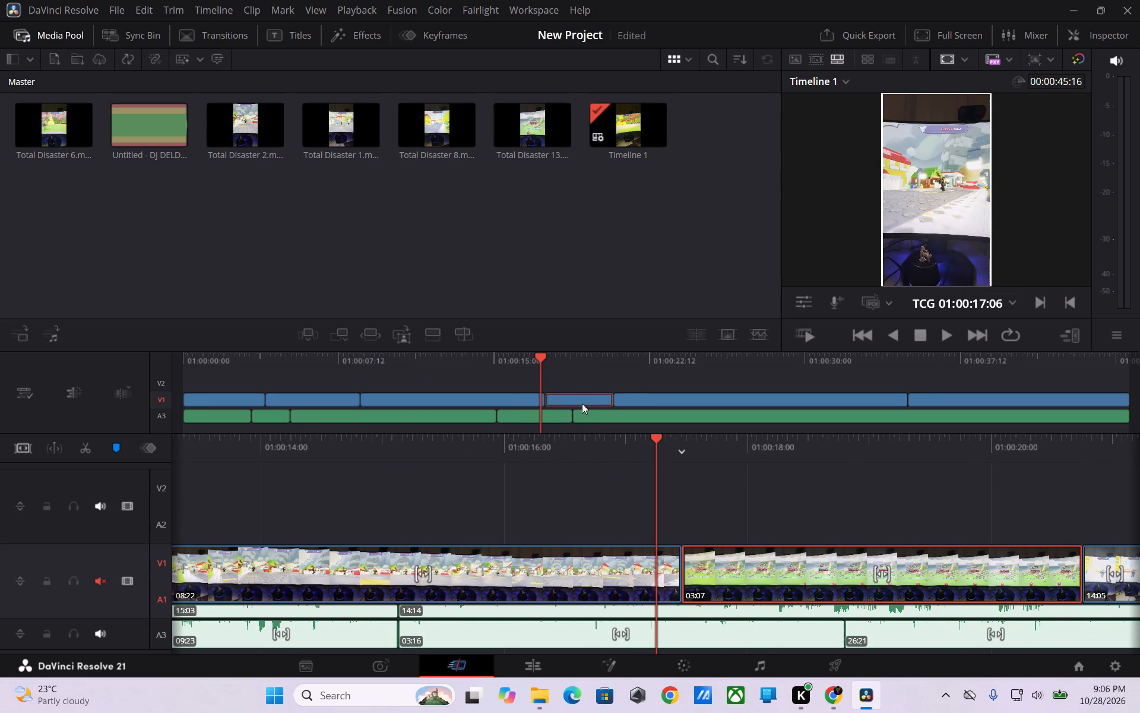
# Shift the last two V1 clips later and trim 01:08 off the start of the fourth clip, leaving it 01:23 long.
pyautogui.click(765, 397)
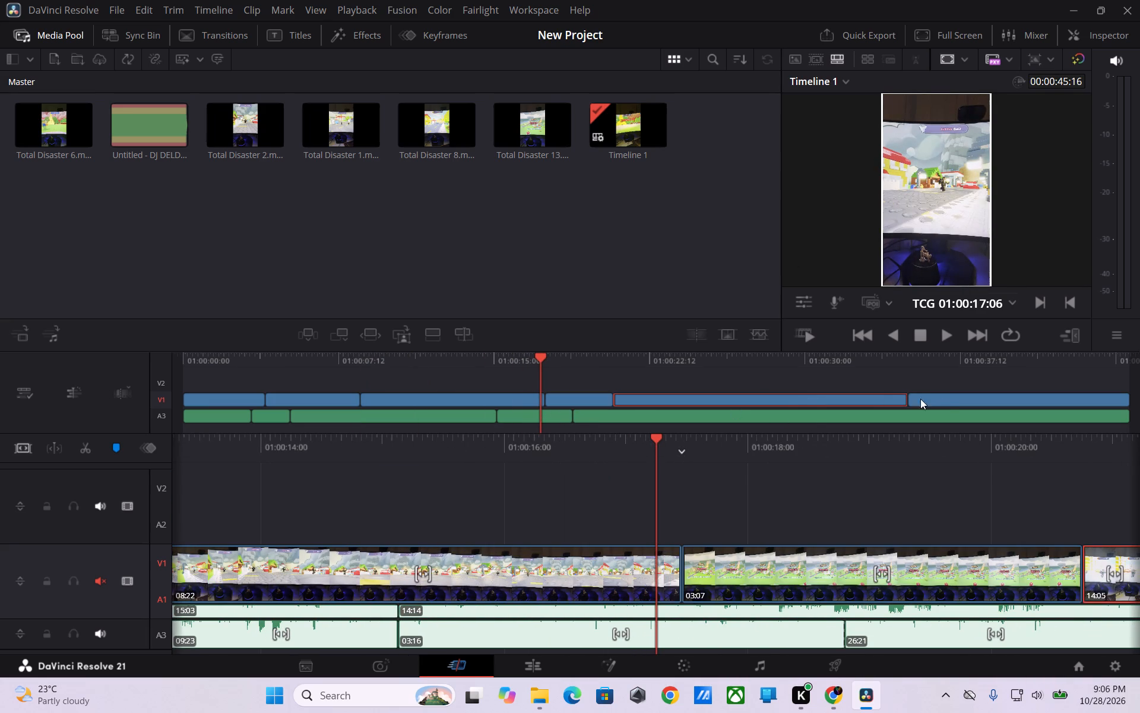
pyautogui.keyDown('shift'); pyautogui.click(946, 400); pyautogui.keyUp('shift')
pyautogui.moveTo(791, 395); pyautogui.dragTo(843, 396)
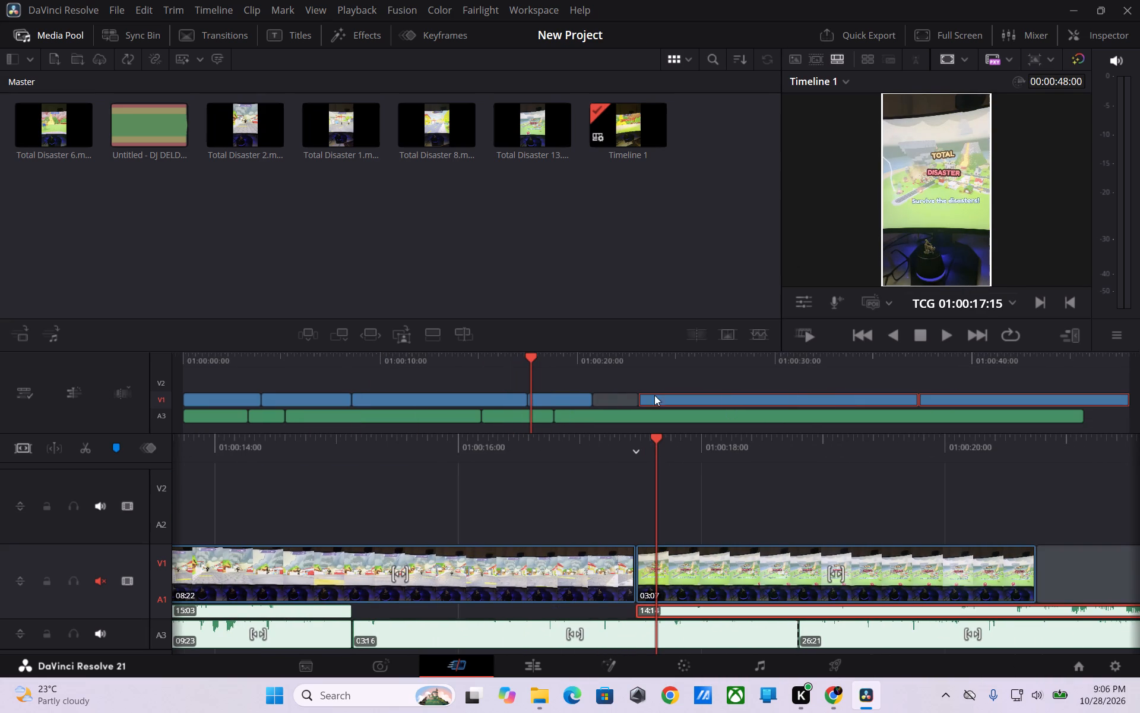
pyautogui.moveTo(539, 399); pyautogui.dragTo(569, 399)
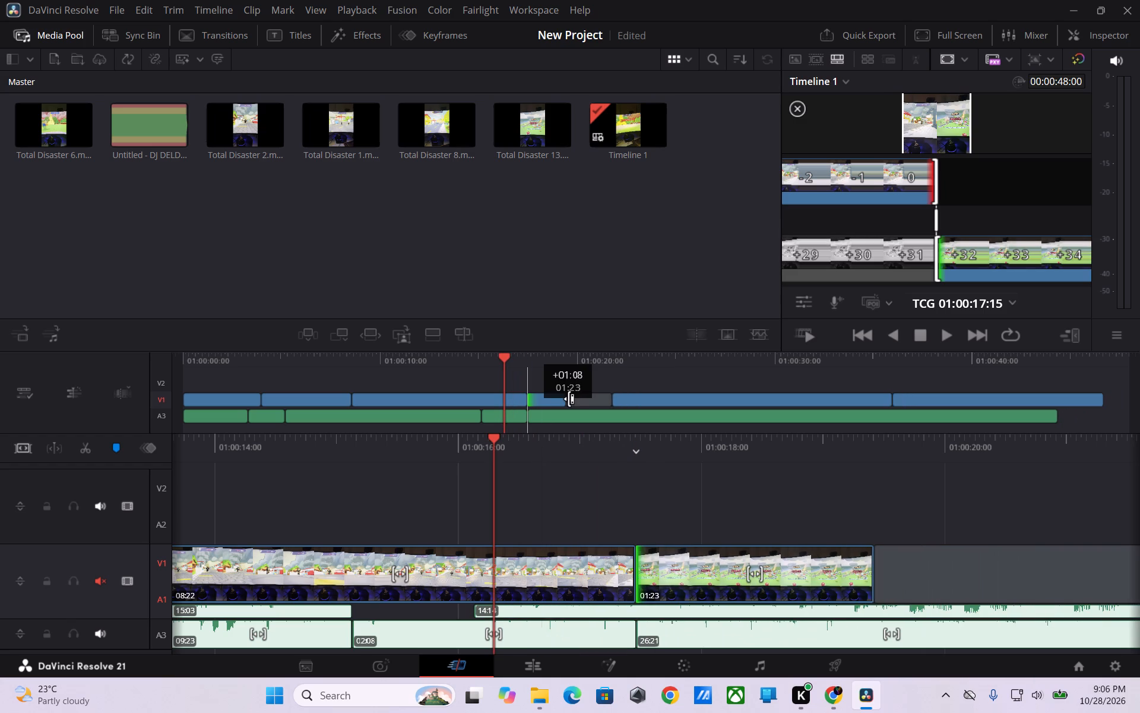
pyautogui.moveTo(569, 399); pyautogui.dragTo(565, 399)
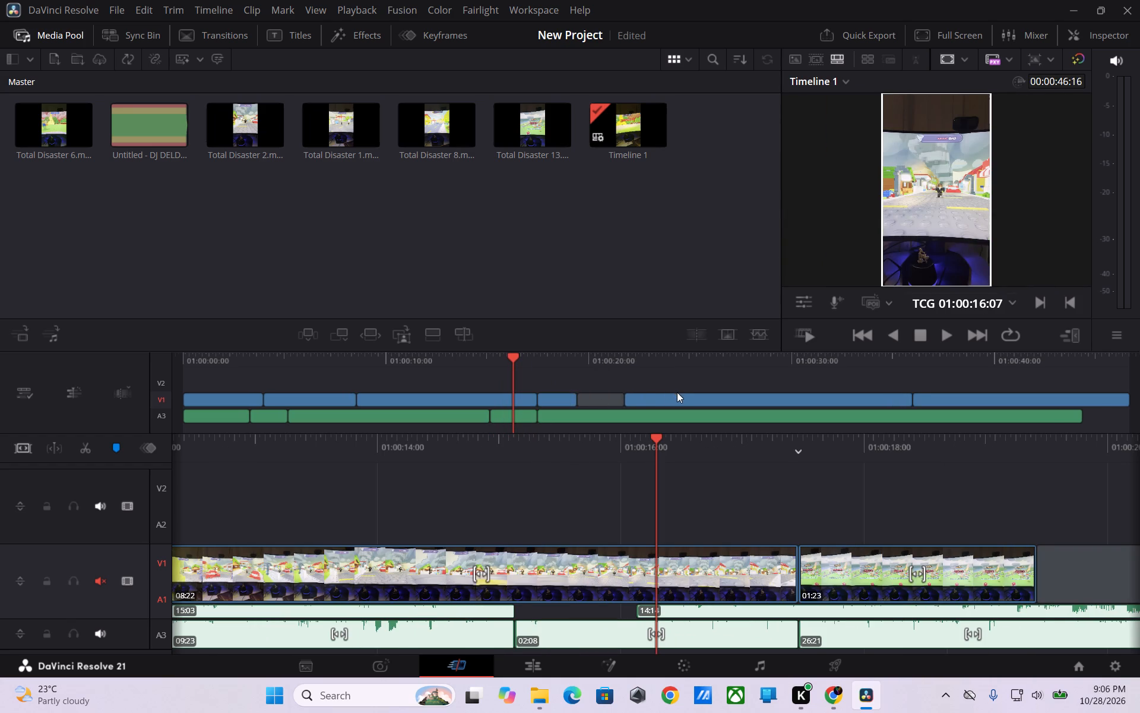
# Move the last two V1 clips together earlier so they close the gap after the 01:23 clip.
pyautogui.keyDown('ctrl'); pyautogui.click(680, 397); pyautogui.keyUp('ctrl')
pyautogui.keyDown('ctrl'); pyautogui.click(934, 403); pyautogui.keyUp('ctrl')
pyautogui.moveTo(856, 401); pyautogui.dragTo(799, 397)
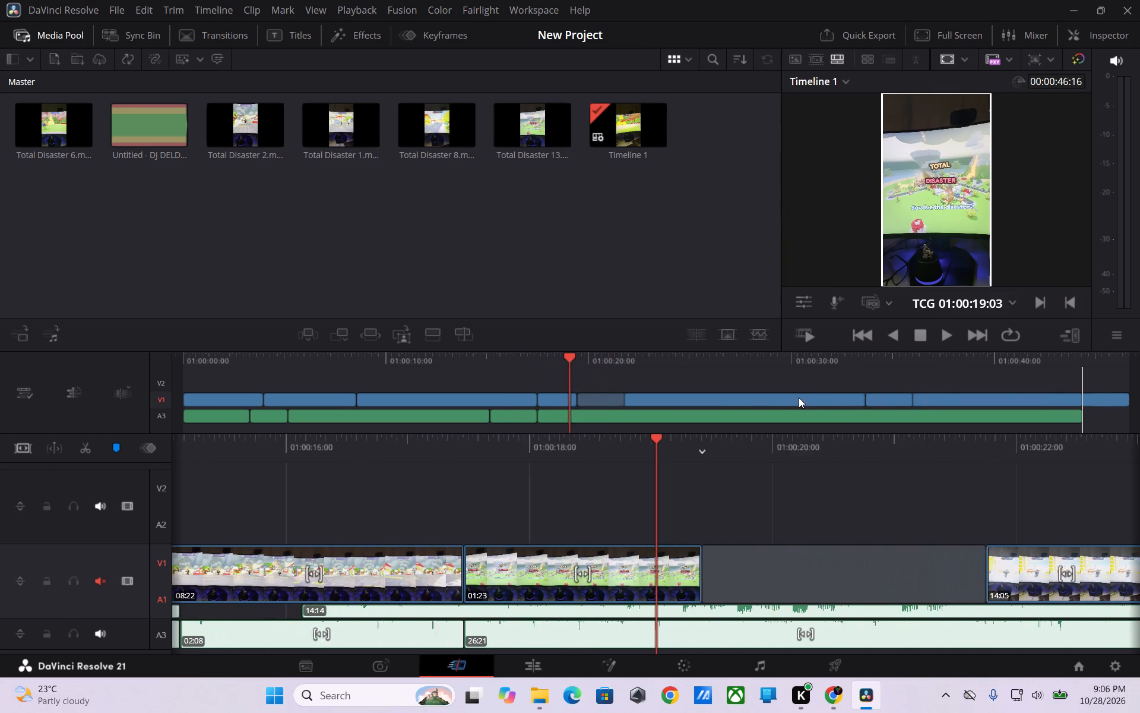
pyautogui.moveTo(799, 397); pyautogui.dragTo(798, 397)
pyautogui.hotkey('ctrl', 'z')
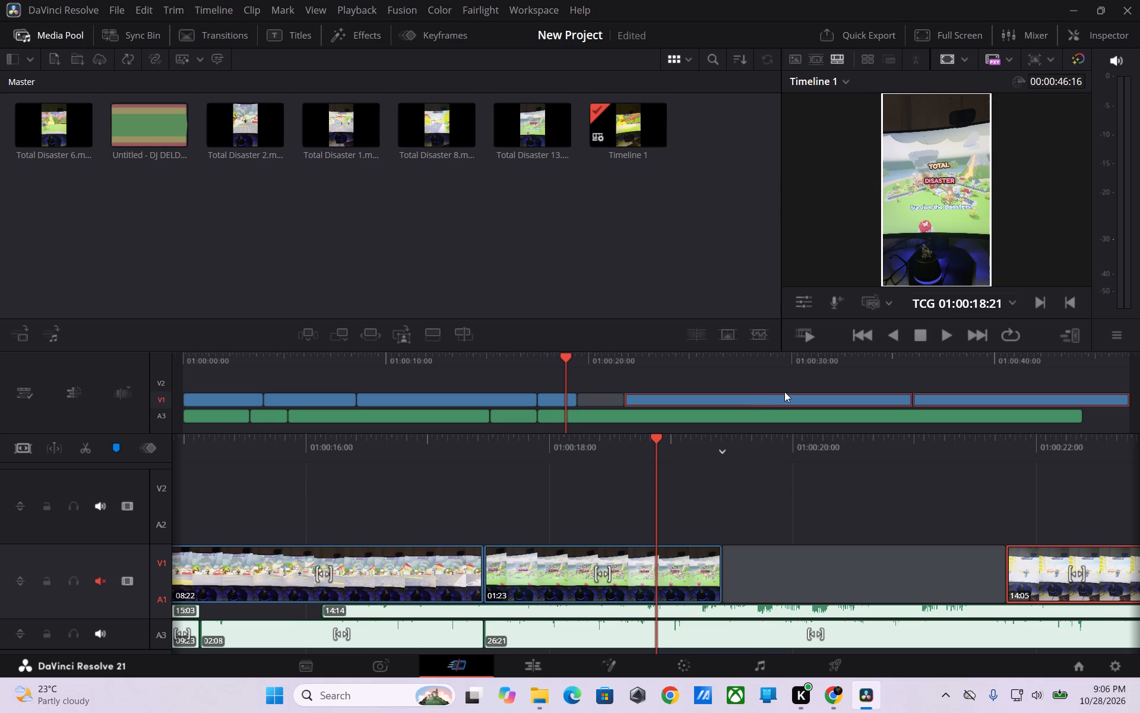
pyautogui.moveTo(785, 402); pyautogui.dragTo(742, 402)
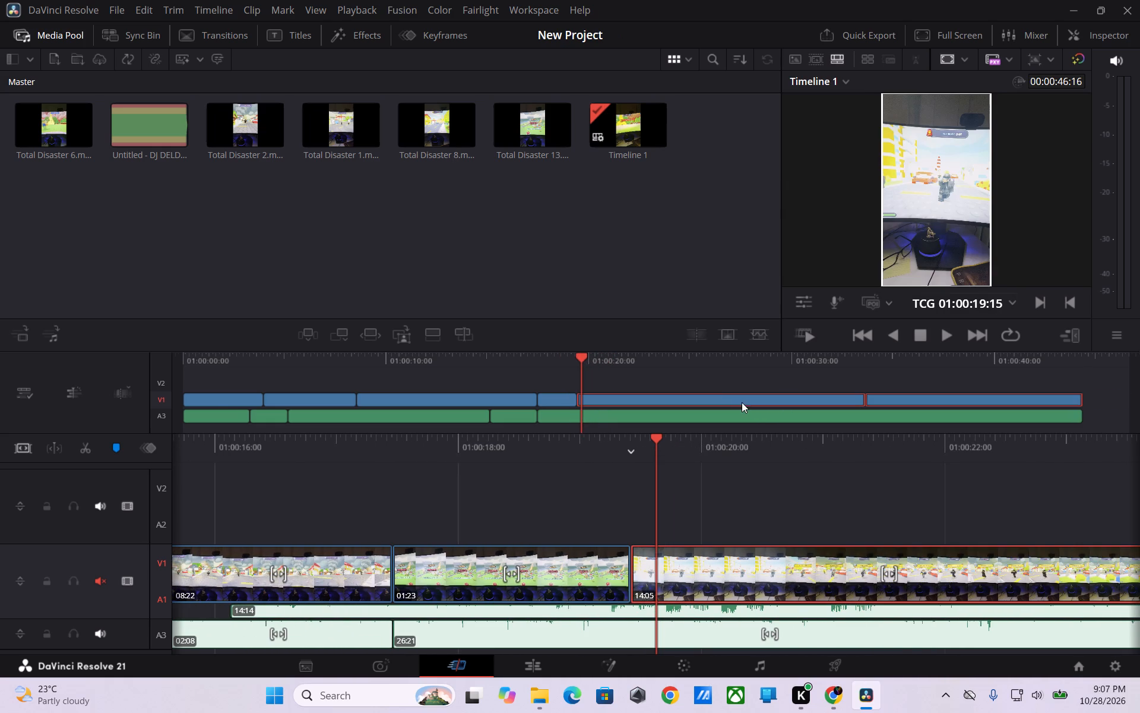
pyautogui.click(722, 375)
# Play the reordered section from the third clip into the fifth, stopping at 01:00:27:22, to find where the video should end.
pyautogui.moveTo(772, 462); pyautogui.dragTo(1075, 482)
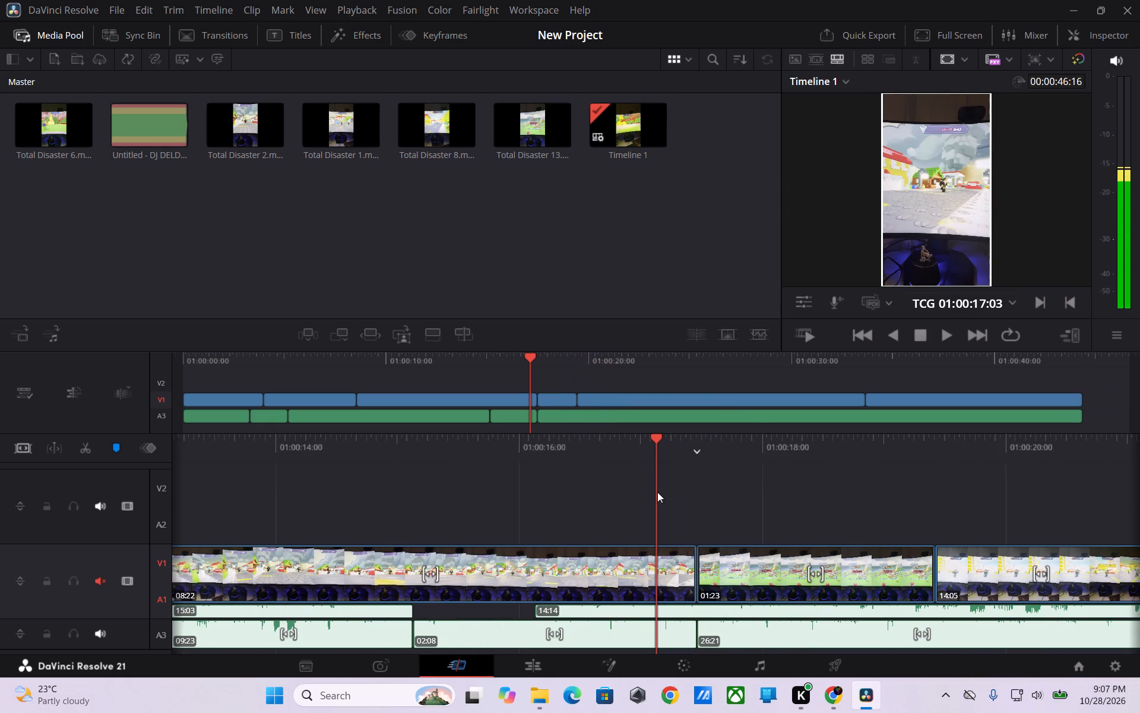
pyautogui.moveTo(587, 487); pyautogui.dragTo(875, 494)
pyautogui.moveTo(587, 374); pyautogui.dragTo(685, 377)
pyautogui.press('space')
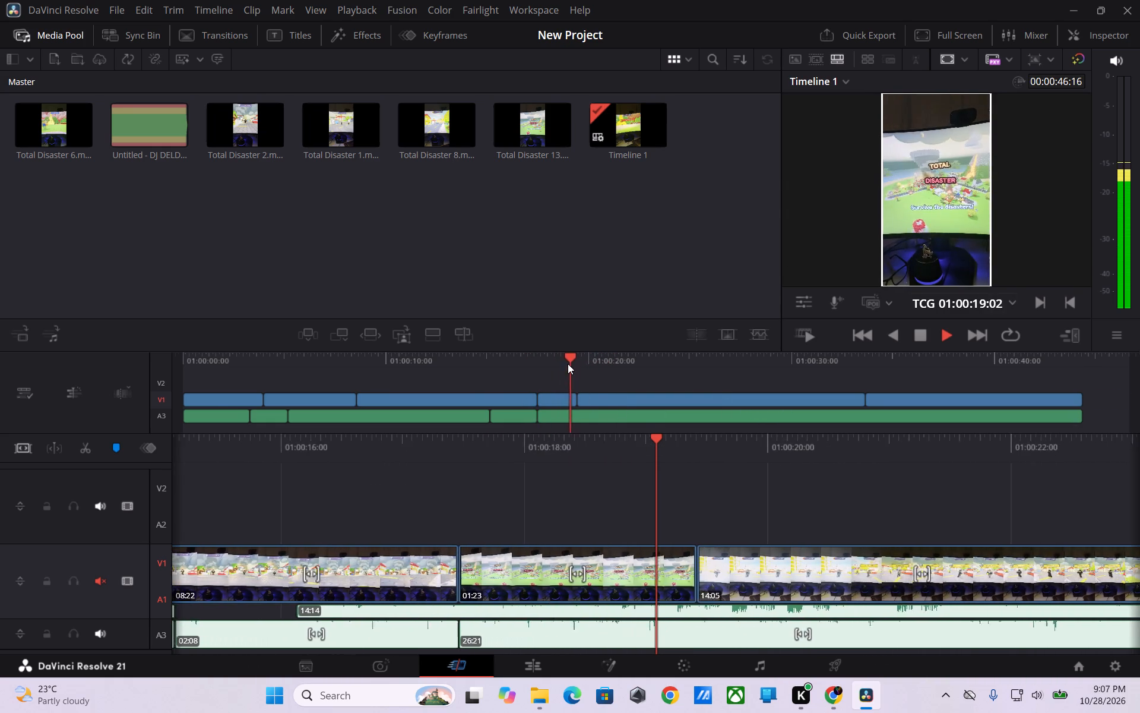
pyautogui.moveTo(568, 364); pyautogui.dragTo(435, 367)
pyautogui.press('space')
pyautogui.press('space')
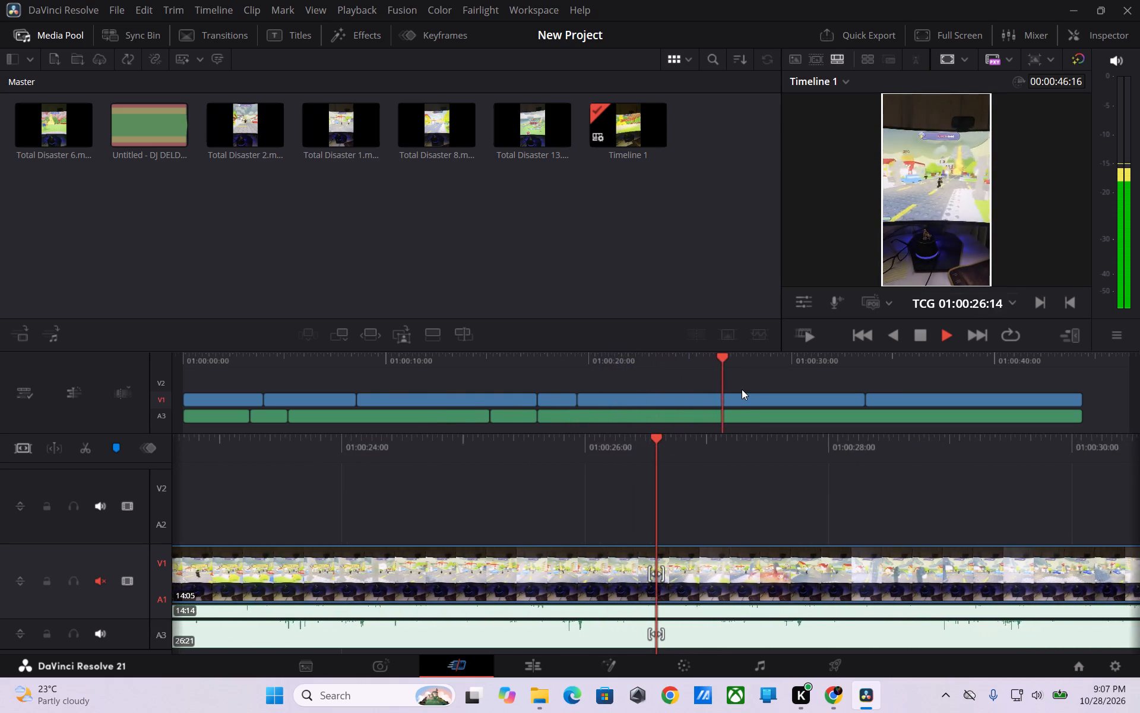
pyautogui.press('space')
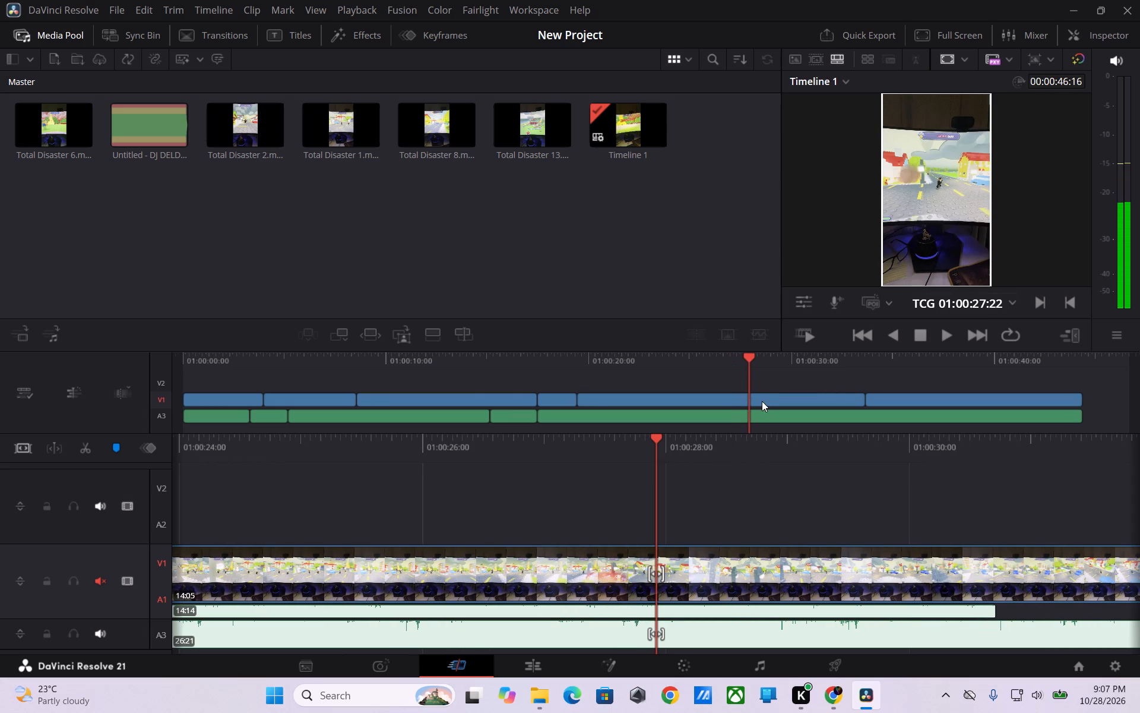
# Split the fifth video clip on V1 and the song on A3 at 01:00:27:22.
pyautogui.keyDown('shift'); pyautogui.click(759, 397); pyautogui.keyUp('shift')
pyautogui.hotkey('ctrl', 'b')
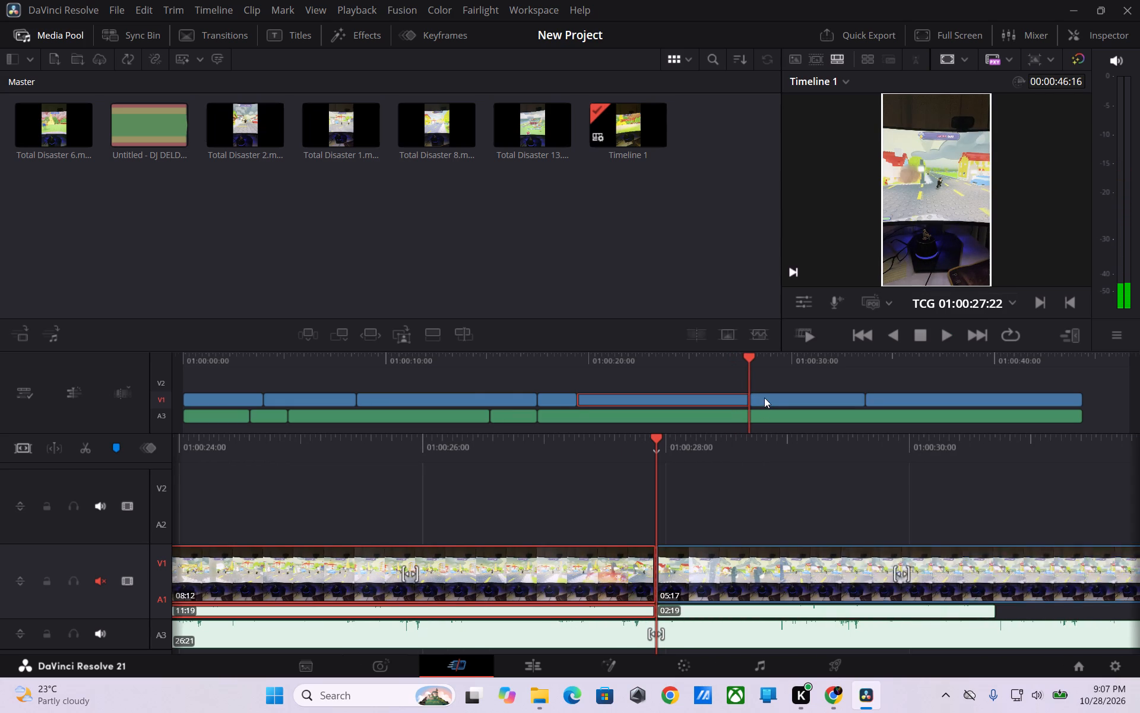
pyautogui.click(772, 395)
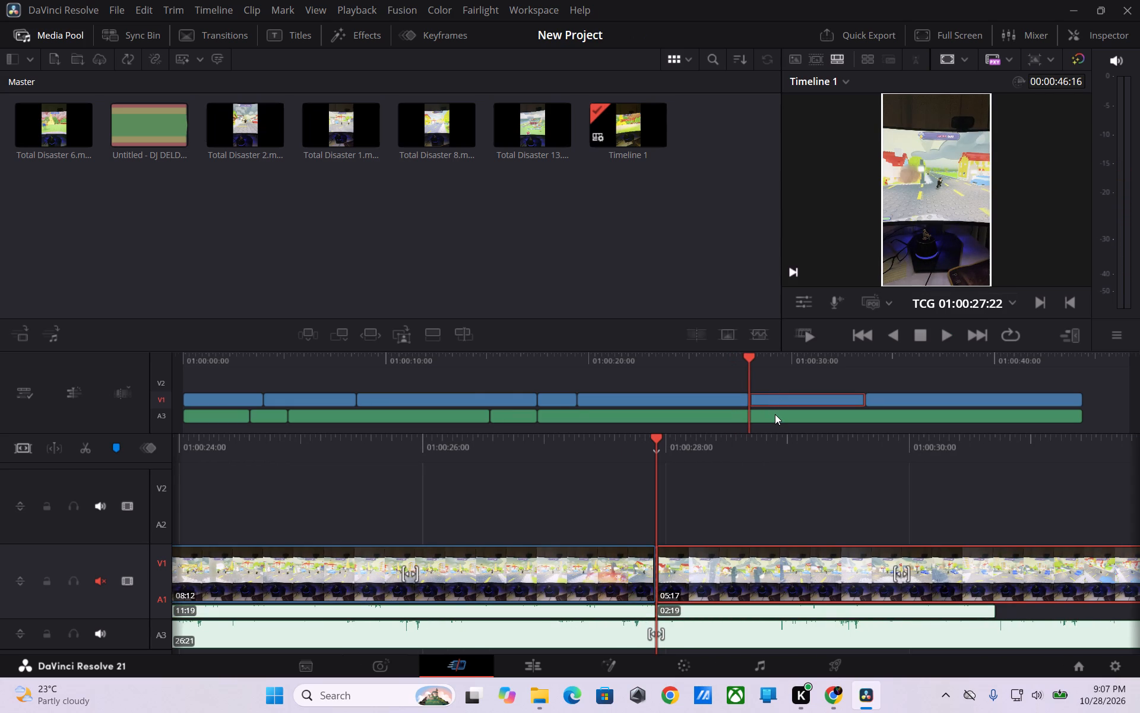
pyautogui.keyDown('ctrl'); pyautogui.click(775, 414); pyautogui.keyUp('ctrl')
pyautogui.hotkey('ctrl', 'b')
# Delete everything after 01:00:27:22: the 05:17 video remainder with its audio, the last video clip and the song's 16:10 remainder.
pyautogui.click(775, 403)
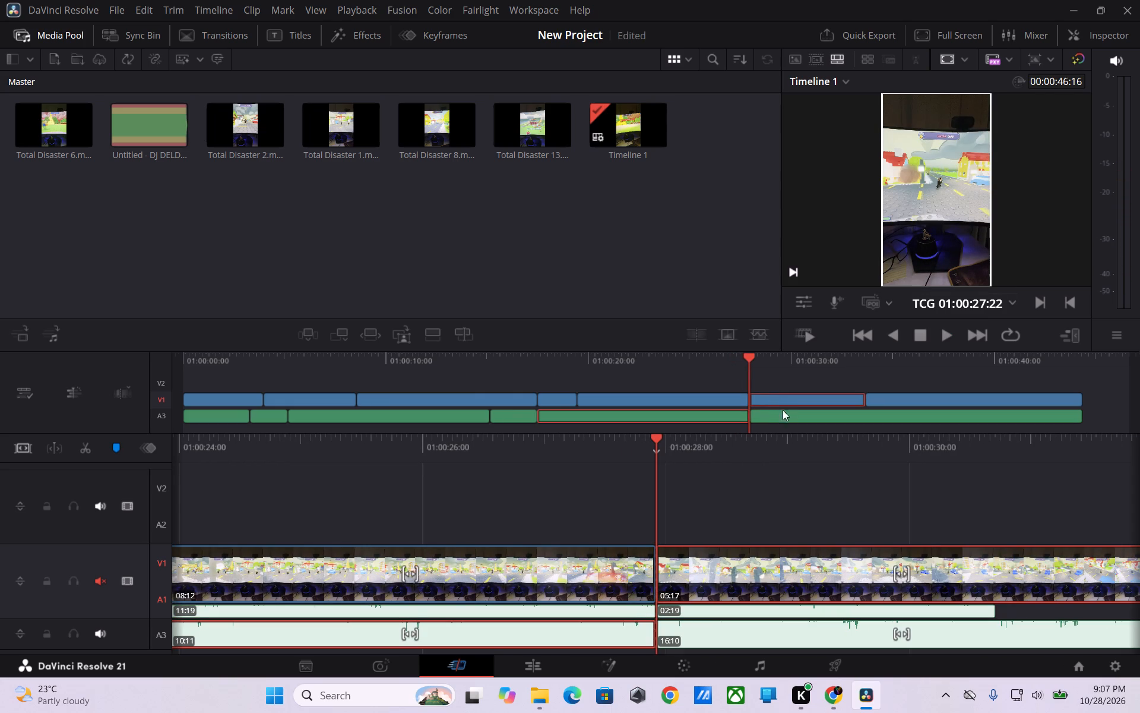
pyautogui.click(788, 419)
pyautogui.keyDown('shift'); pyautogui.click(900, 396); pyautogui.keyUp('shift')
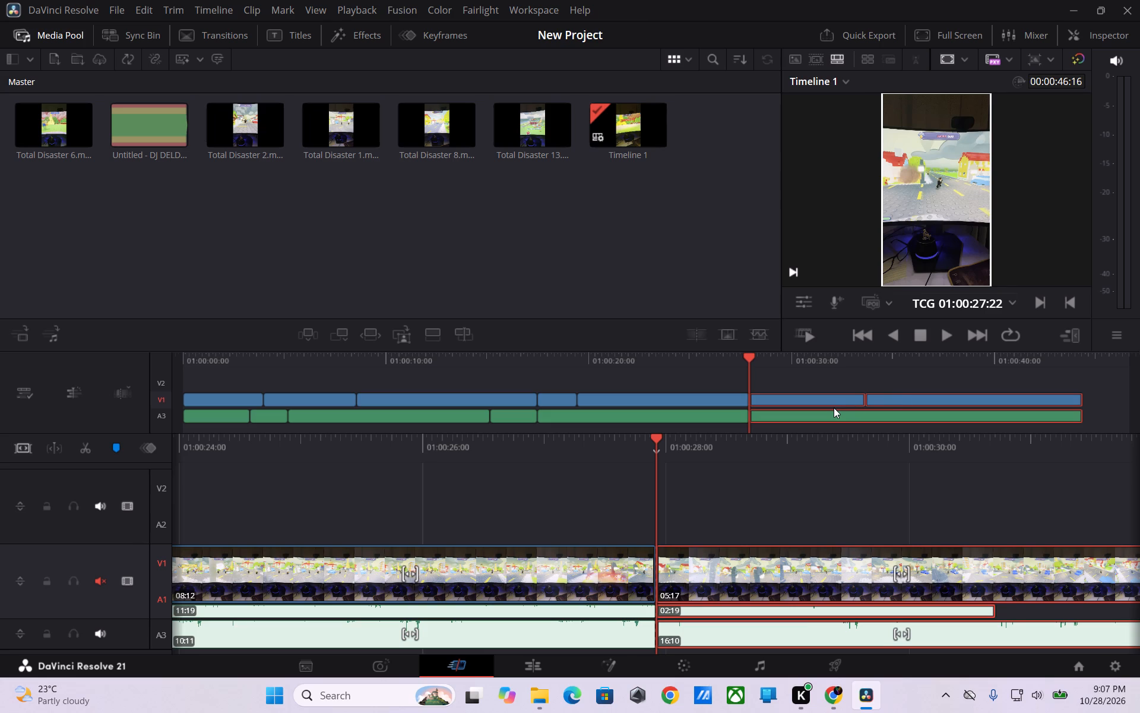
pyautogui.press('Delete')
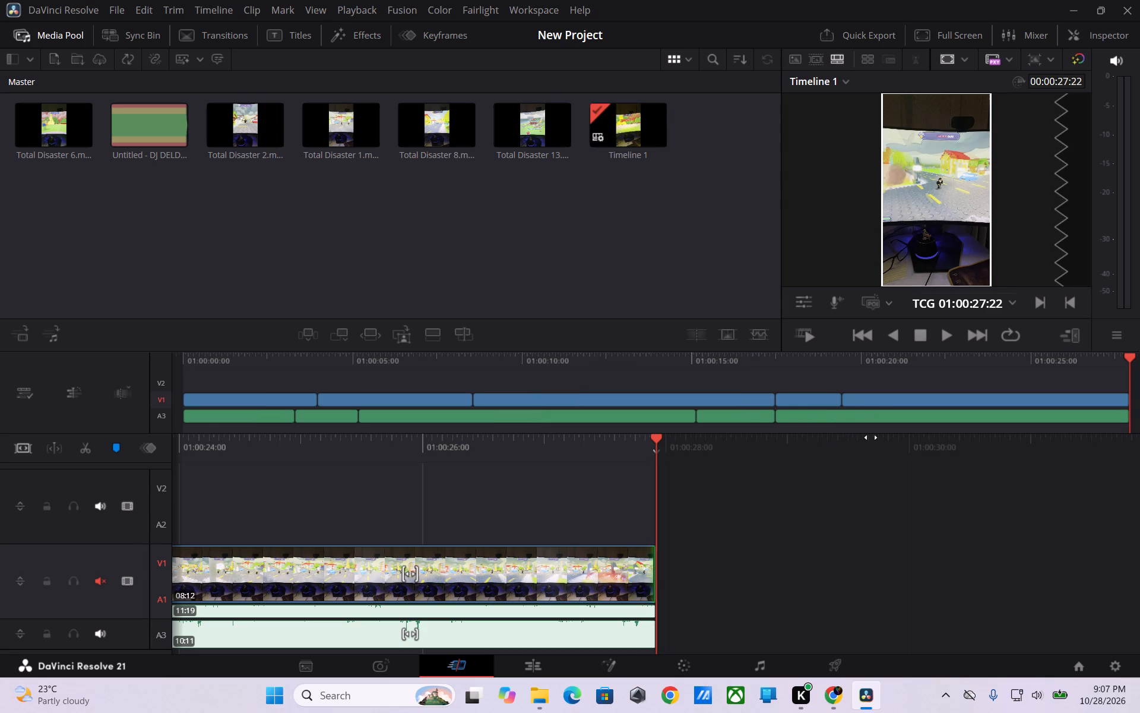
# Return to the timeline's start, play the opening and scrub through the shortened edit to its end to check it.
pyautogui.moveTo(1129, 359); pyautogui.dragTo(828, 358)
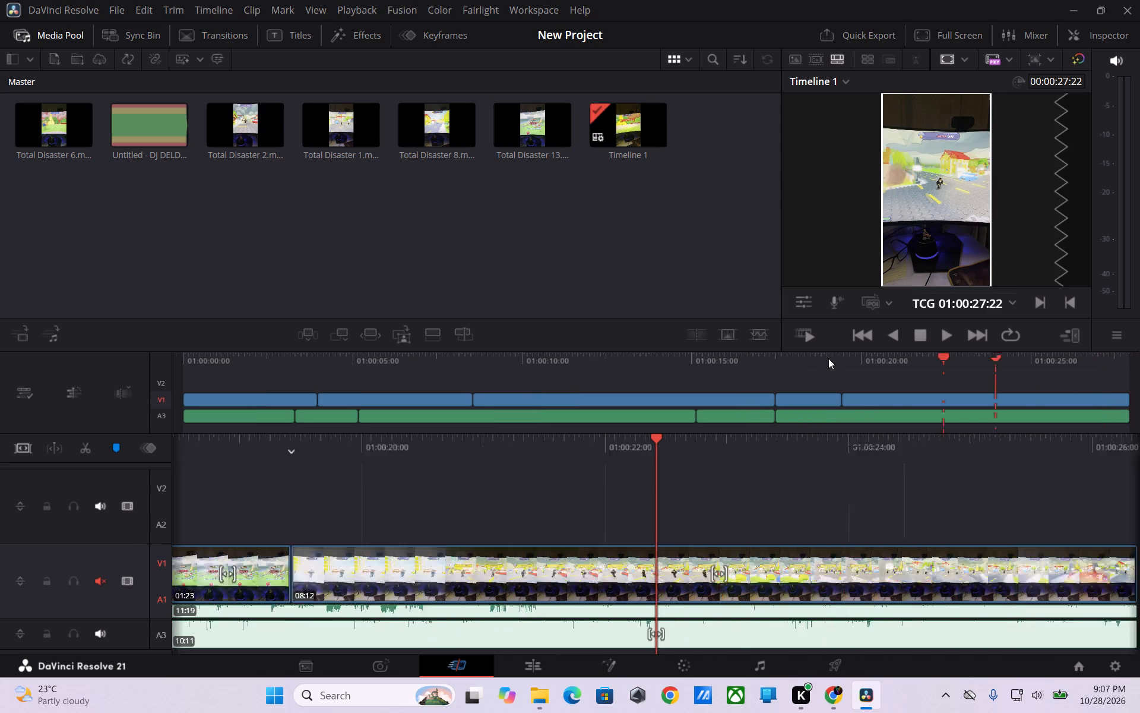
pyautogui.moveTo(828, 358); pyautogui.dragTo(167, 344)
pyautogui.press('space')
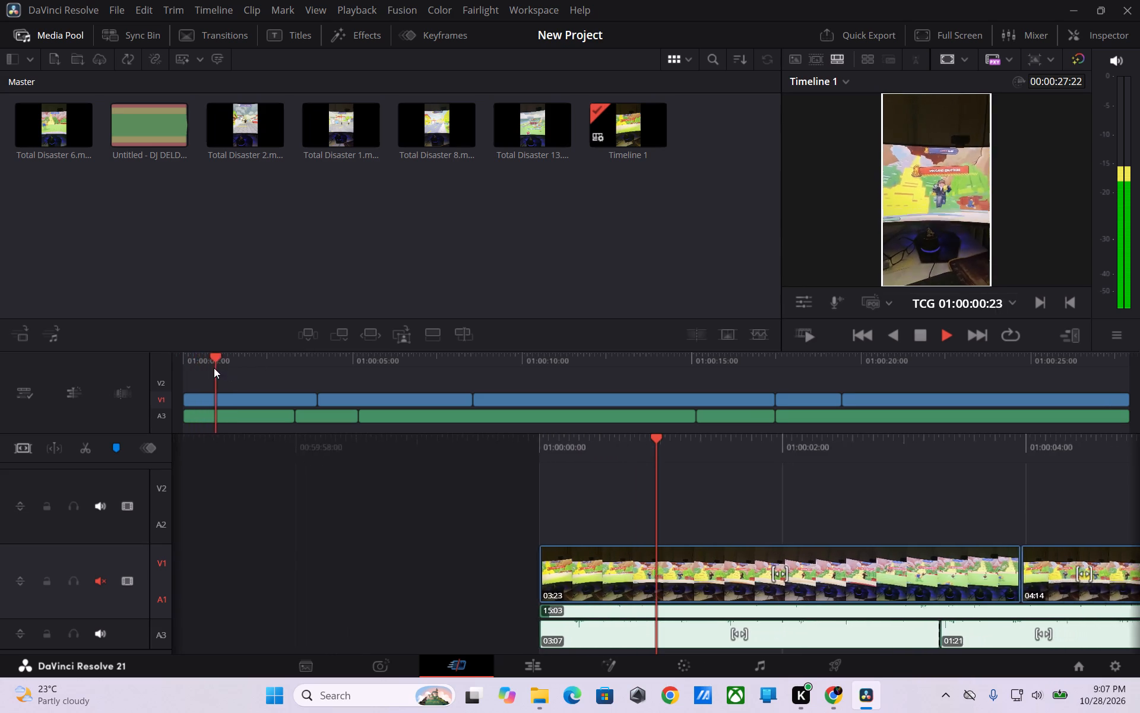
pyautogui.moveTo(214, 367); pyautogui.dragTo(250, 369)
pyautogui.moveTo(244, 359); pyautogui.dragTo(1139, 356)
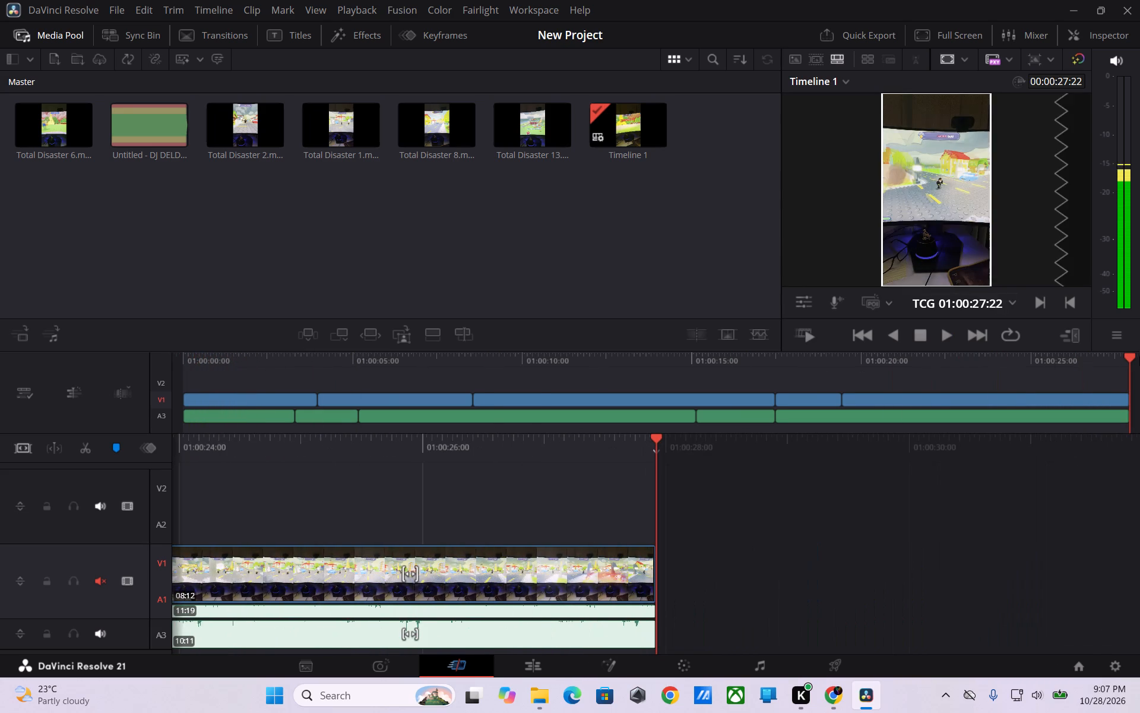
pyautogui.moveTo(1139, 356); pyautogui.dragTo(1114, 356)
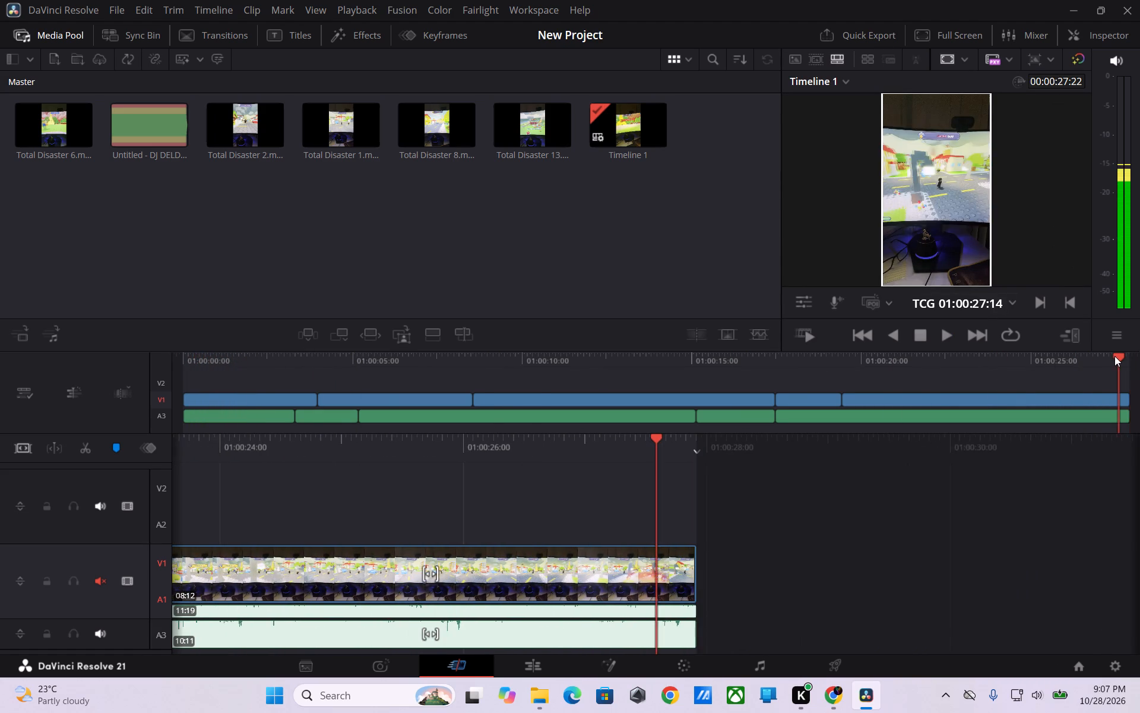
pyautogui.moveTo(1114, 356); pyautogui.dragTo(220, 295)
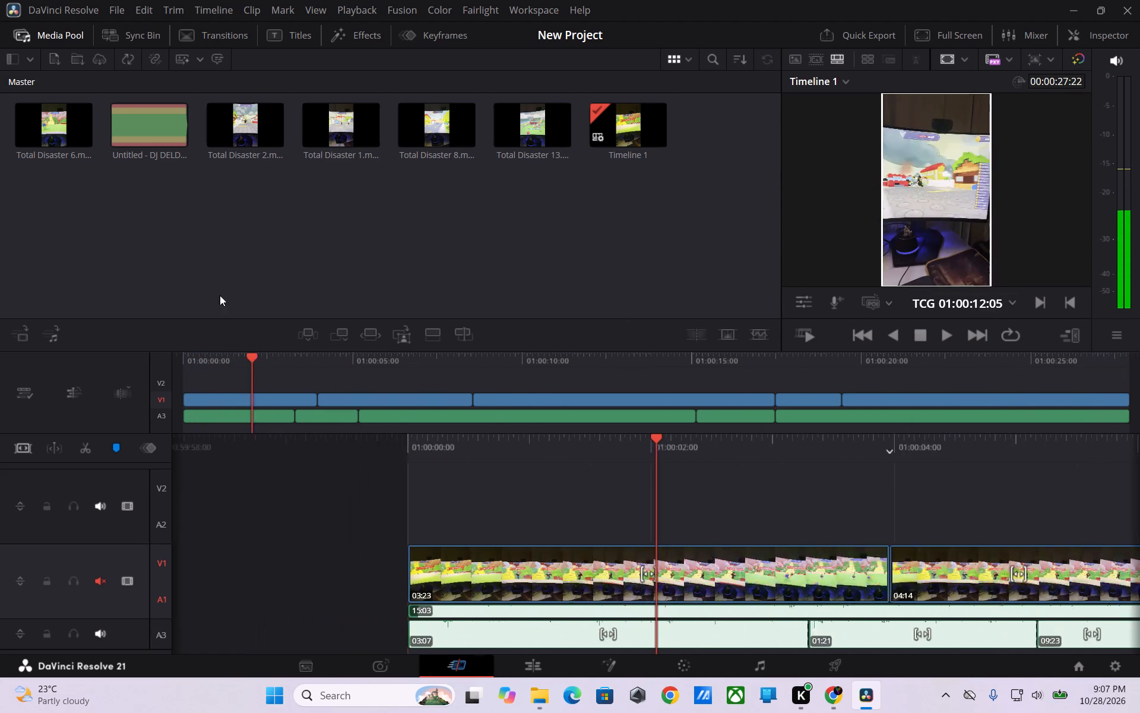
pyautogui.moveTo(220, 295); pyautogui.dragTo(1139, 335)
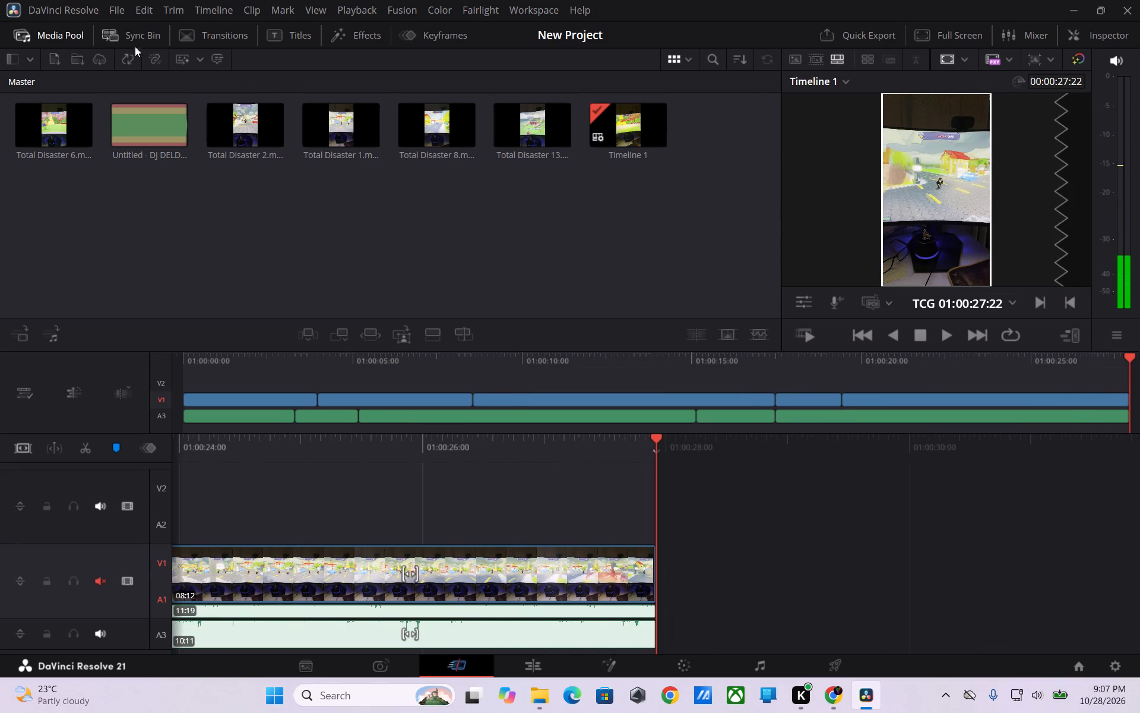
# Browse the video effects and transitions, and add the Circle Spin Fusion transition at the cut between the first and second clips on V1.
pyautogui.click(363, 39)
pyautogui.scroll(-1, 433, 181)
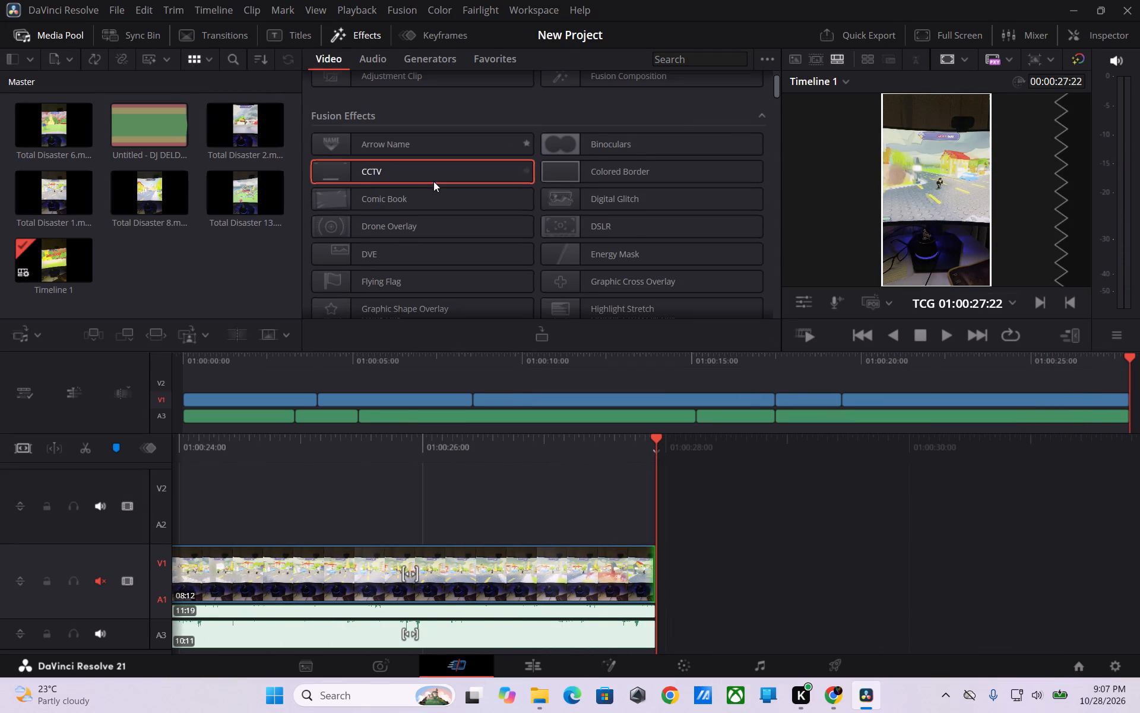
pyautogui.scroll(-2, 604, 238)
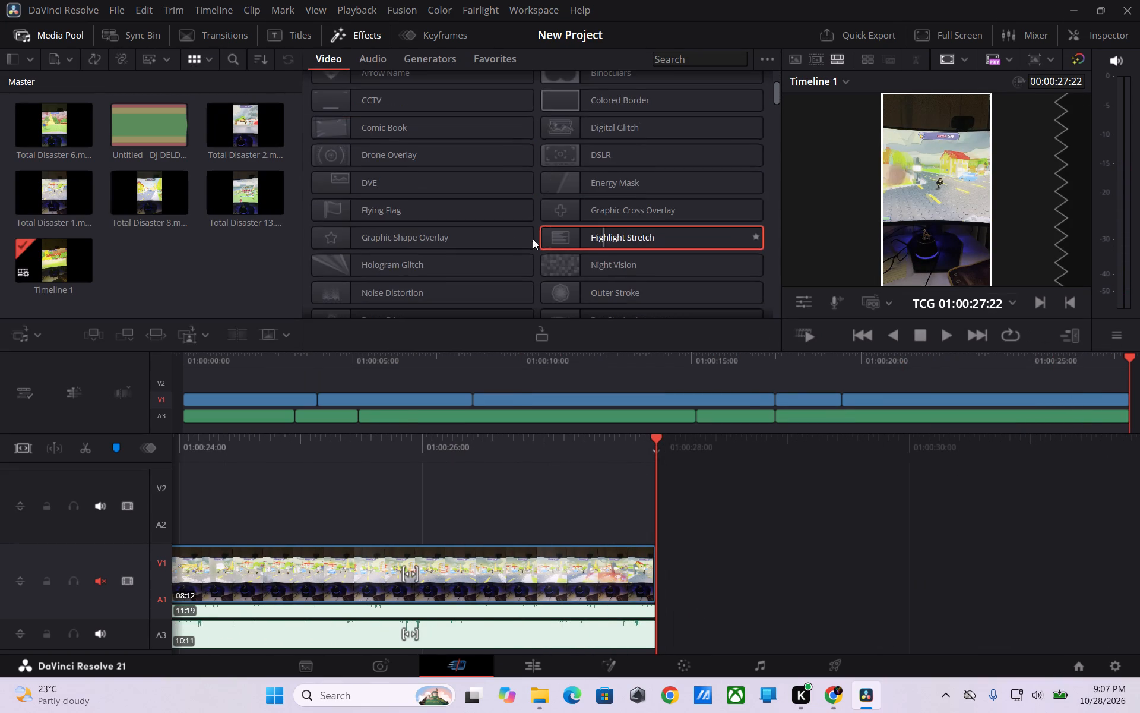
pyautogui.scroll(2, 501, 237)
pyautogui.click(230, 39)
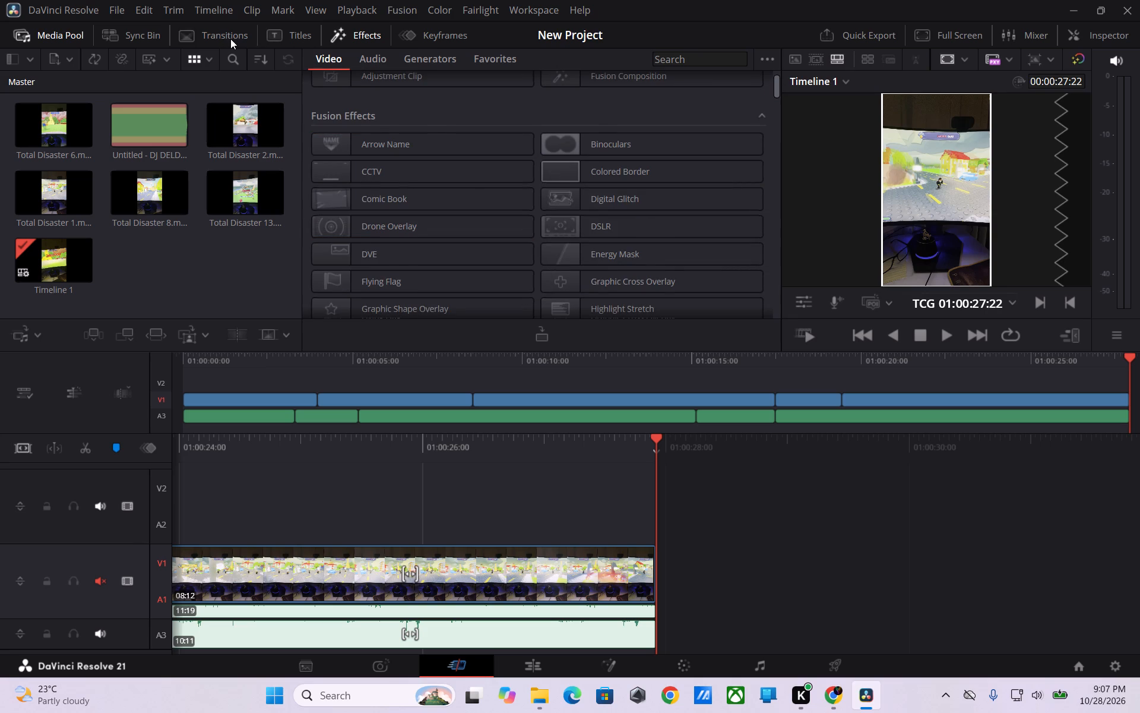
pyautogui.scroll(2, 432, 186)
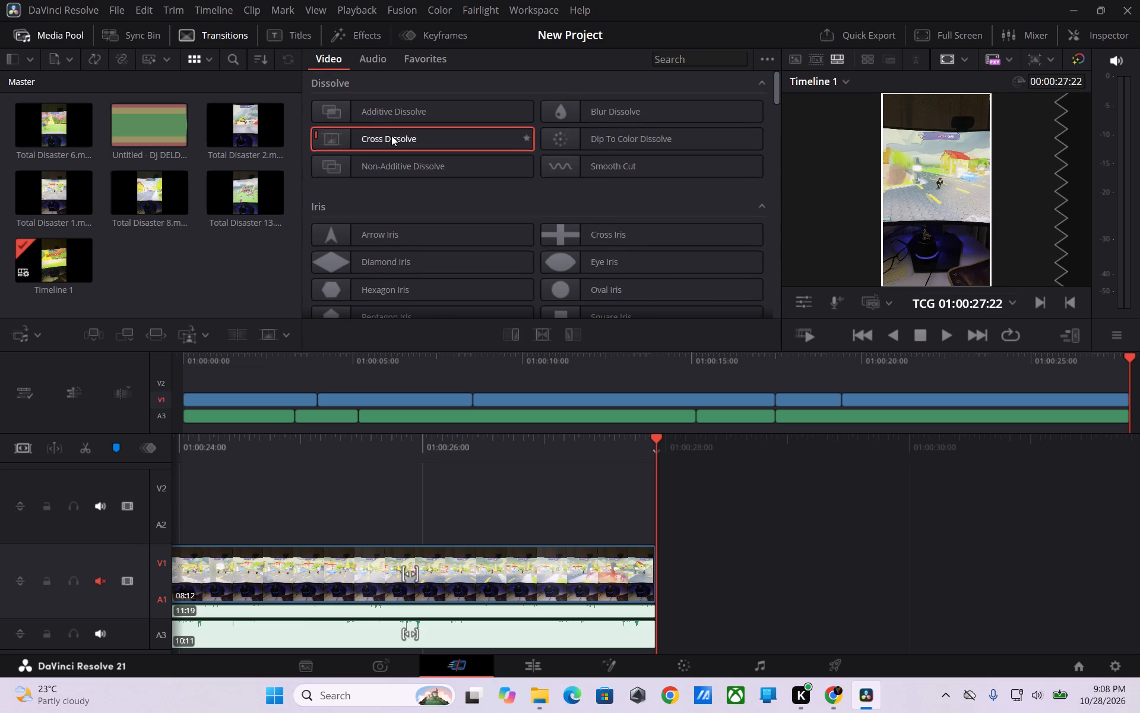
pyautogui.scroll(-3, 493, 204)
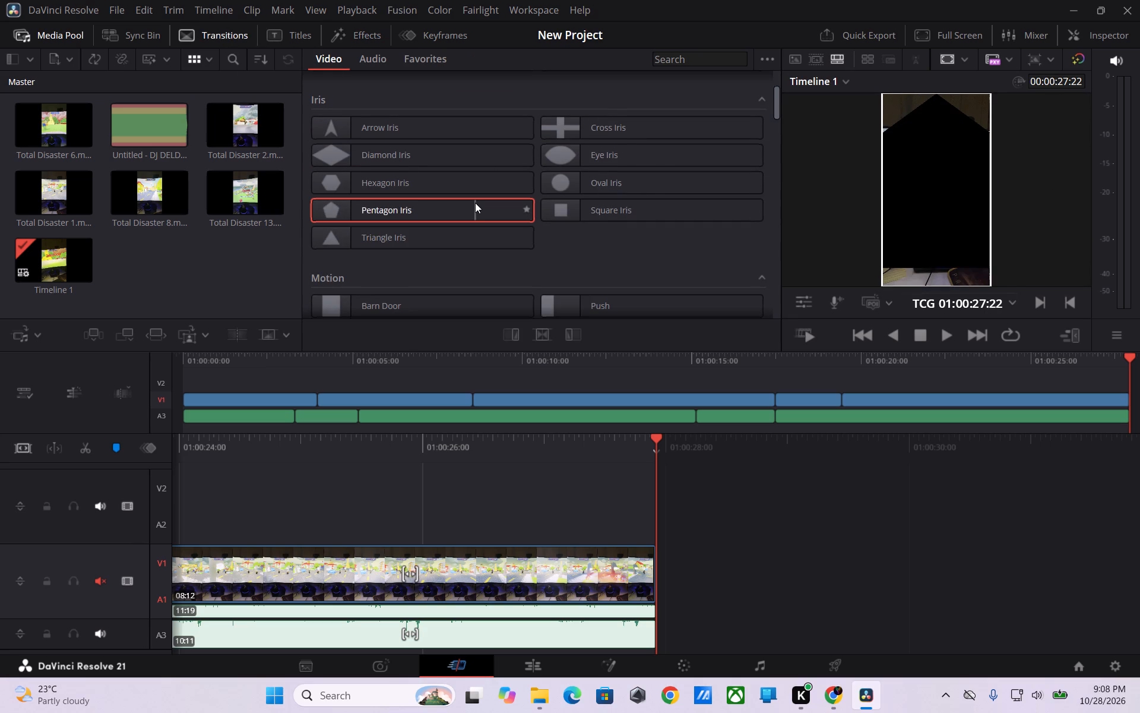
pyautogui.scroll(-3, 451, 235)
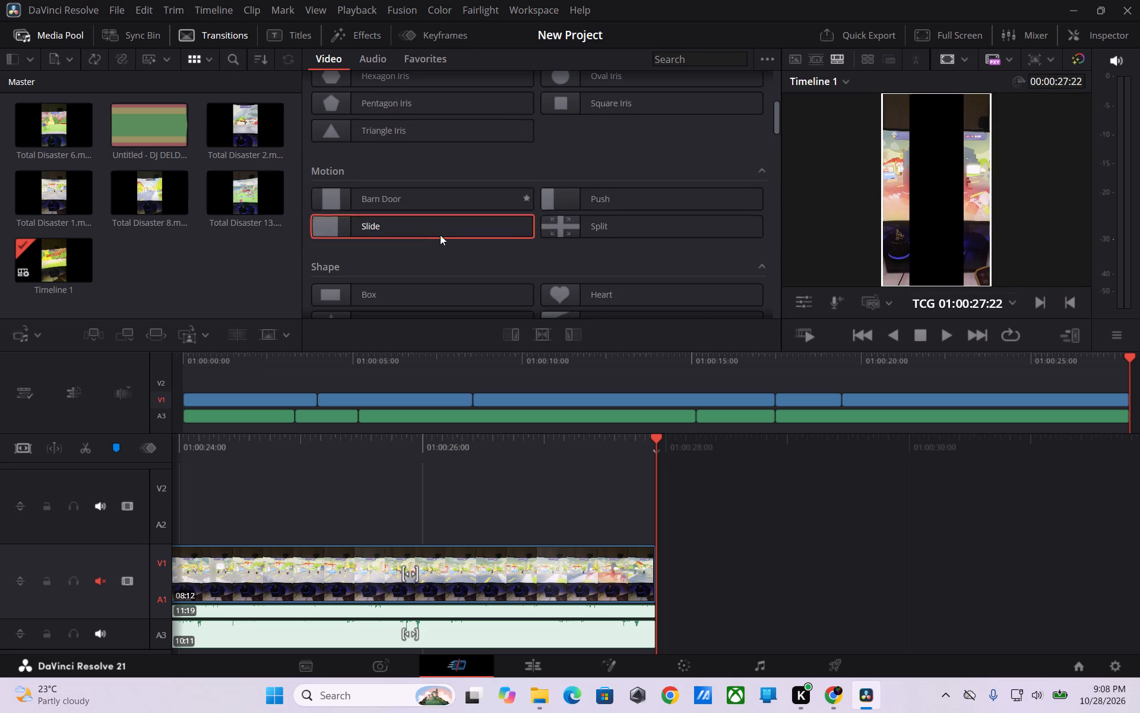
pyautogui.scroll(-7, 441, 247)
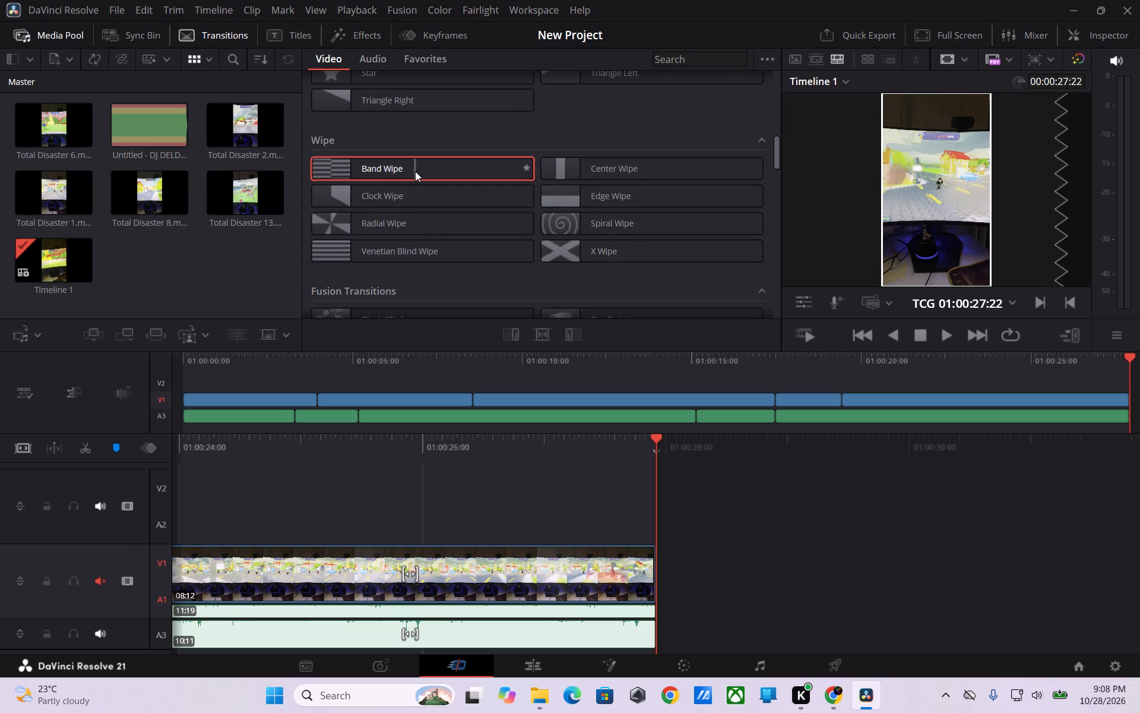
pyautogui.scroll(-5, 420, 255)
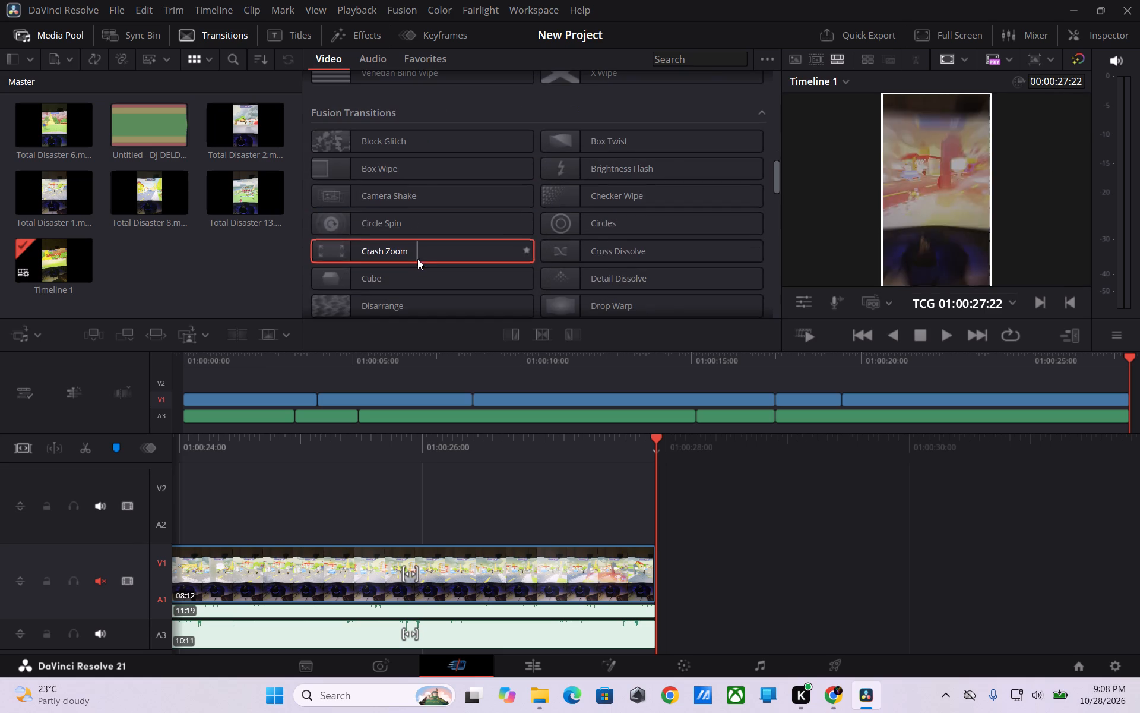
pyautogui.moveTo(419, 226); pyautogui.dragTo(311, 394)
# Return to the opening of the timeline and play through the Circle Spin transition to check it.
pyautogui.moveTo(1096, 376); pyautogui.dragTo(863, 373)
pyautogui.moveTo(1128, 370); pyautogui.dragTo(1100, 372)
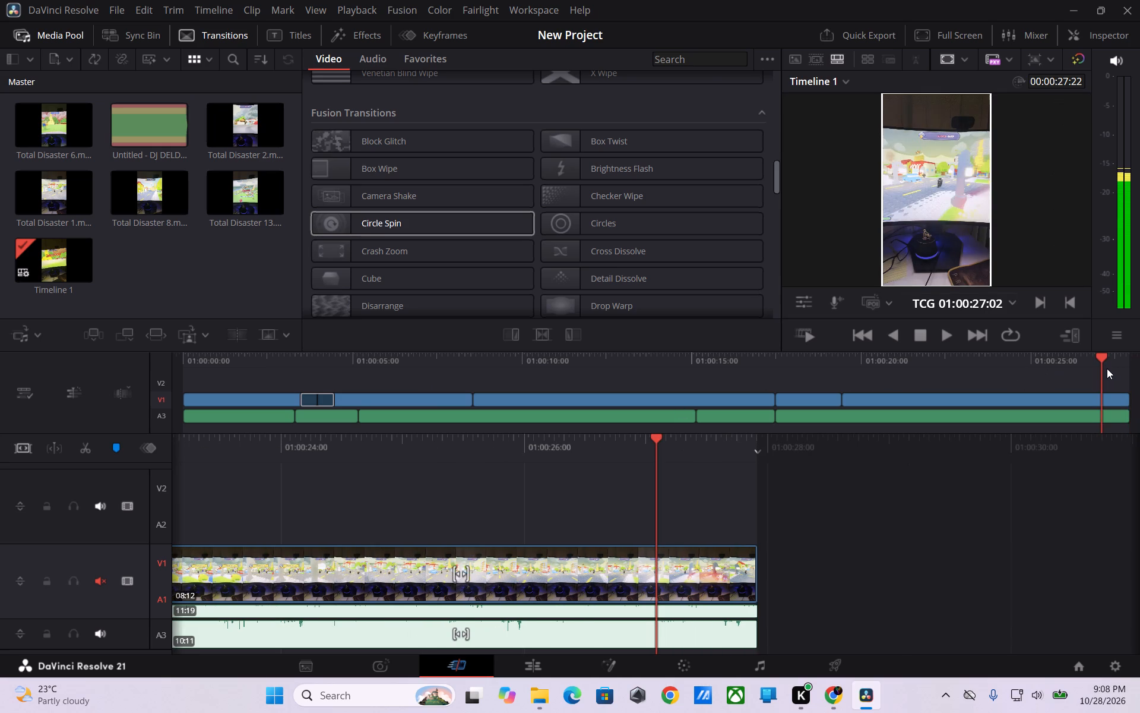
pyautogui.moveTo(1101, 370); pyautogui.dragTo(283, 330)
pyautogui.press('space')
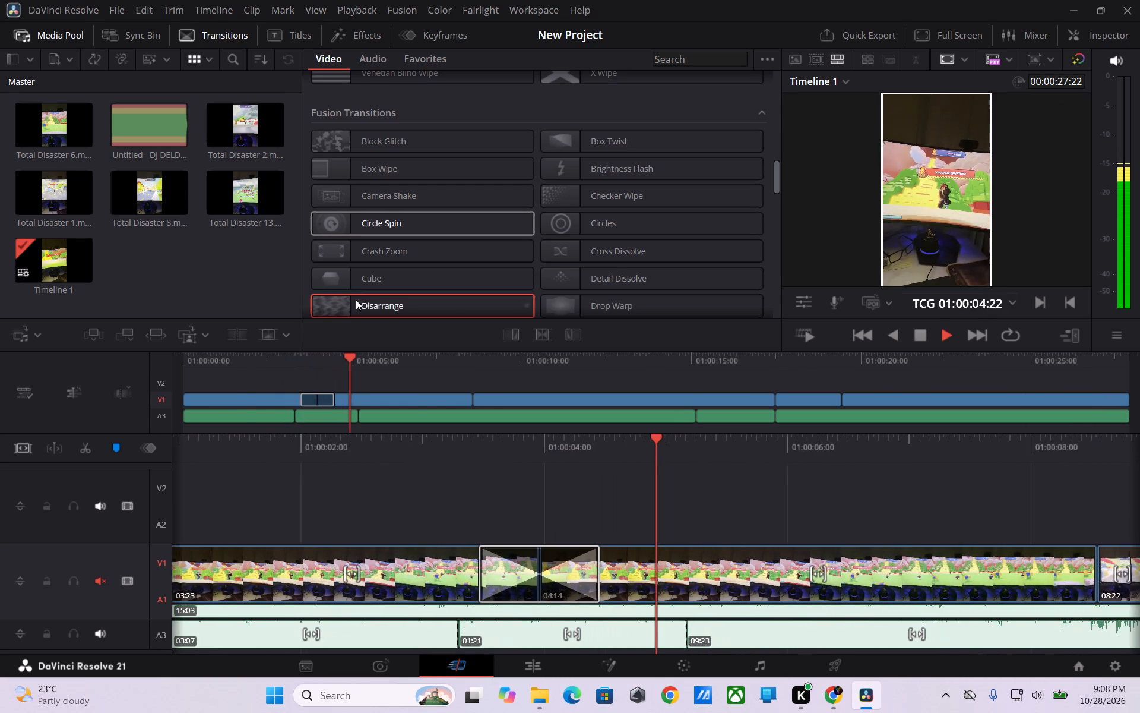
pyautogui.press('space')
# Add the Circles Fusion transition at the start of the third clip on V1 and play through it.
pyautogui.moveTo(600, 225); pyautogui.dragTo(480, 399)
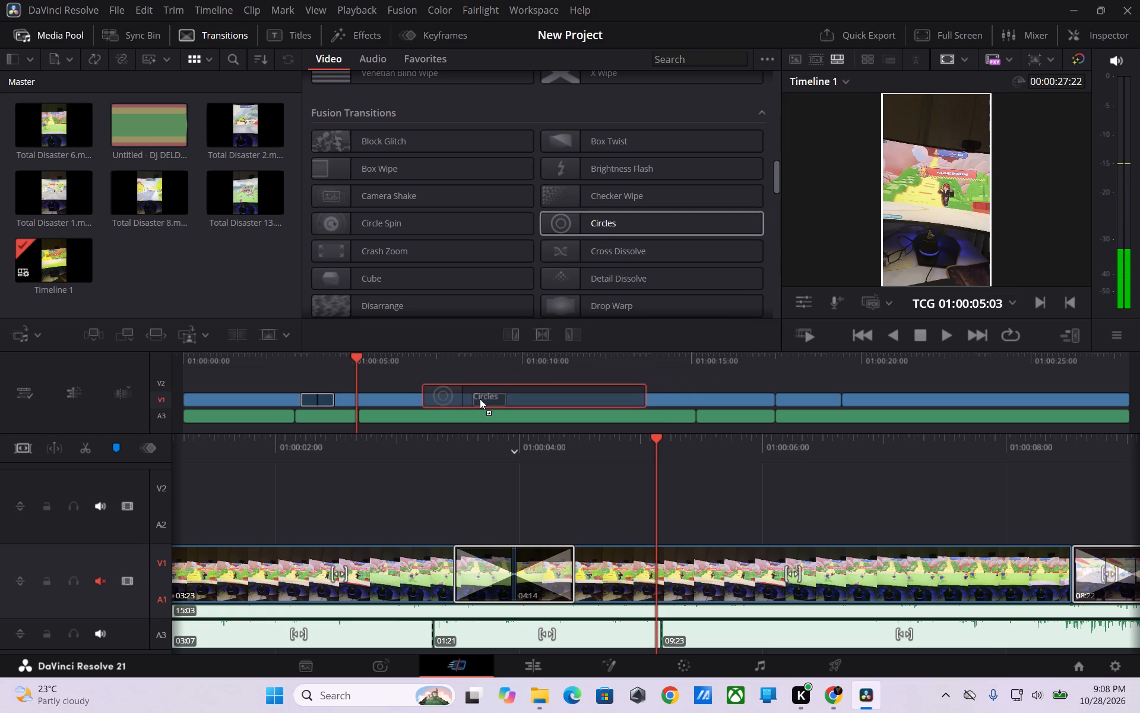
pyautogui.moveTo(480, 399); pyautogui.dragTo(478, 394)
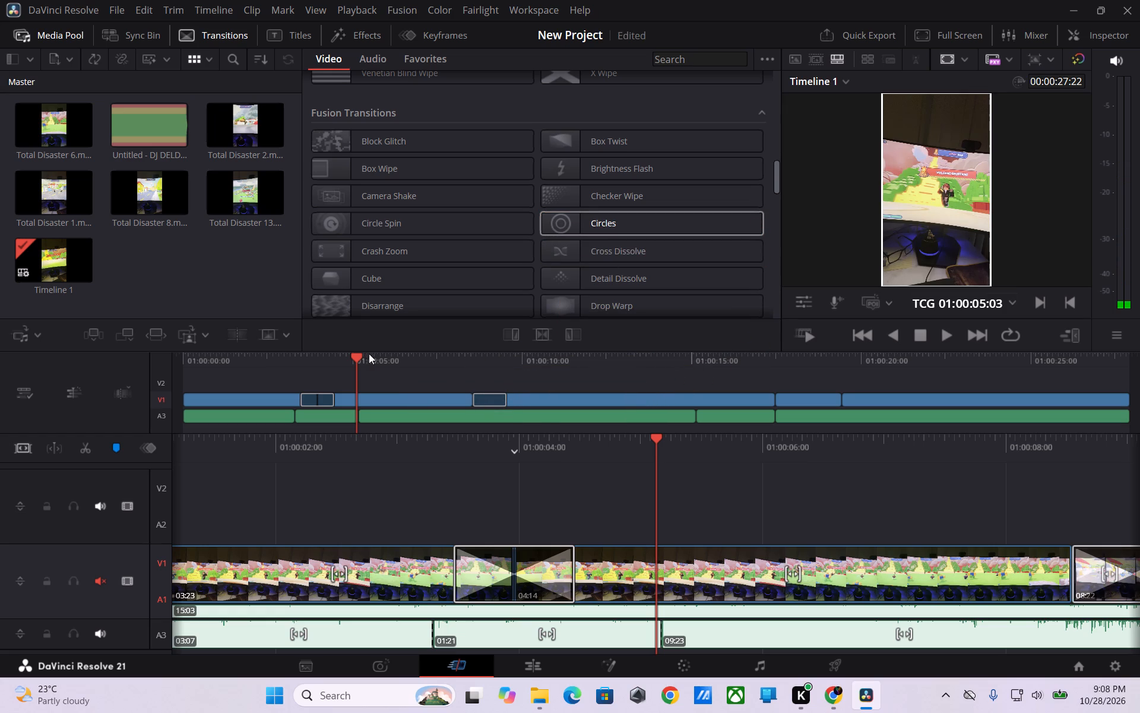
pyautogui.moveTo(357, 356); pyautogui.dragTo(463, 365)
pyautogui.press('space')
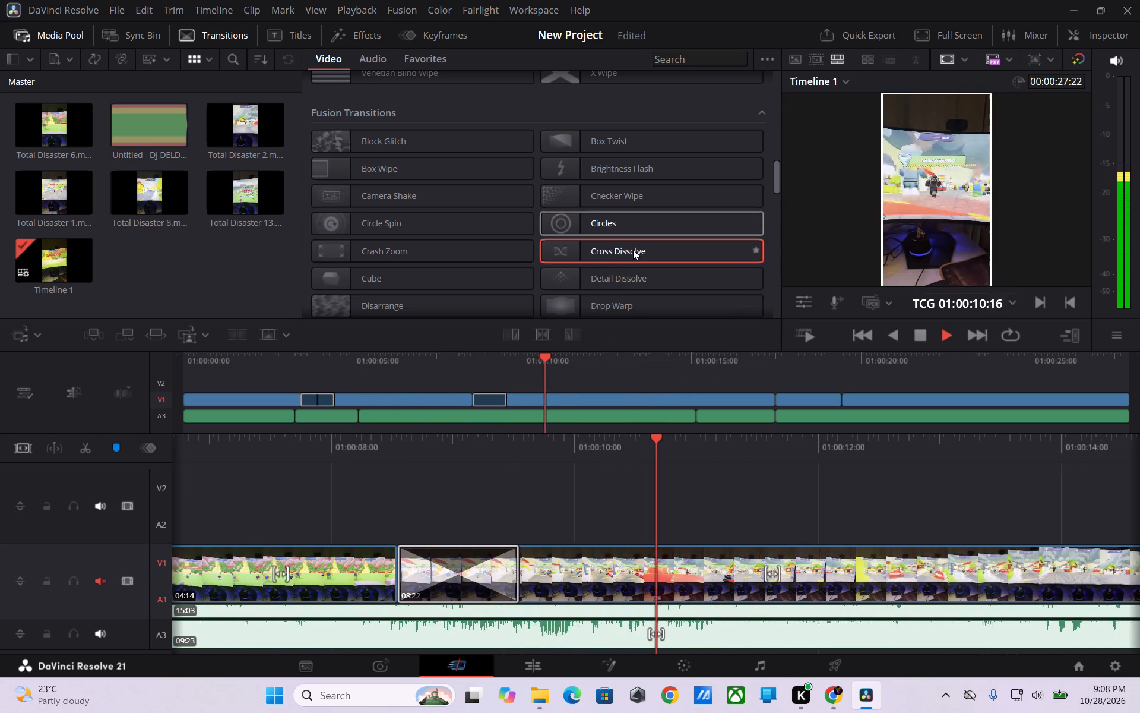
pyautogui.scroll(-3, 636, 253)
pyautogui.press('space')
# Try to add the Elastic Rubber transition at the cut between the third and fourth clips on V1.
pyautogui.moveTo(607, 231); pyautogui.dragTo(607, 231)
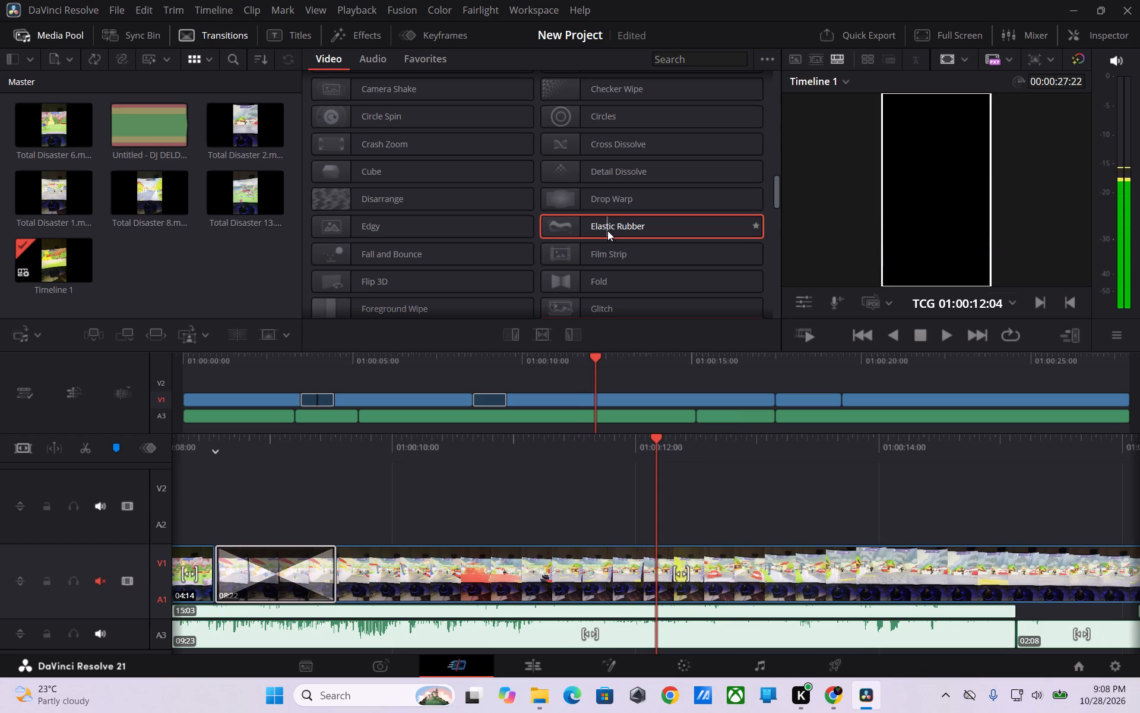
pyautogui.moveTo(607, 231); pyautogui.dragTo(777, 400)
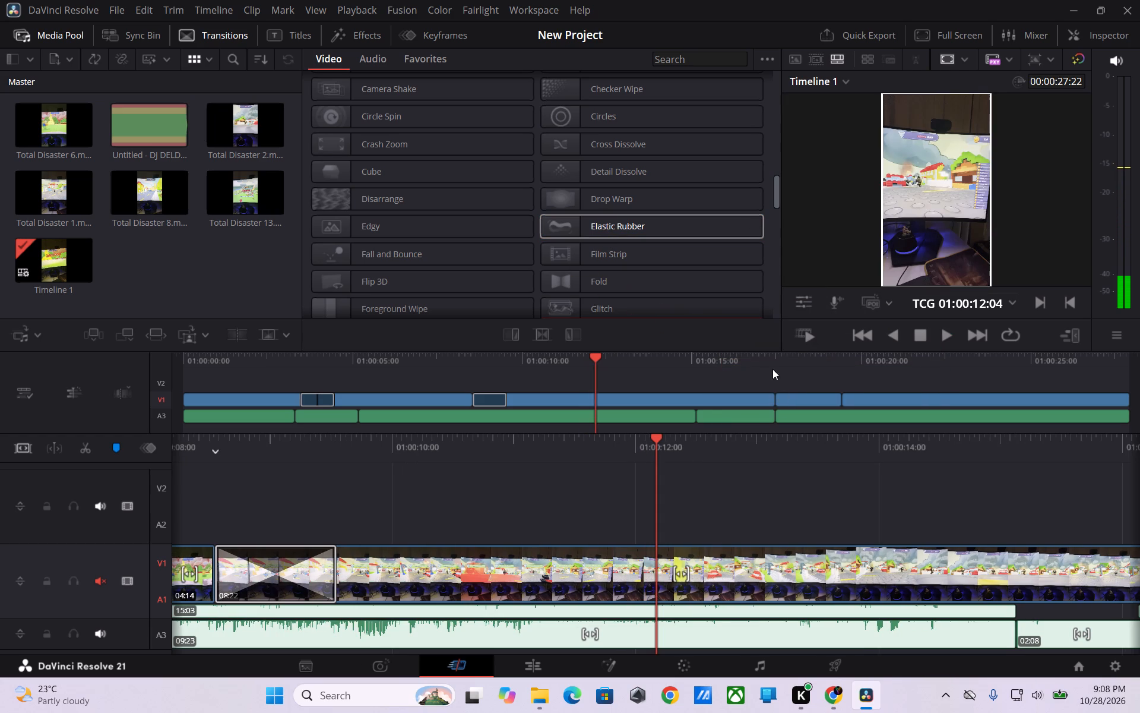
# Add the Film Strip Fusion transition at the end of the third clip on V1 and play through it.
pyautogui.moveTo(620, 257); pyautogui.dragTo(775, 398)
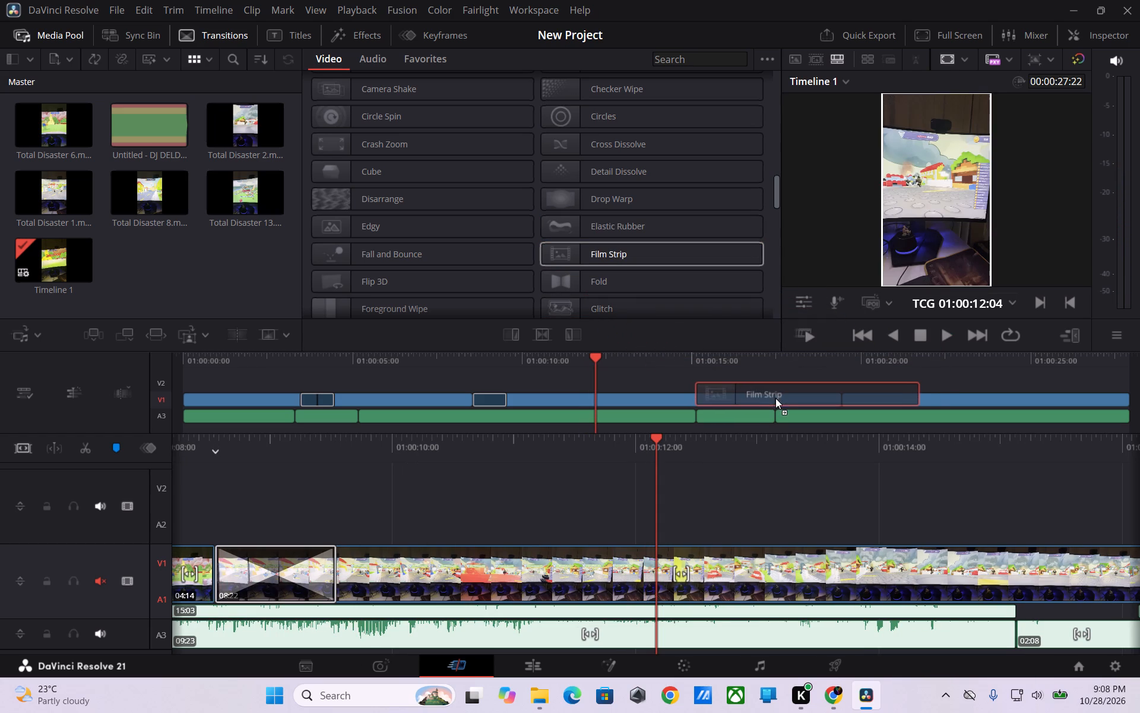
pyautogui.moveTo(775, 398); pyautogui.dragTo(763, 399)
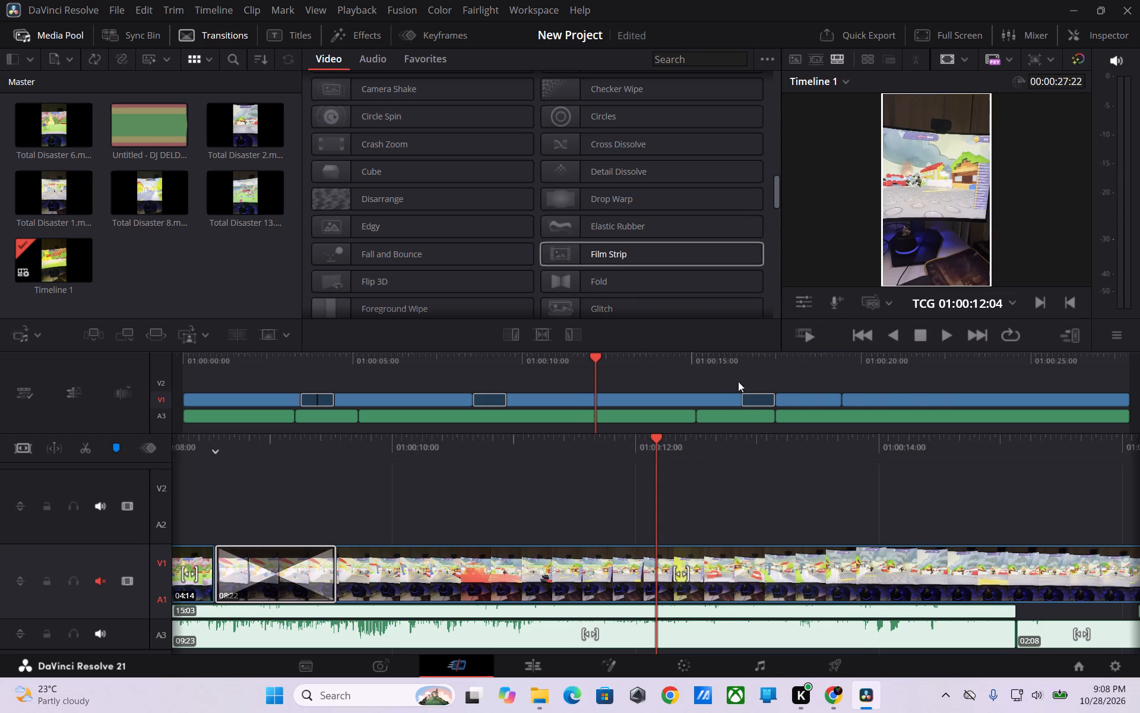
pyautogui.press('space')
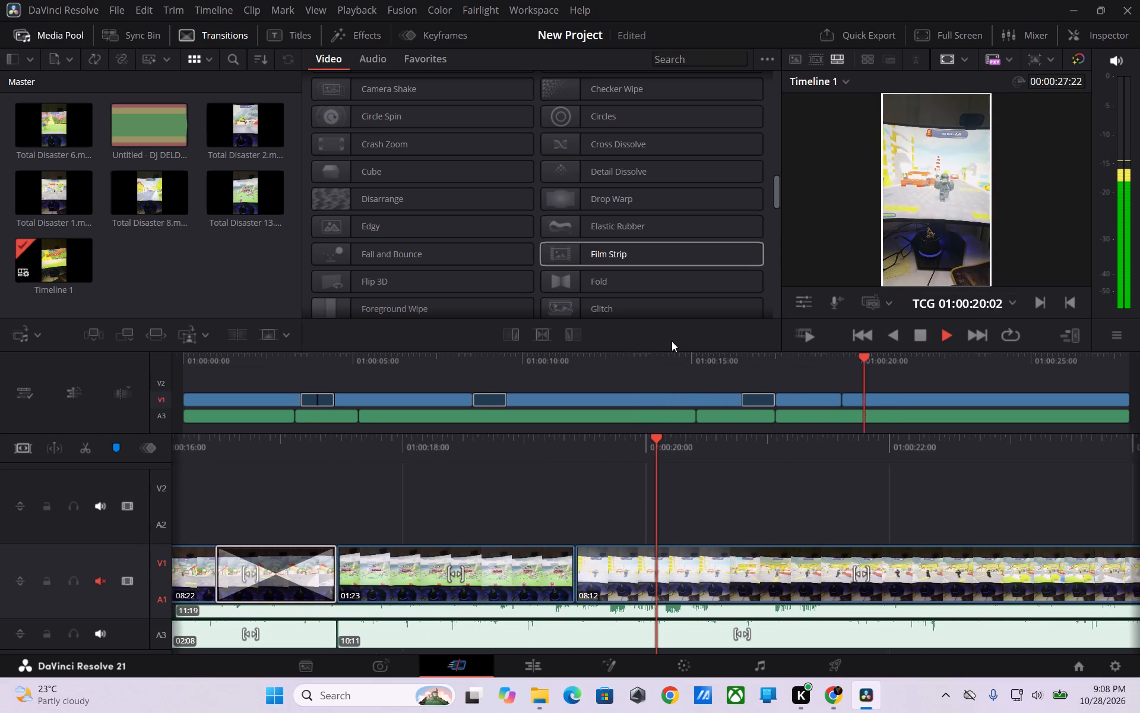
pyautogui.press('space')
# Add the Fold Fusion transition at the start of the fifth clip on V1.
pyautogui.moveTo(598, 283); pyautogui.dragTo(846, 400)
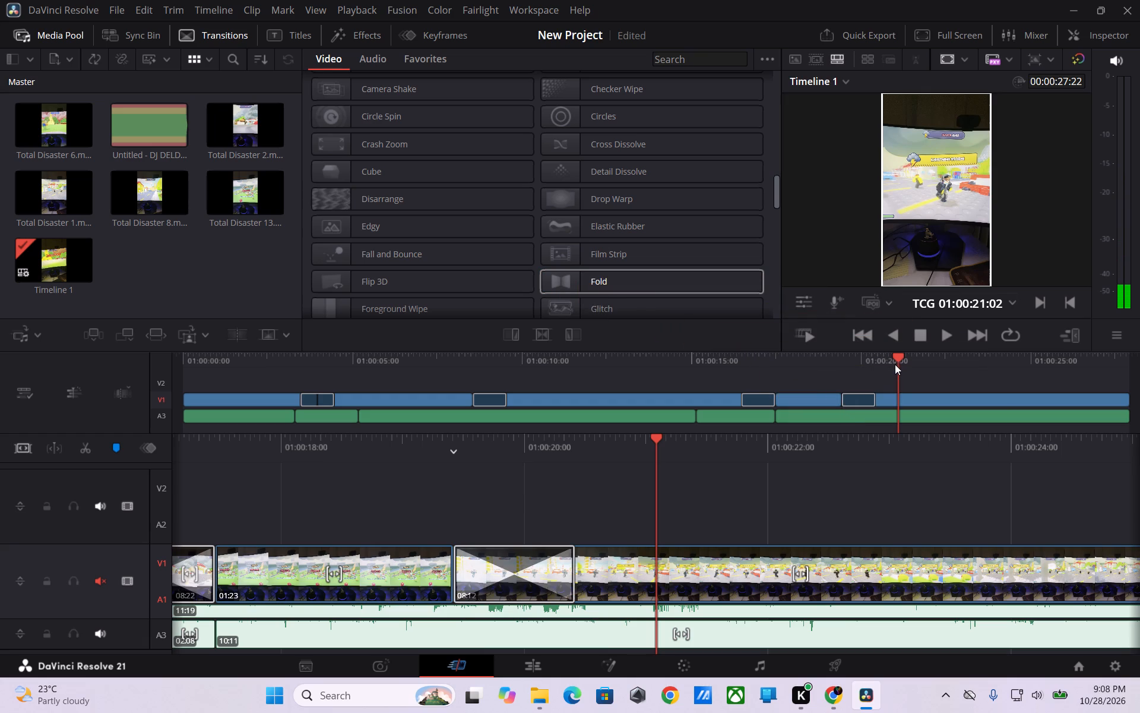
# Play from within the third clip through the Film Strip and Fold transitions to the timeline's end to check them.
pyautogui.click(895, 364)
pyautogui.moveTo(896, 373); pyautogui.dragTo(831, 377)
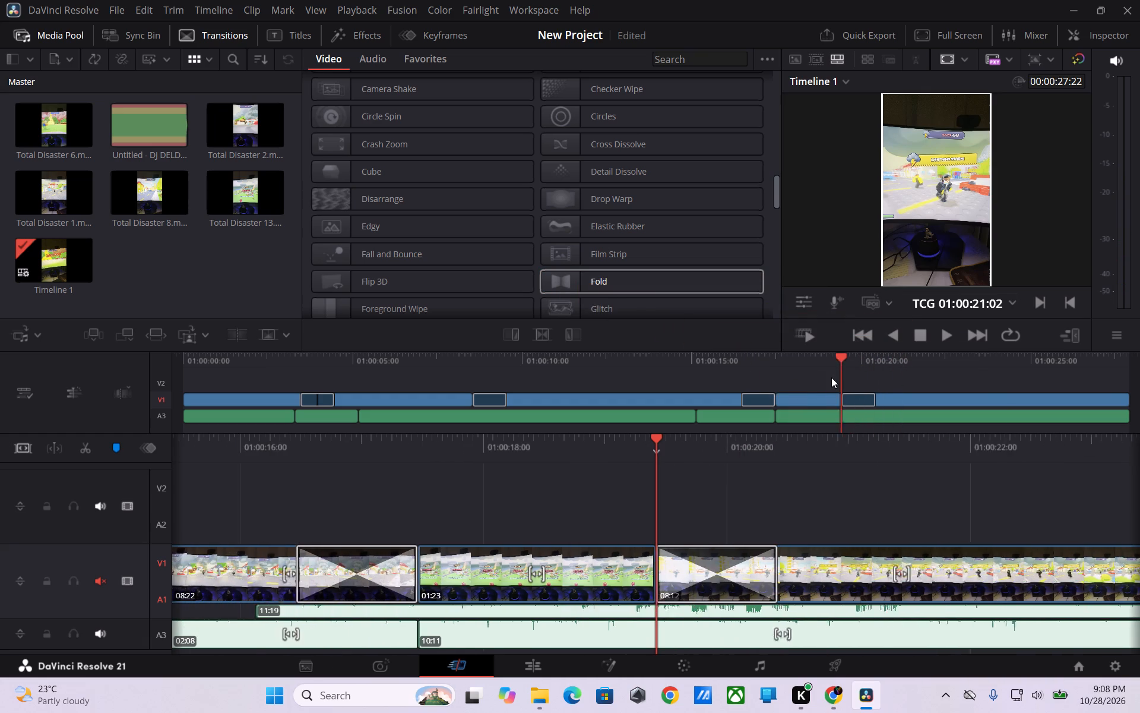
pyautogui.moveTo(831, 377); pyautogui.dragTo(812, 376)
pyautogui.press('space')
pyautogui.press('space')
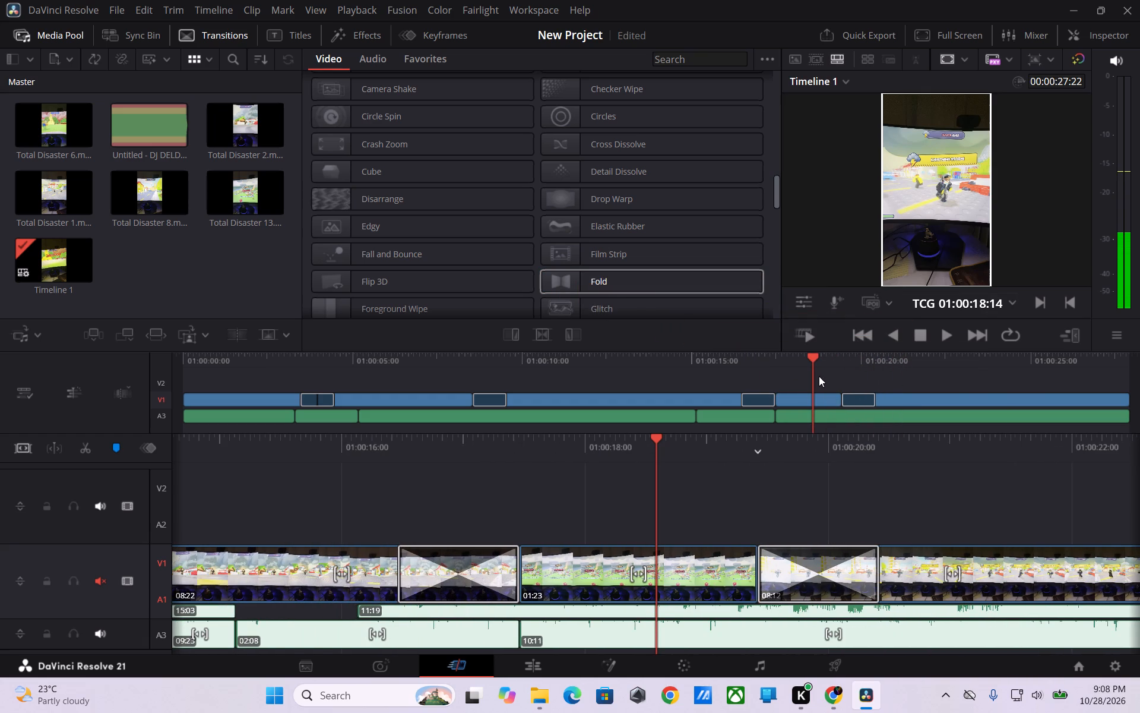
pyautogui.press('space')
pyautogui.click(923, 337)
pyautogui.click(923, 337)
pyautogui.moveTo(813, 362); pyautogui.dragTo(746, 369)
pyautogui.press('space')
pyautogui.moveTo(742, 367); pyautogui.dragTo(648, 367)
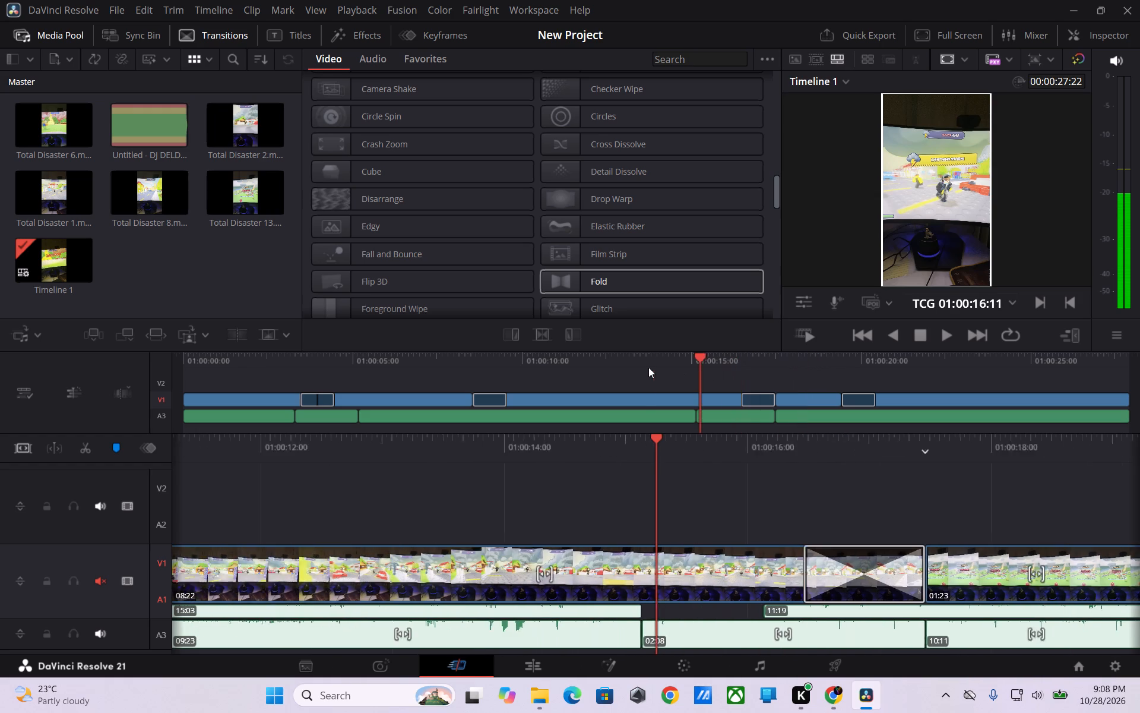
pyautogui.moveTo(648, 367); pyautogui.dragTo(641, 367)
pyautogui.press('space')
pyautogui.press('space')
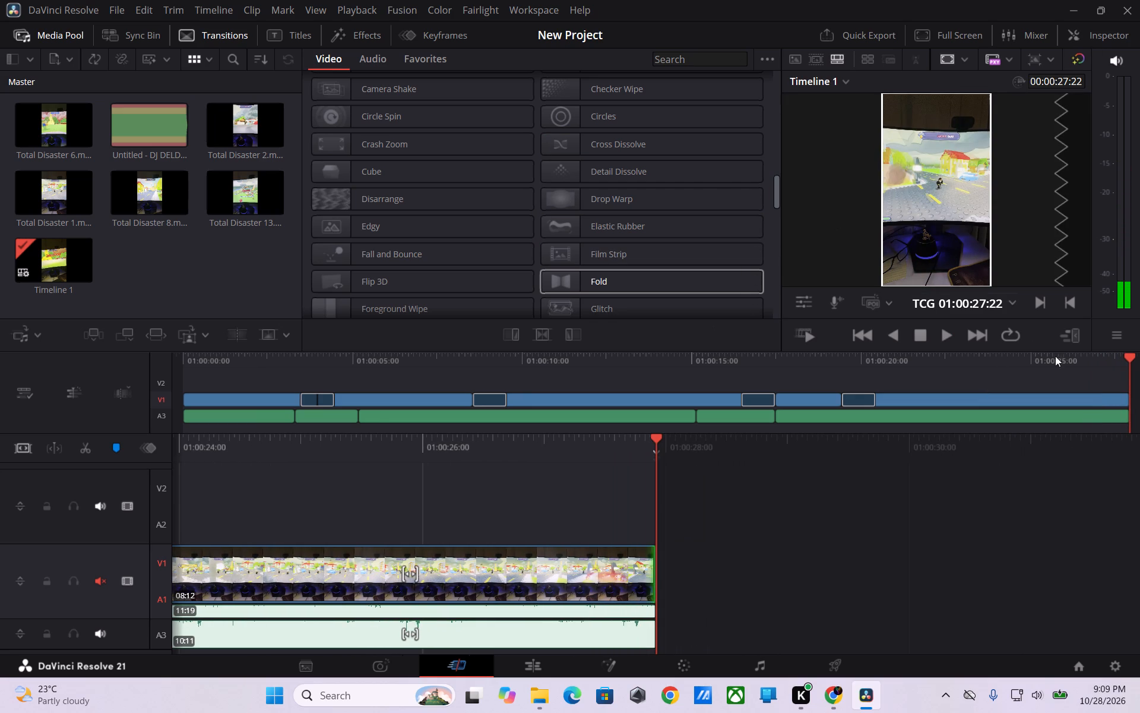
# Return to the timeline's start and play past the Circle Spin transition to check the opening.
pyautogui.moveTo(1129, 371); pyautogui.dragTo(120, 333)
pyautogui.press('space')
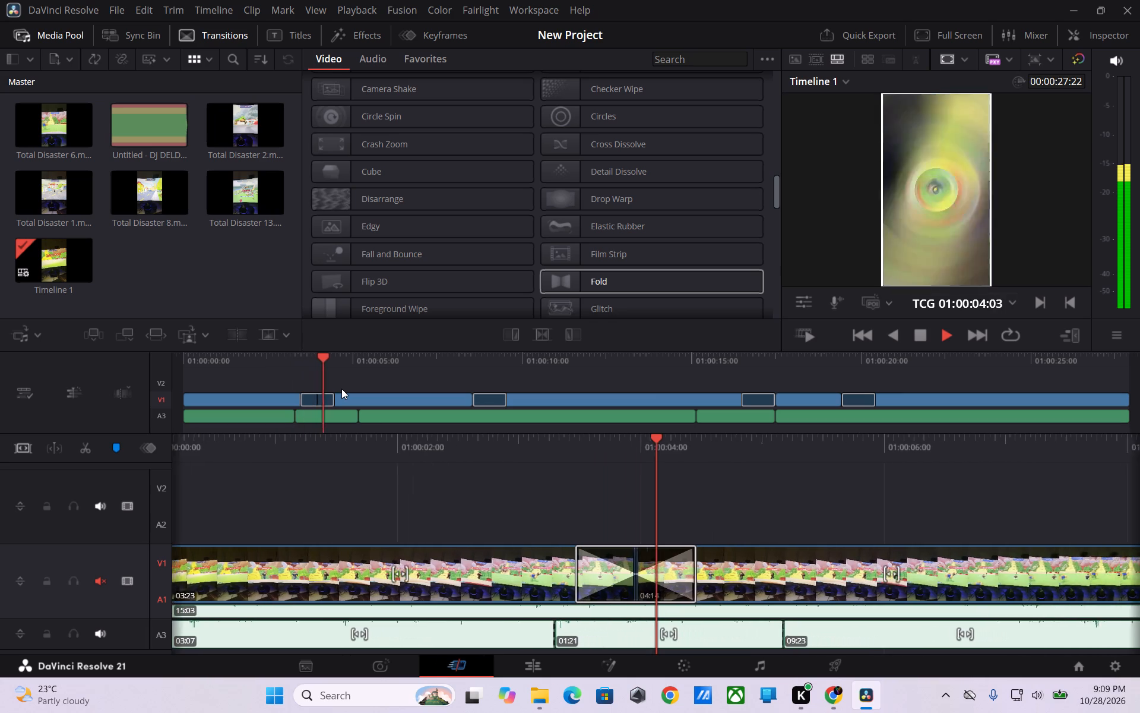
pyautogui.press('space')
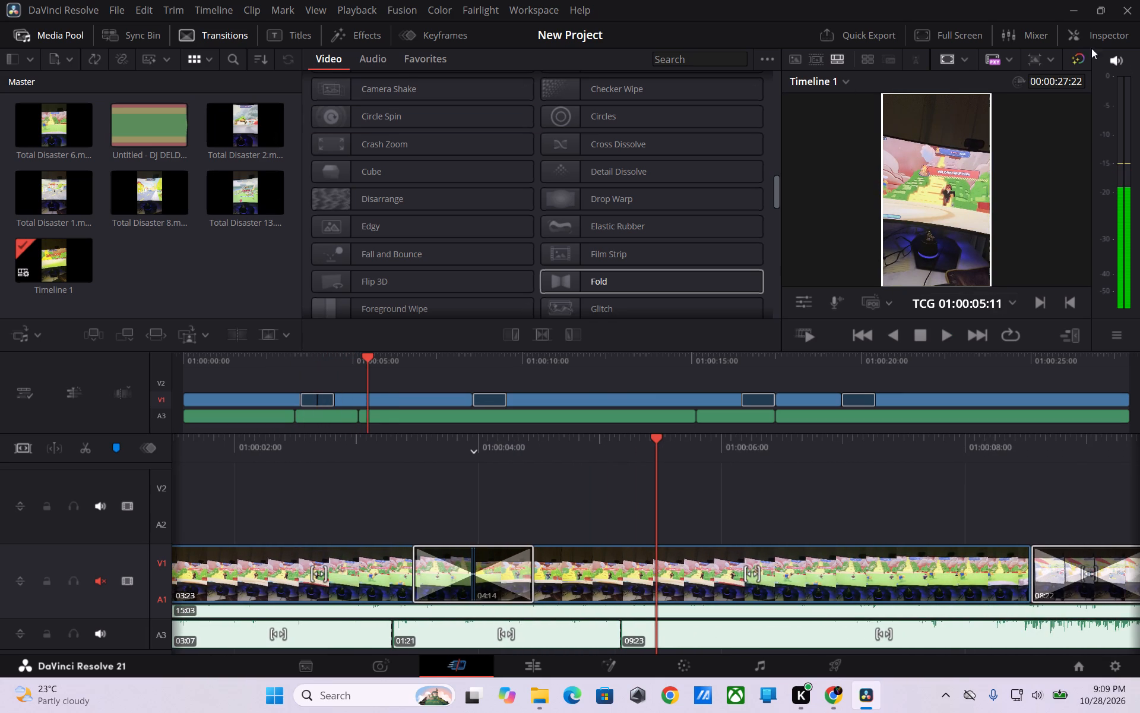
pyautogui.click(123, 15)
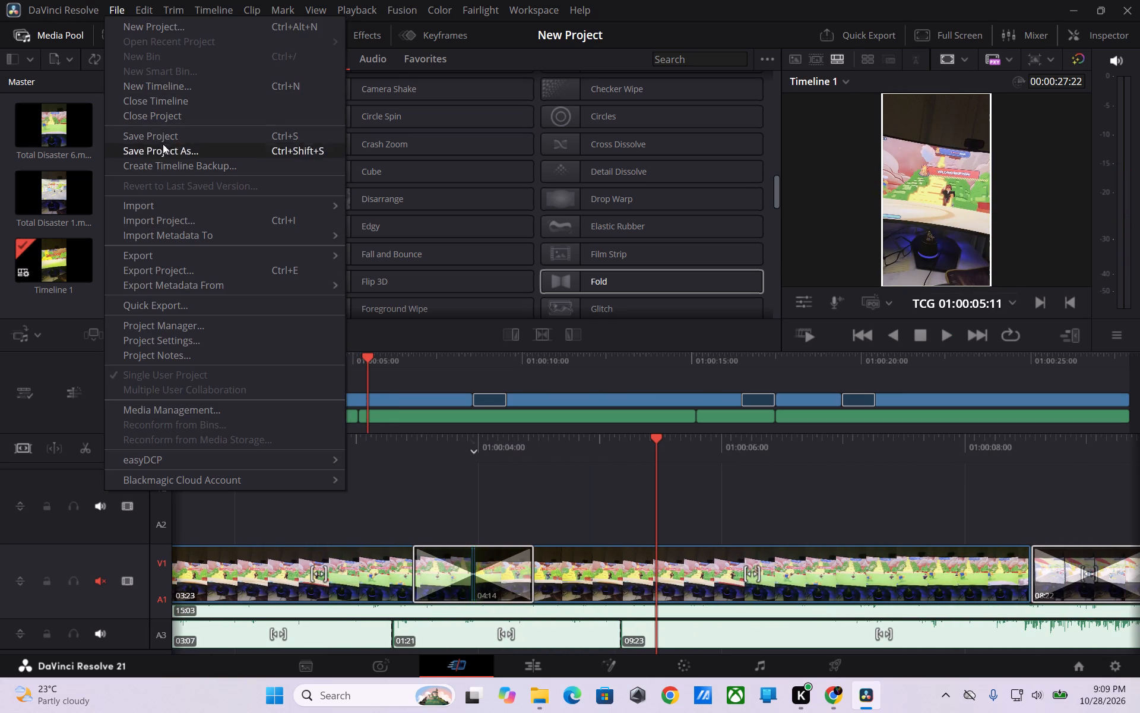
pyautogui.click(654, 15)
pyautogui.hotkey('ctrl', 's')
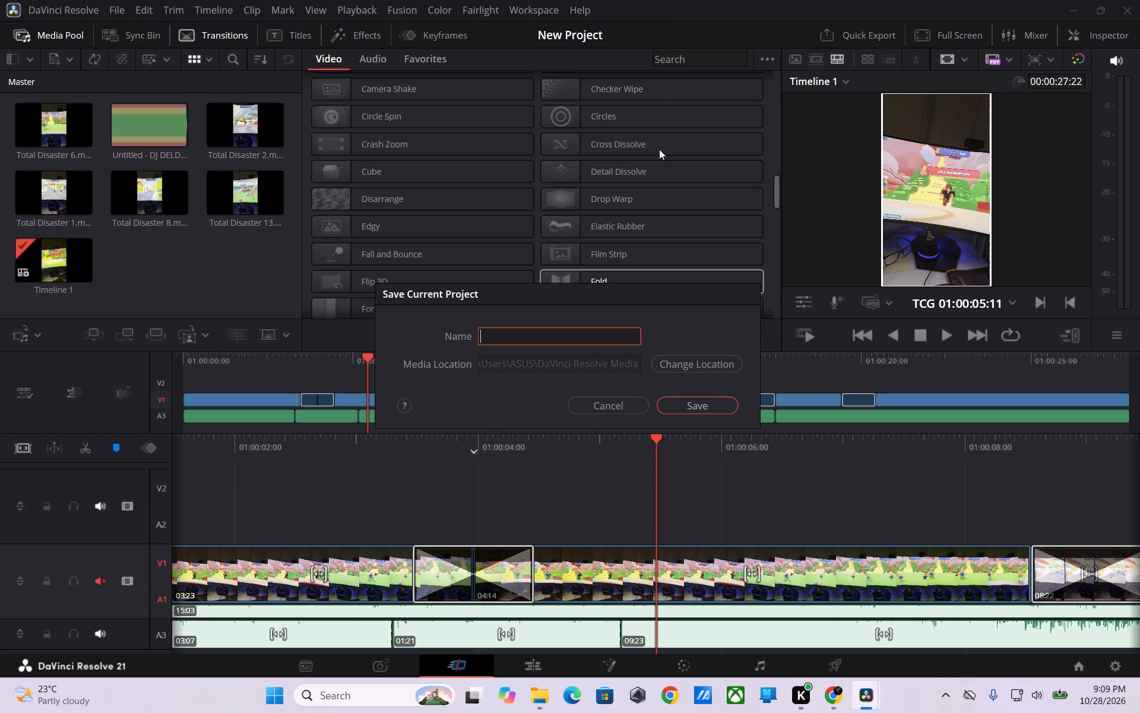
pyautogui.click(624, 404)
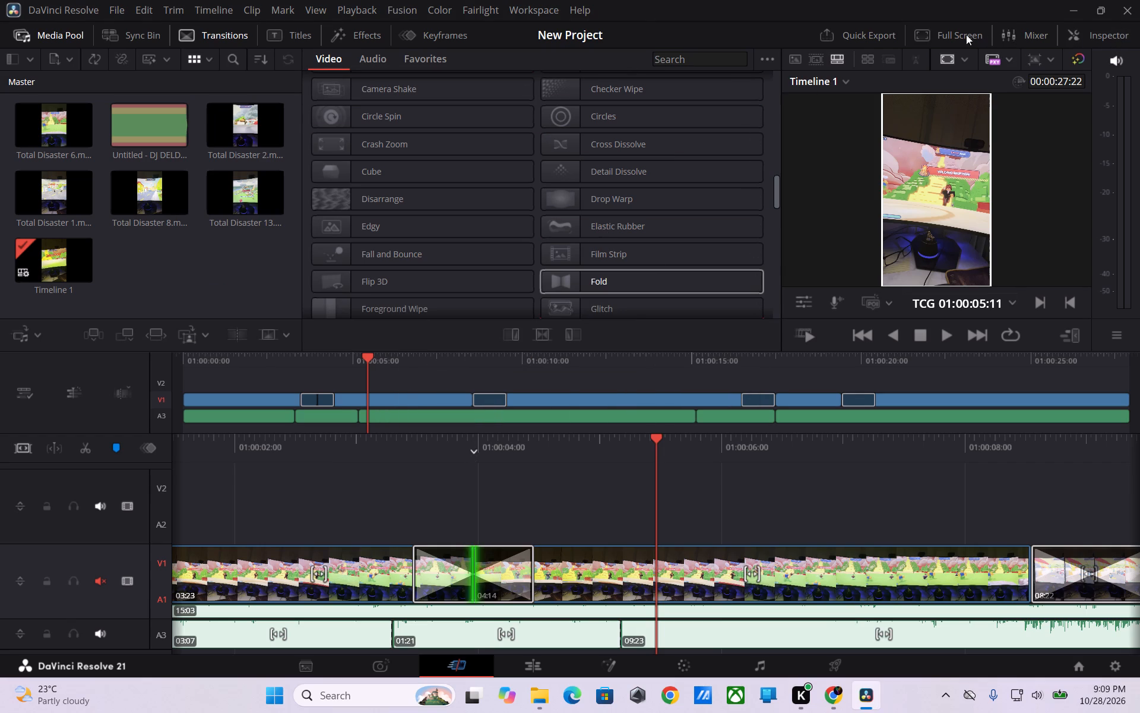
# Start a Quick Export with the H.264 Master preset and name the exported file Robolex 2.
pyautogui.click(873, 32)
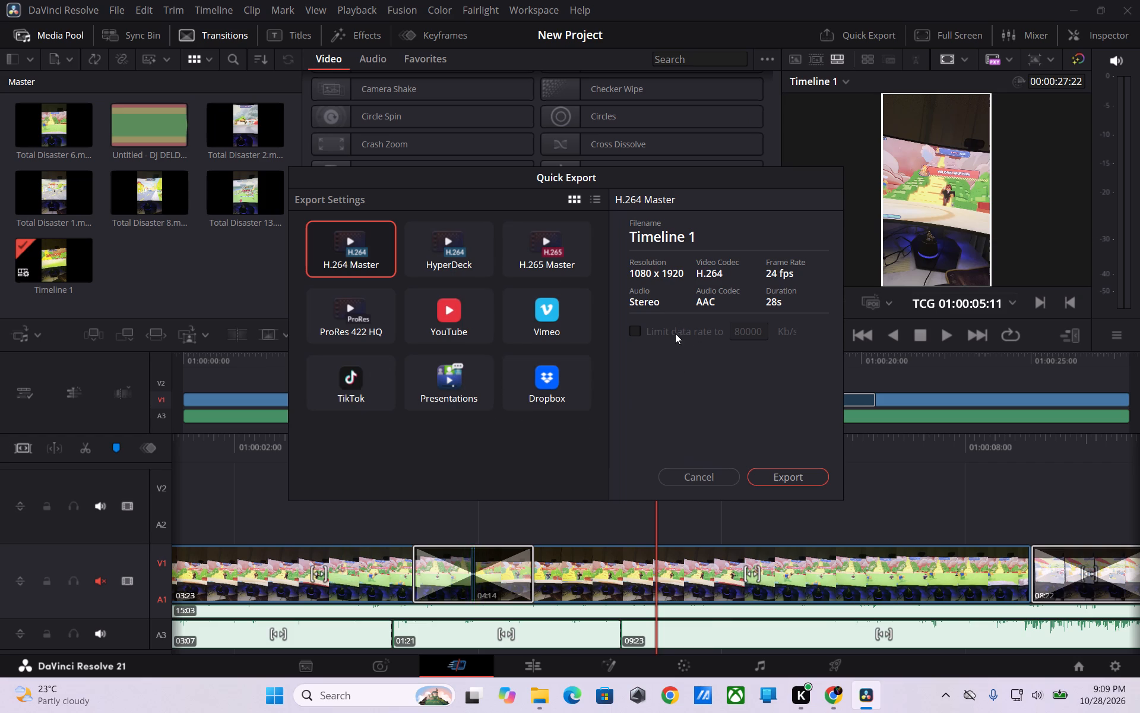
pyautogui.doubleClick(640, 331)
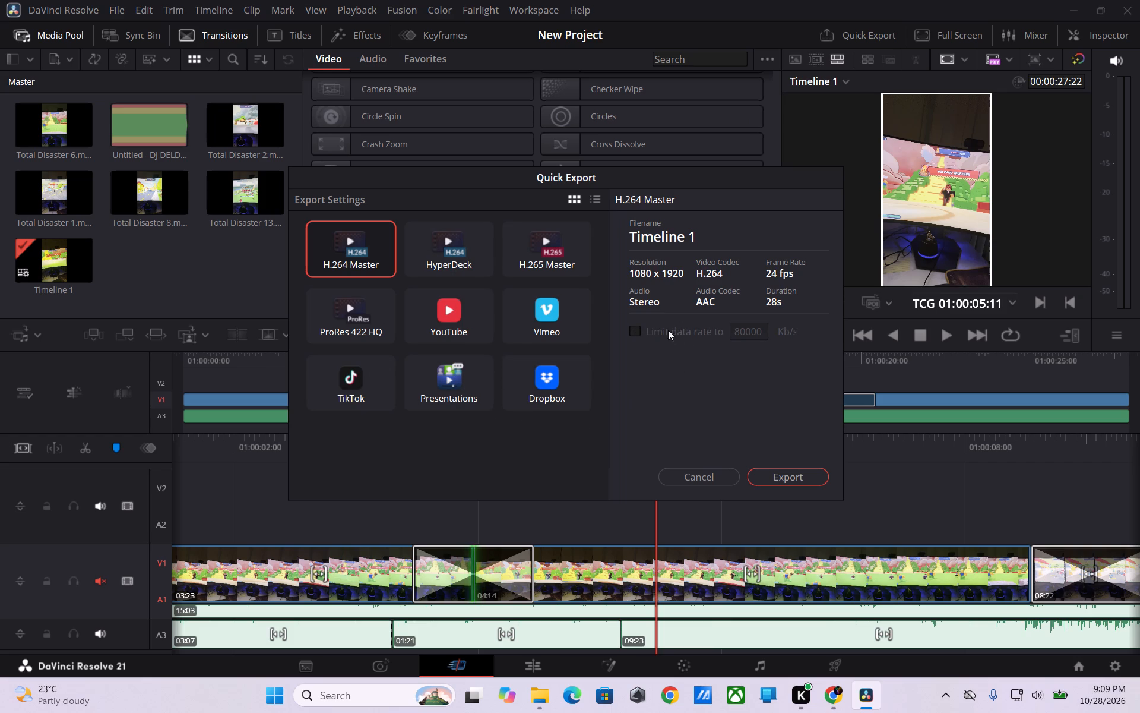
pyautogui.click(800, 478)
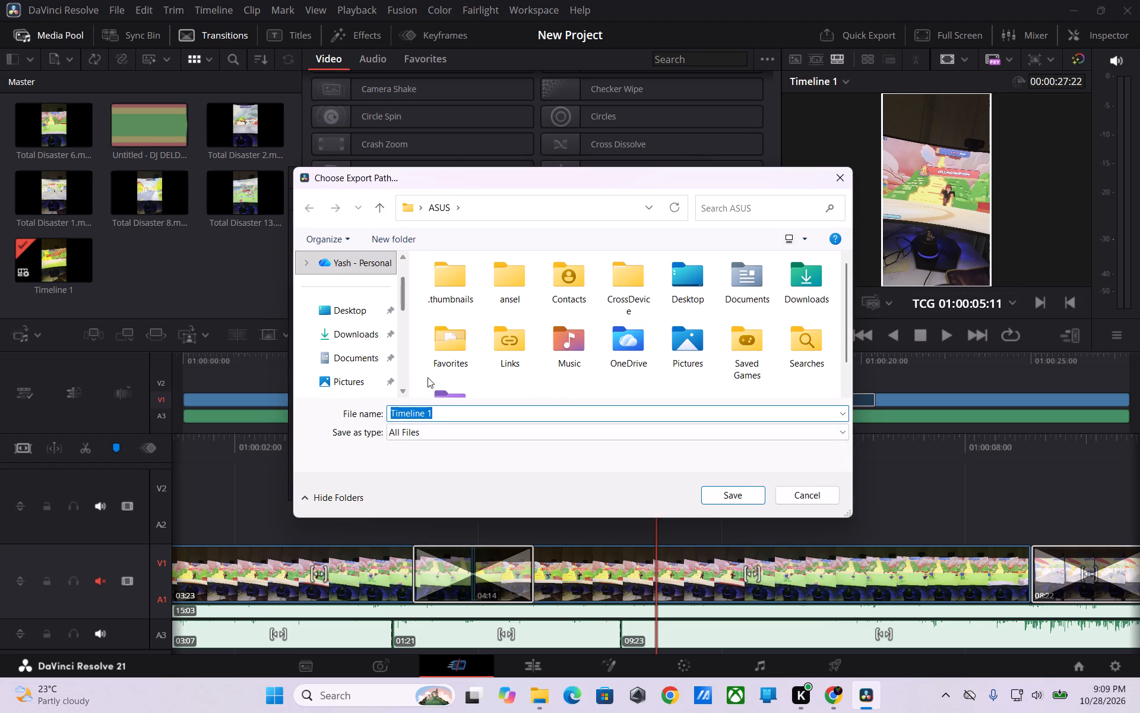
pyautogui.write('Robolex @')
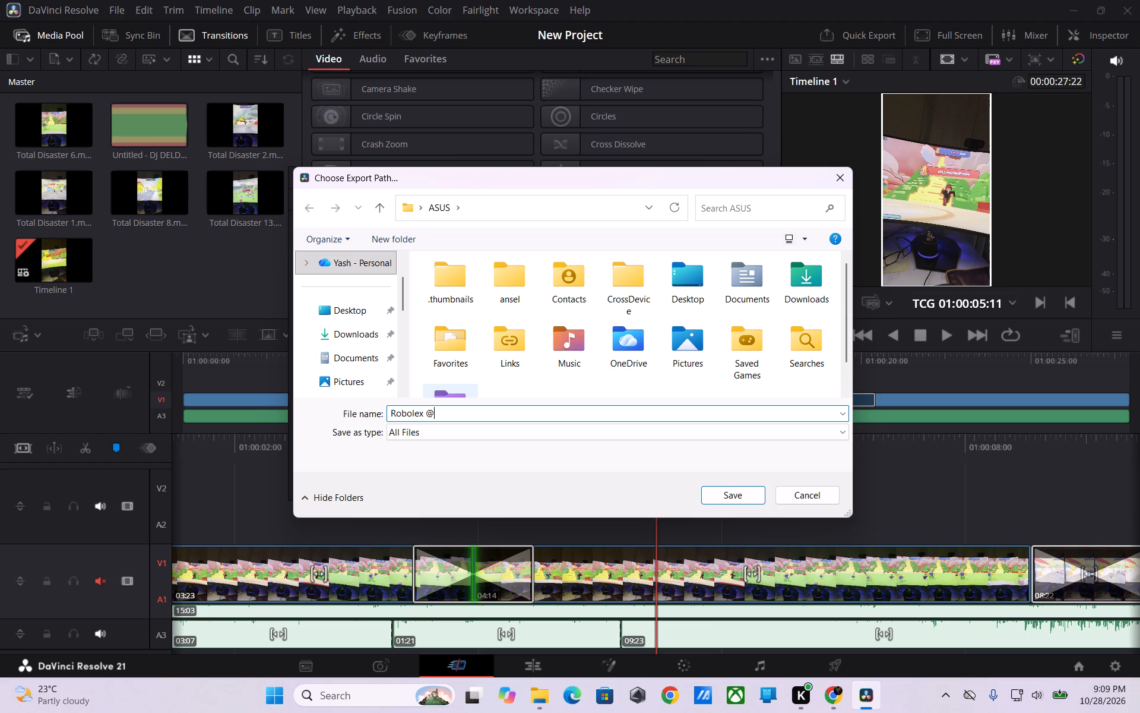
pyautogui.press('BackSpace')
pyautogui.press('2')
# Save the export in the Robolex folder inside Pictures.
pyautogui.click(342, 329)
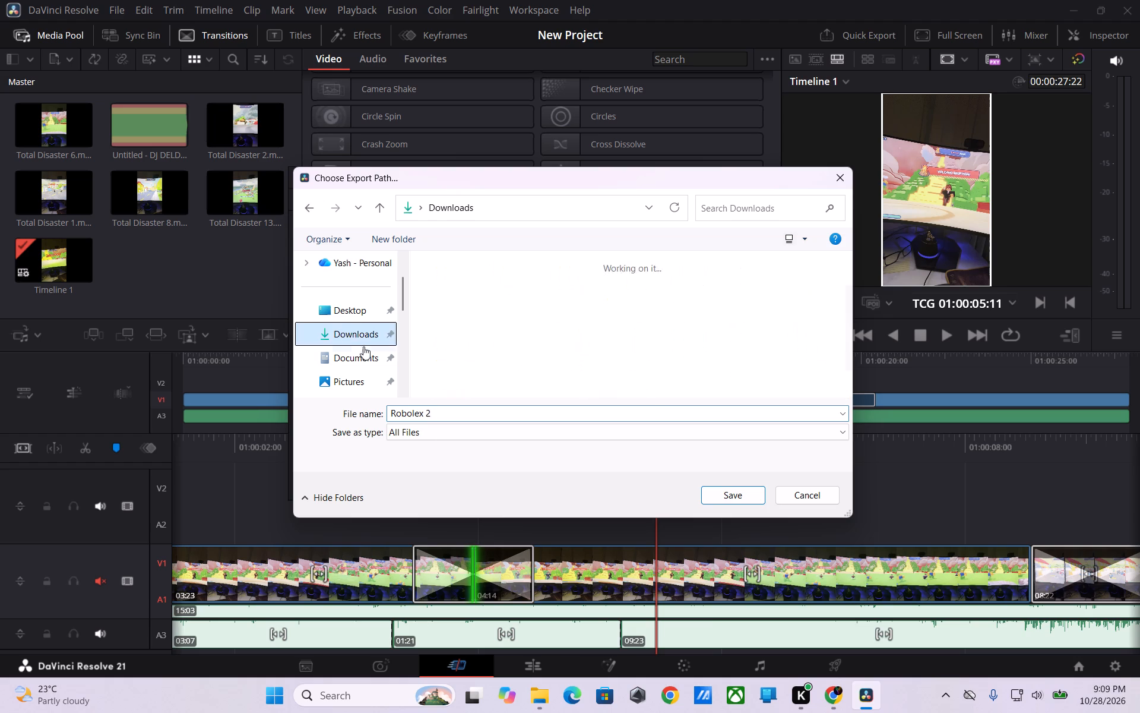
pyautogui.scroll(-3, 364, 348)
pyautogui.click(347, 353)
pyautogui.scroll(1, 356, 295)
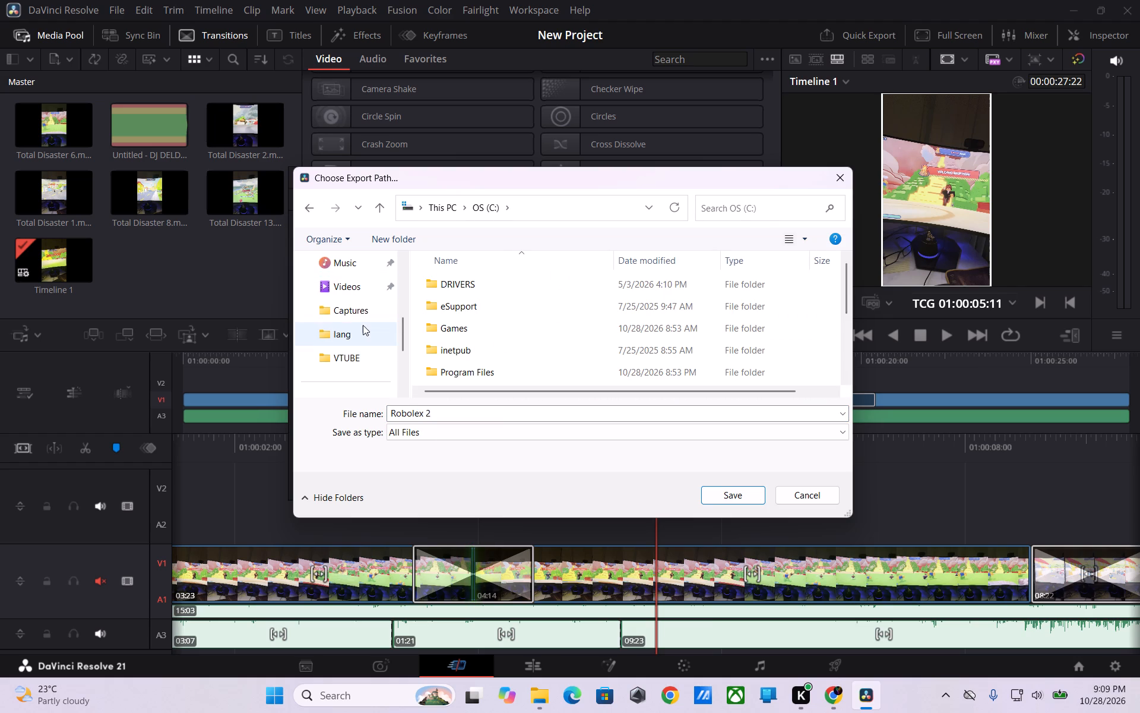
pyautogui.click(351, 283)
pyautogui.click(354, 264)
pyautogui.scroll(1, 359, 298)
pyautogui.click(357, 309)
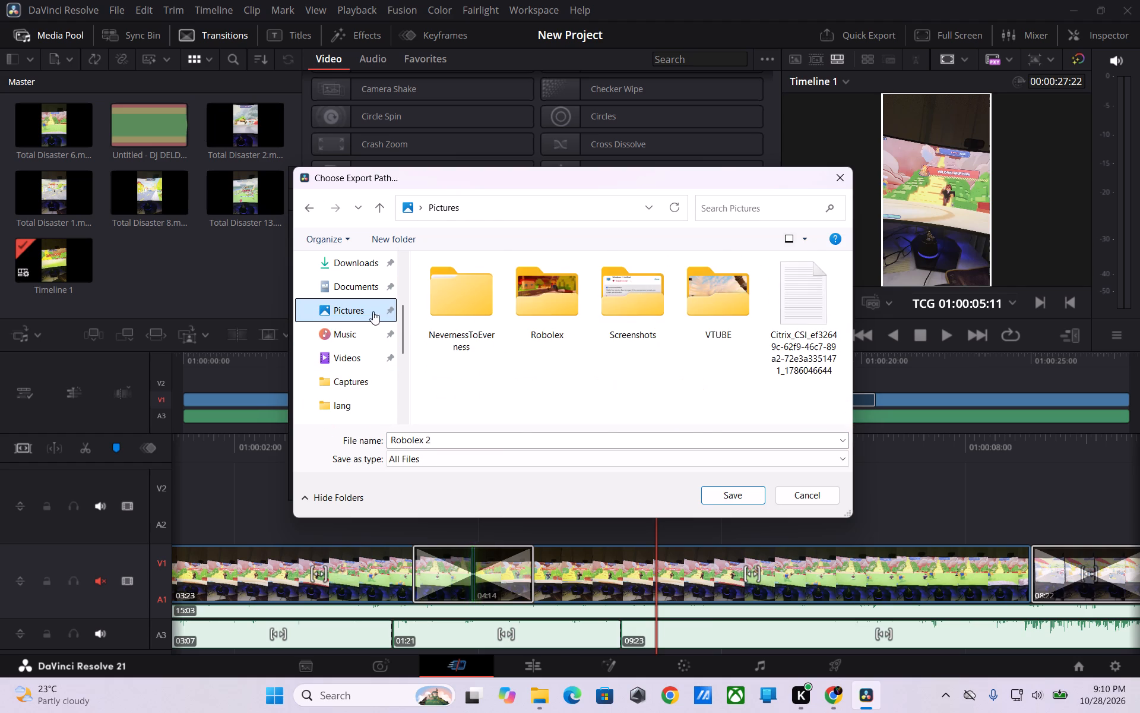
pyautogui.doubleClick(559, 324)
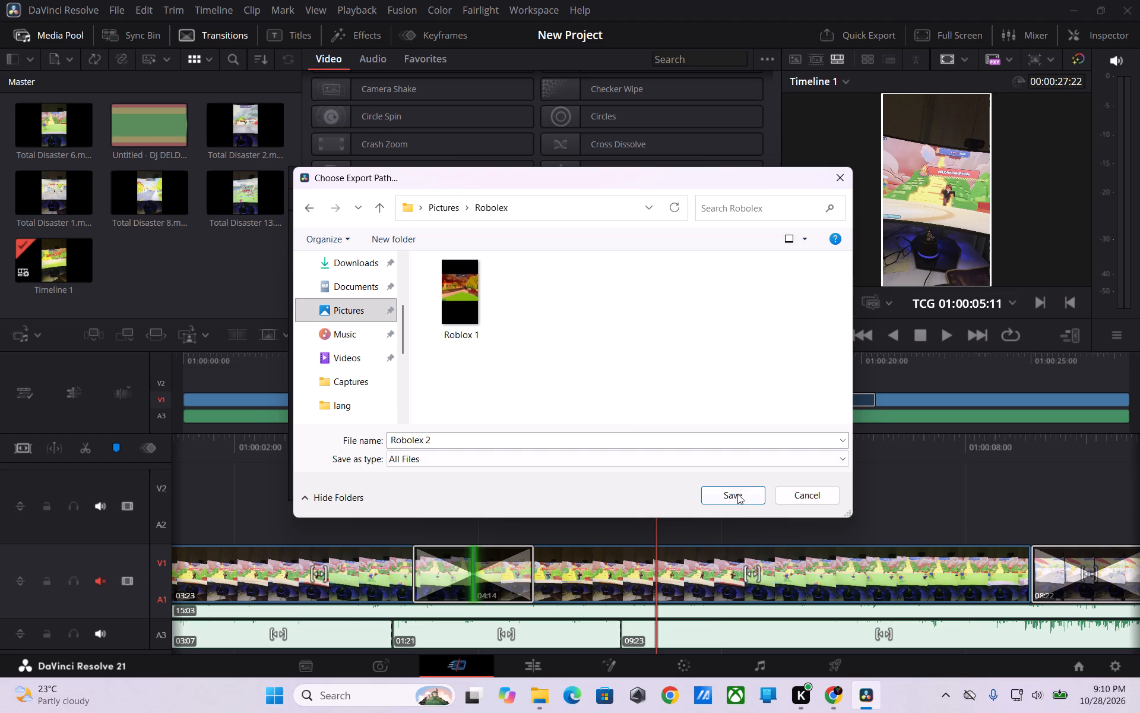
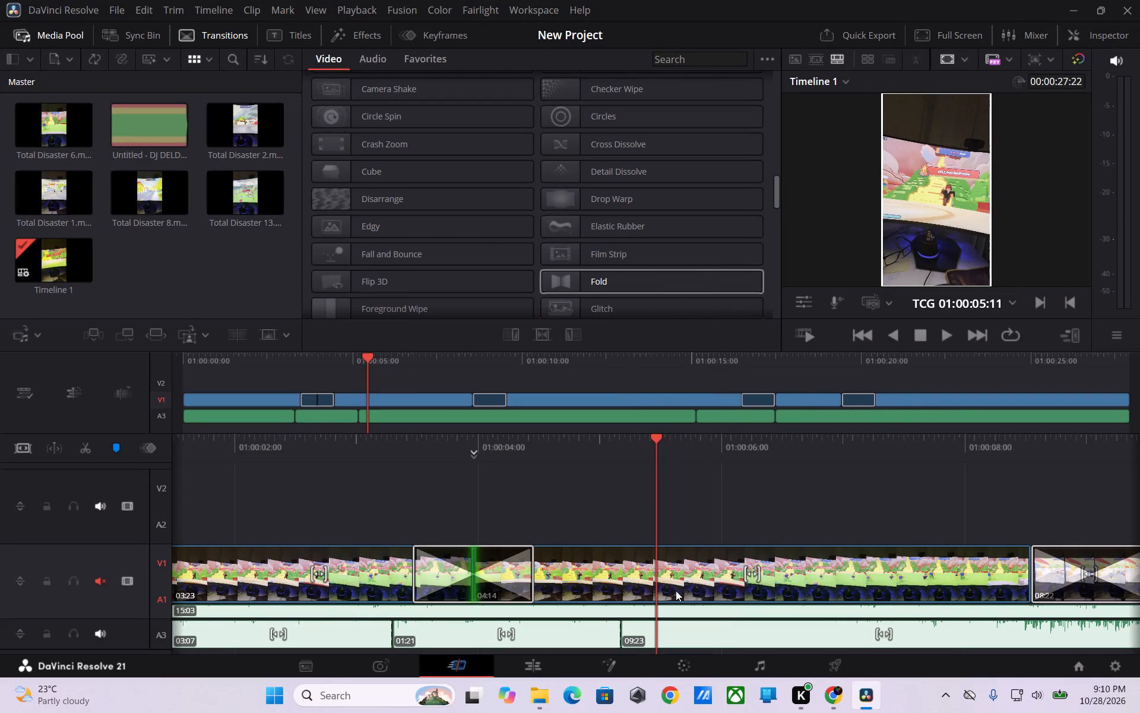
# Switch to File Explorer and go to the Pictures folder that holds the Robolex export folder.
pyautogui.click(538, 696)
pyautogui.click(68, 310)
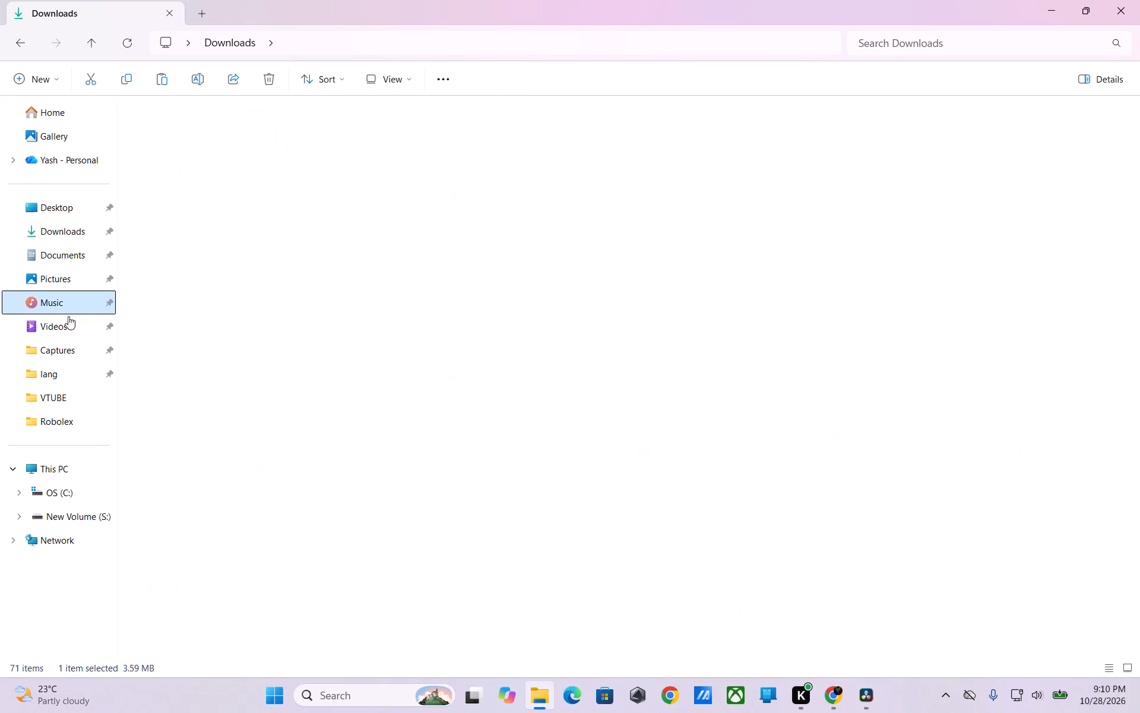
pyautogui.click(70, 327)
pyautogui.click(56, 275)
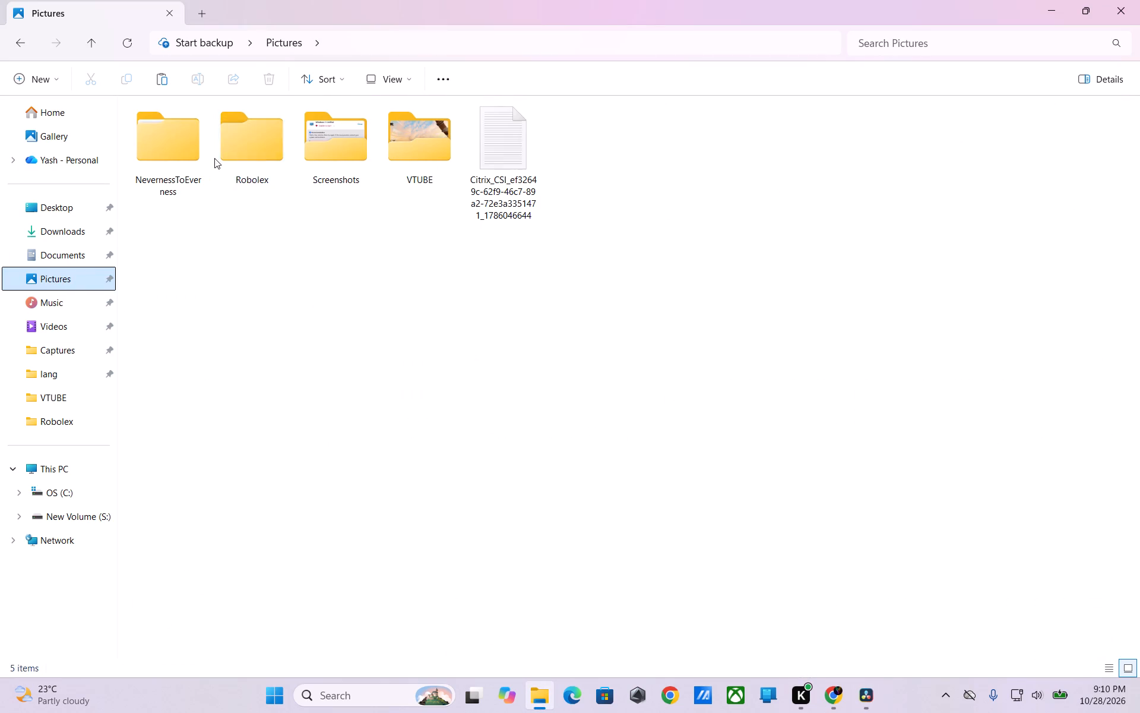
# Play the Robolex 2 video from the Robolex folder, skipping ahead through it to check the export, and close the player.
pyautogui.doubleClick(255, 156)
pyautogui.doubleClick(245, 152)
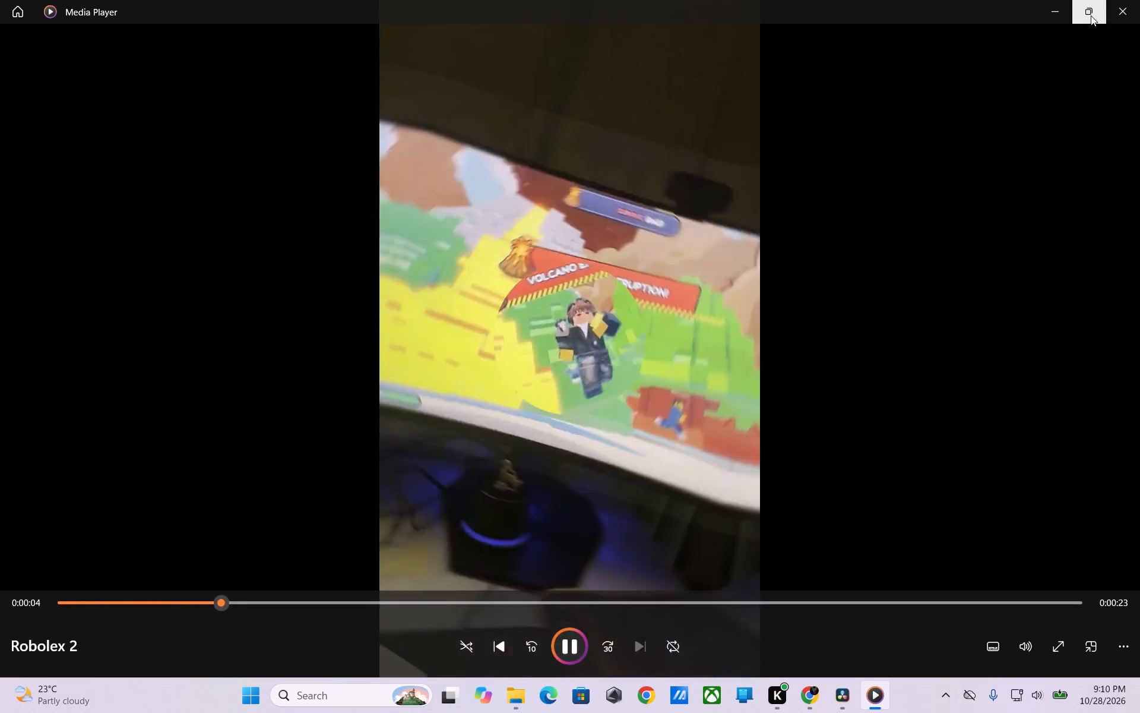
pyautogui.click(1091, 15)
pyautogui.click(773, 58)
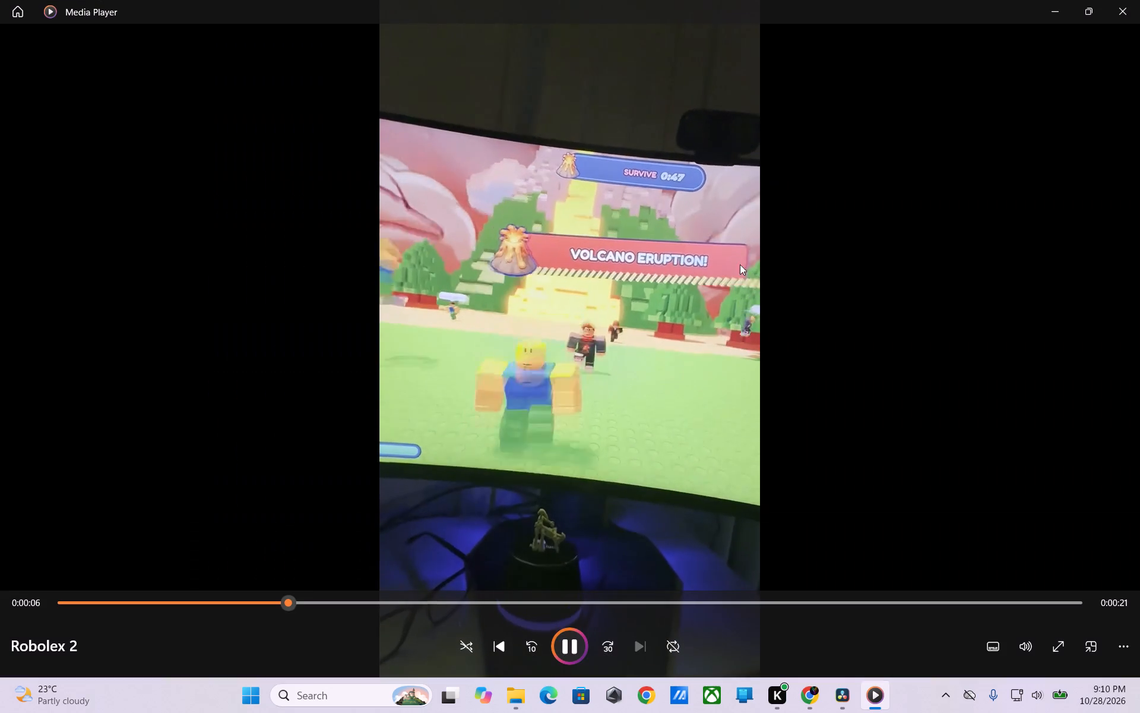
pyautogui.click(515, 602)
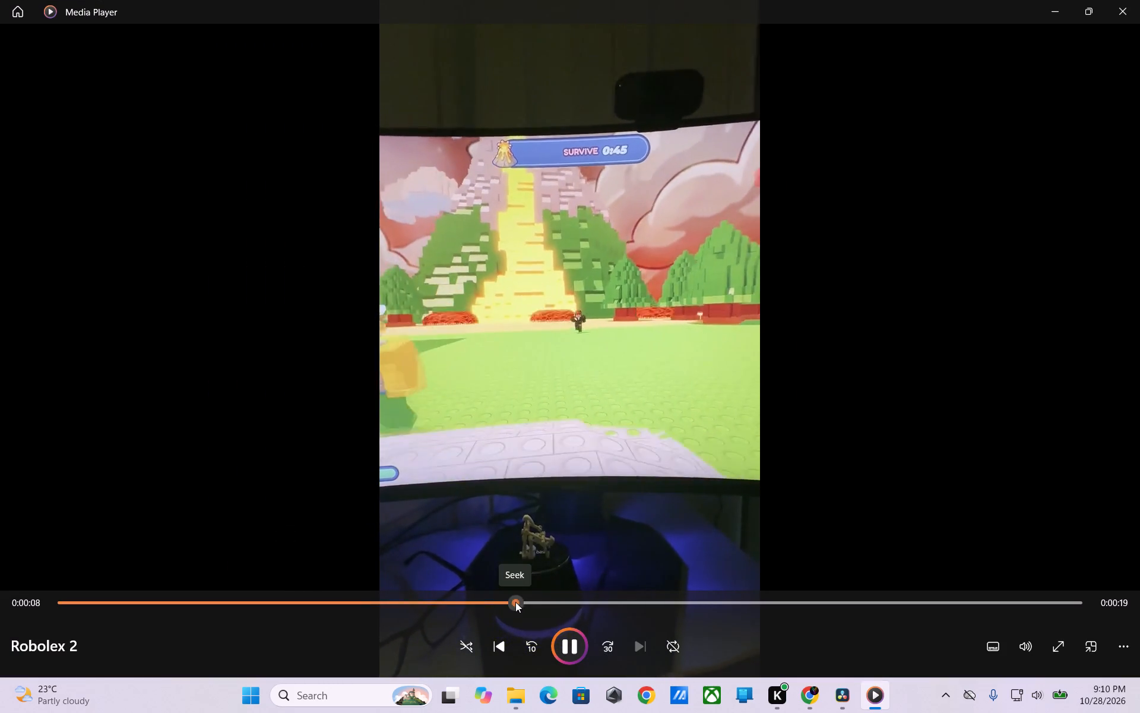
pyautogui.click(775, 602)
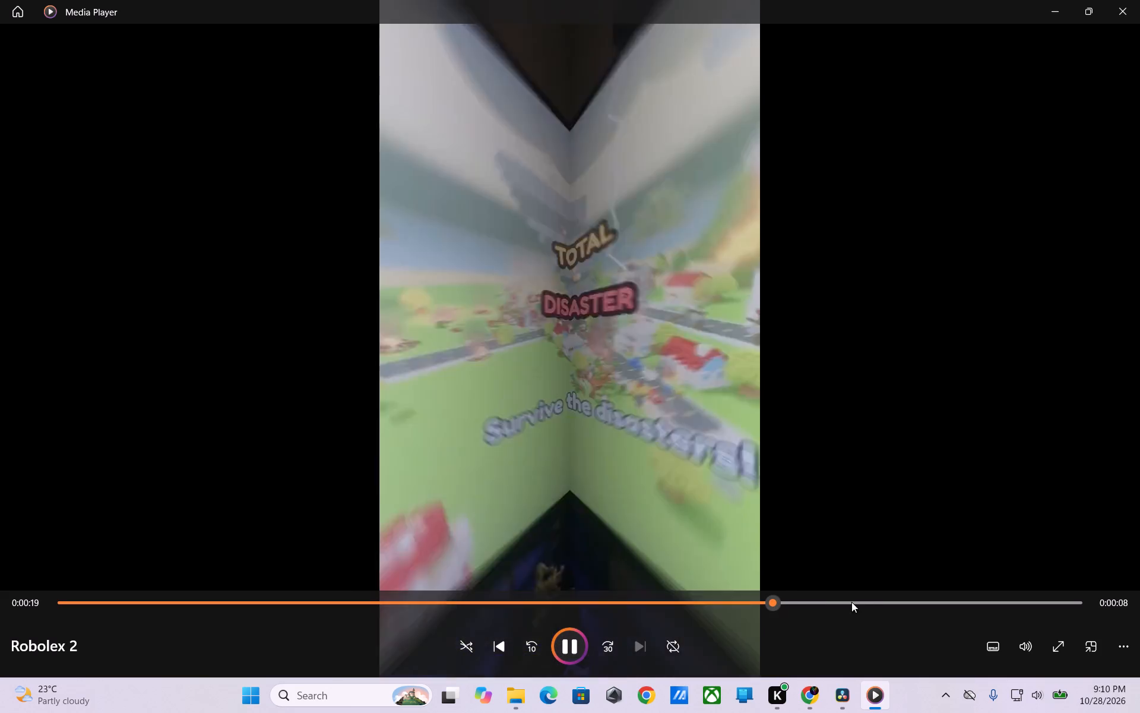
pyautogui.click(870, 601)
pyautogui.click(992, 600)
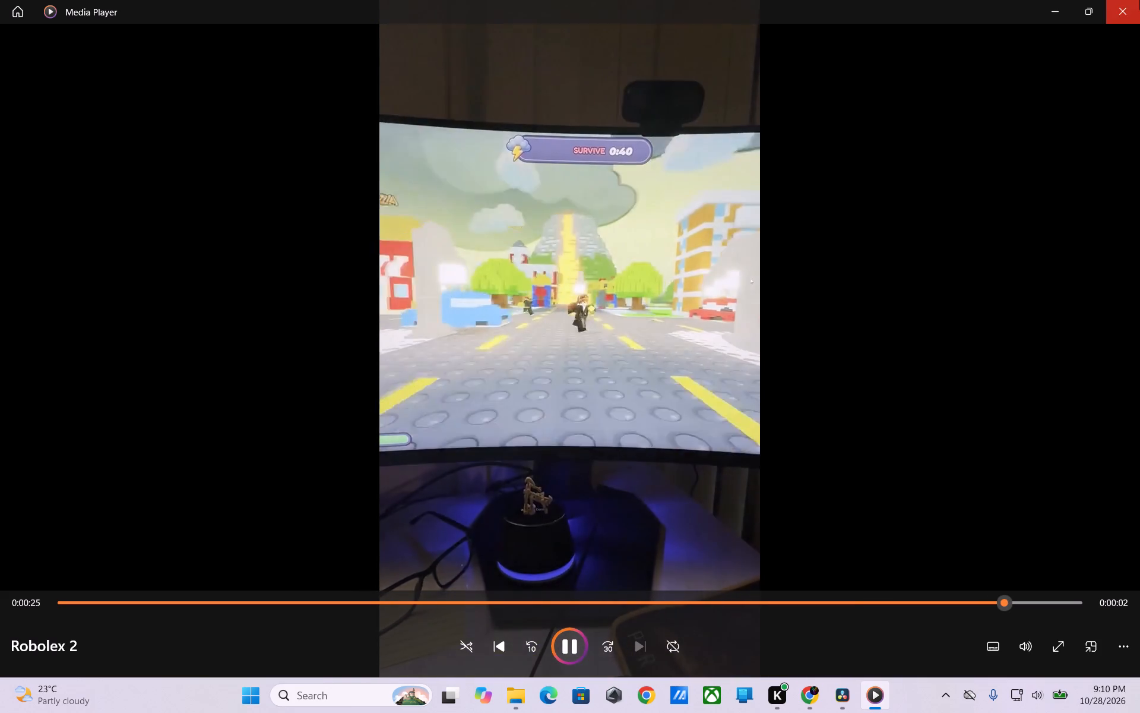
pyautogui.click(1139, 0)
pyautogui.click(873, 269)
# Switch to Chrome and look through the reels on the cliperzero Instagram profile.
pyautogui.click(834, 698)
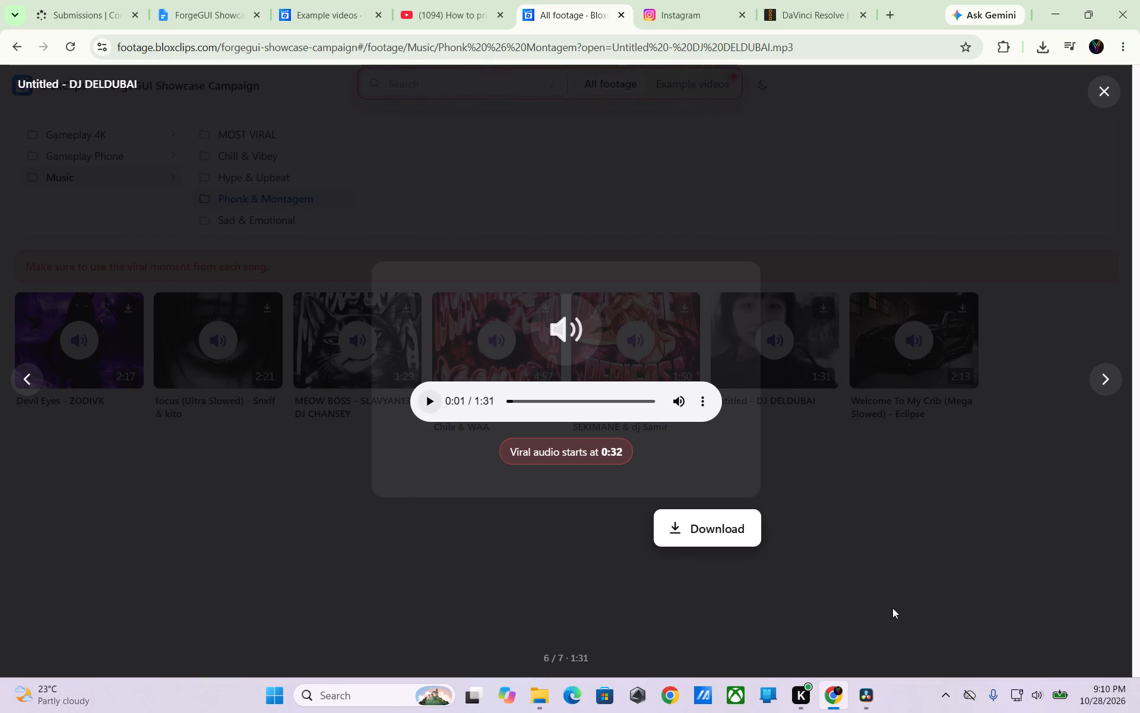
pyautogui.click(681, 0)
pyautogui.click(764, 342)
pyautogui.scroll(-5, 542, 383)
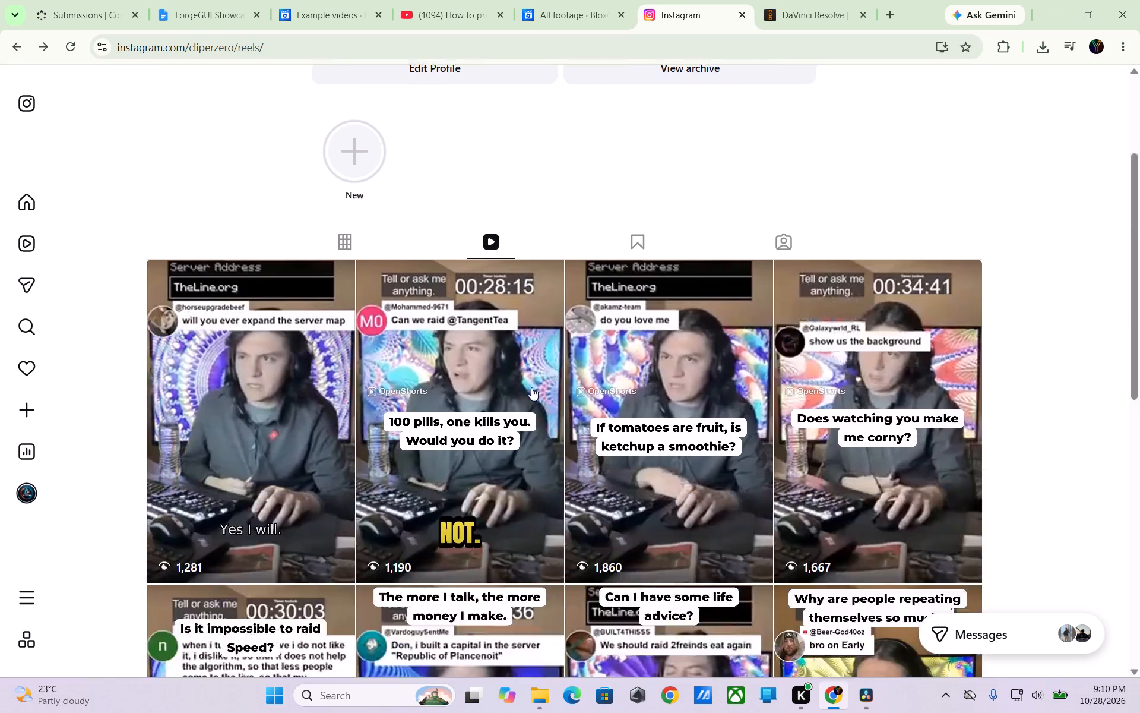
pyautogui.scroll(-11, 502, 390)
pyautogui.scroll(16, 566, 471)
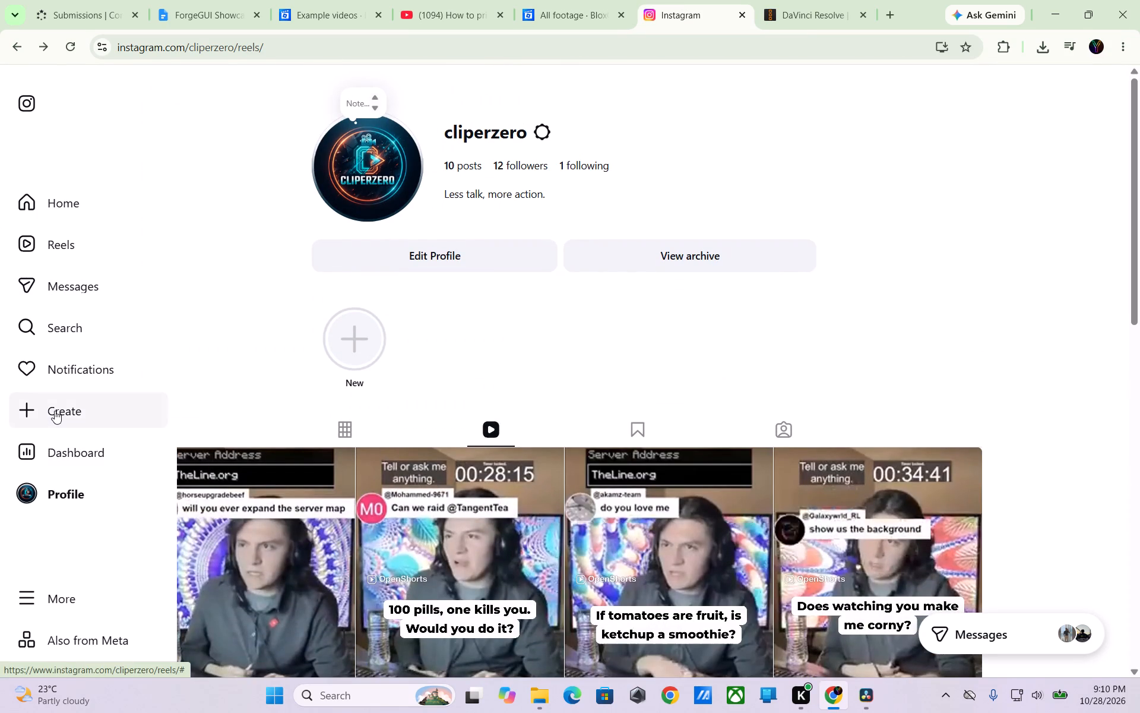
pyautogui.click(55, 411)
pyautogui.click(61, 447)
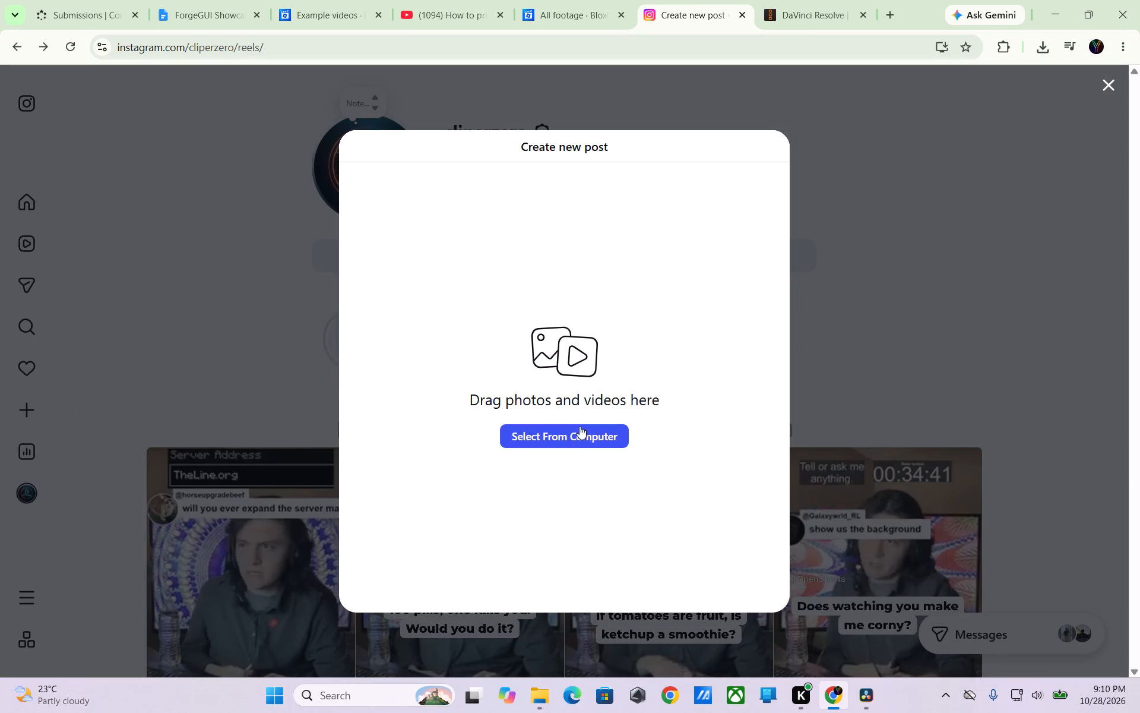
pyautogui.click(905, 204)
# Review the Requirements in the ForgeGUI Showcase Campaign Guide, covering allowed accounts, upload platforms, footage and music.
pyautogui.click(176, 0)
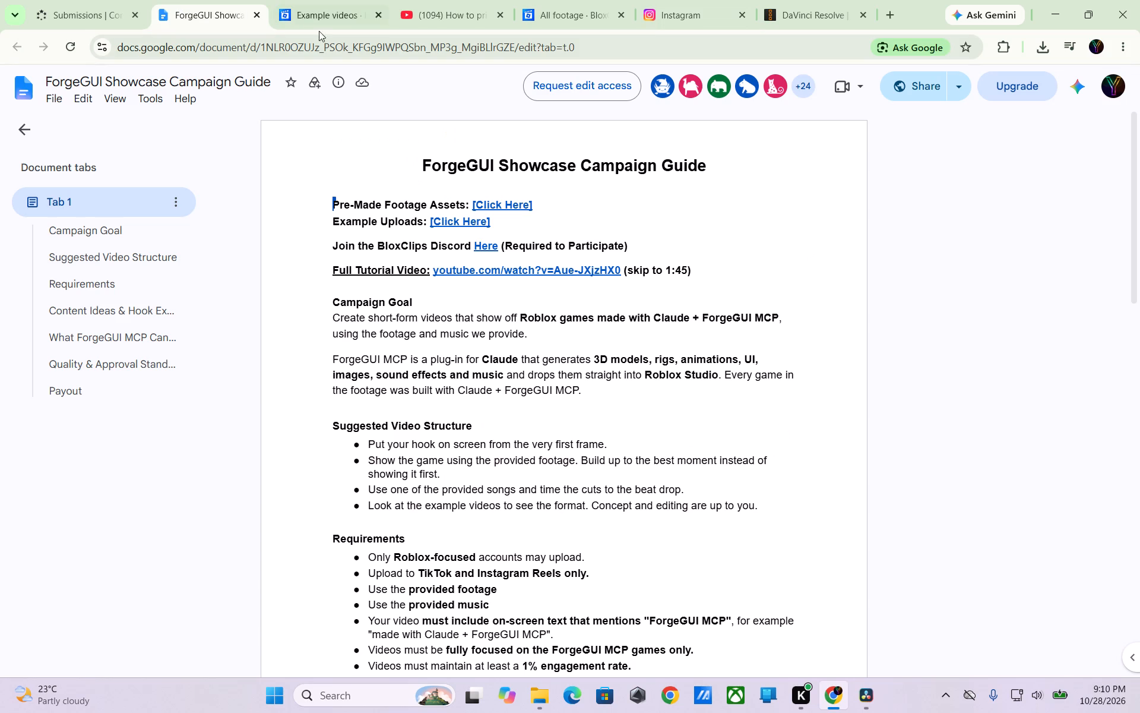
pyautogui.scroll(-3, 456, 381)
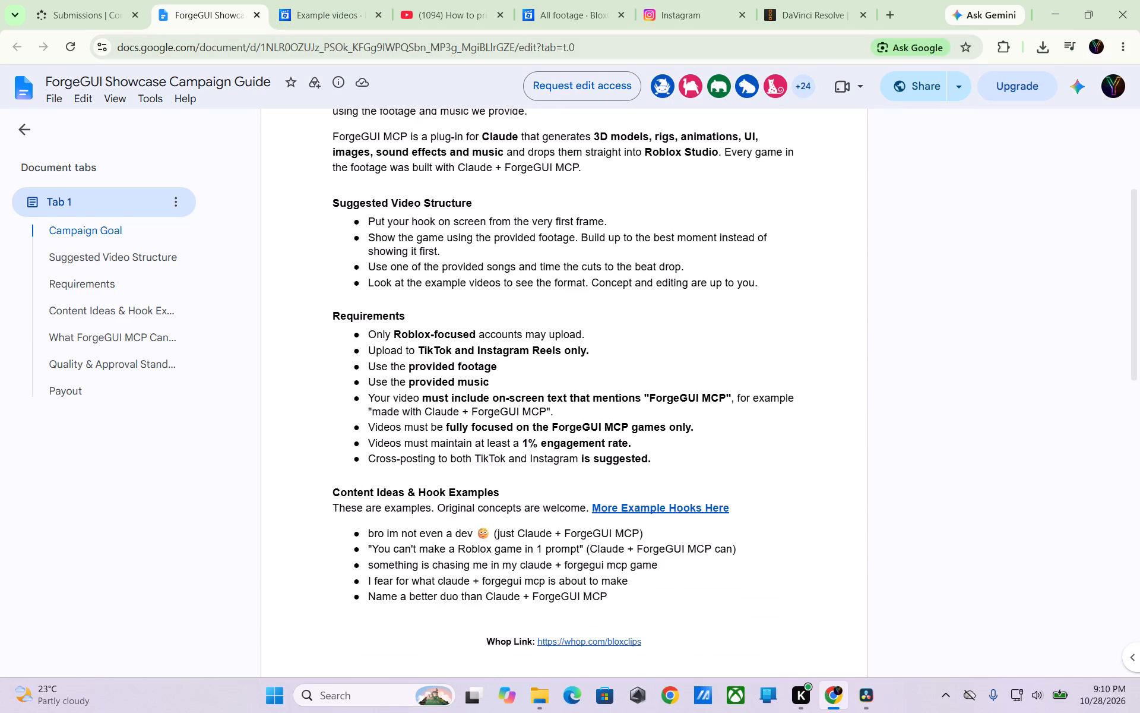
pyautogui.moveTo(369, 339); pyautogui.dragTo(537, 339)
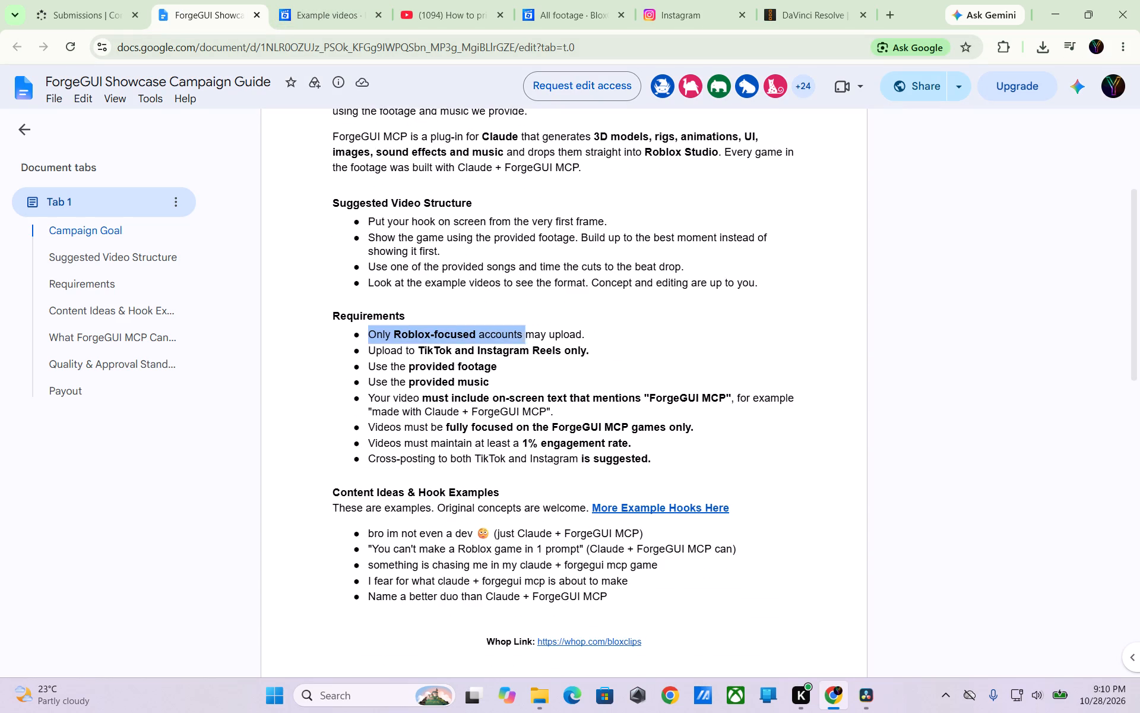
pyautogui.moveTo(537, 339); pyautogui.dragTo(598, 339)
pyautogui.click(601, 340)
pyautogui.moveTo(363, 352); pyautogui.dragTo(591, 358)
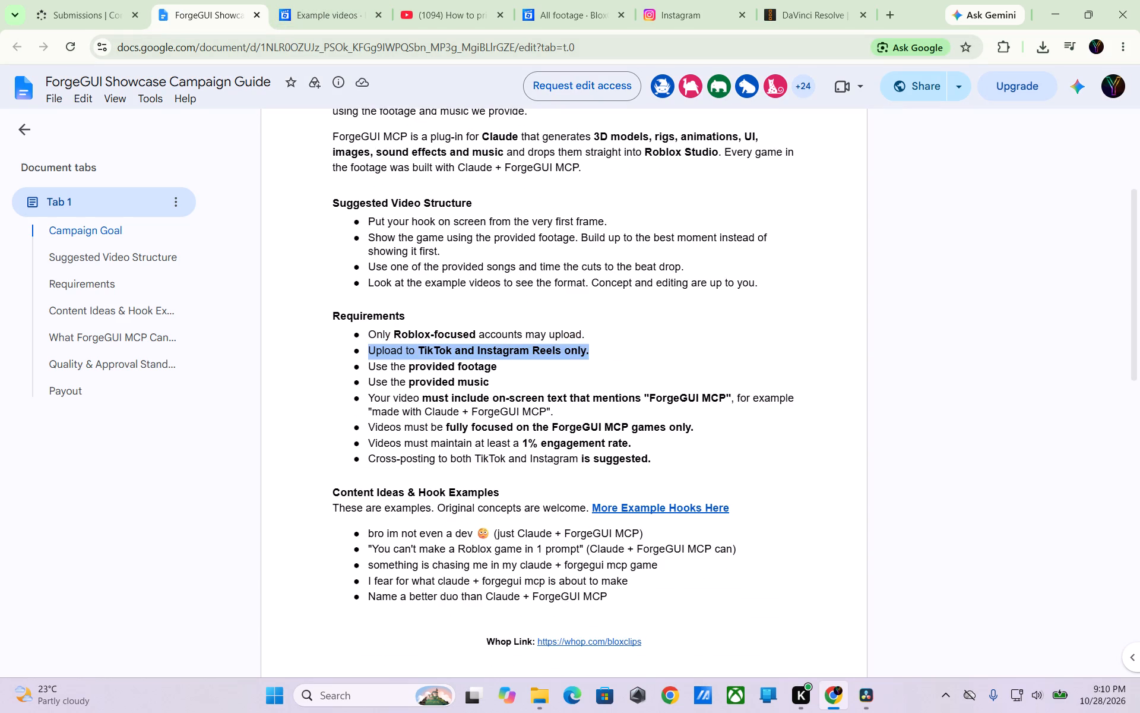
pyautogui.click(594, 358)
pyautogui.moveTo(370, 364); pyautogui.dragTo(492, 379)
pyautogui.click(492, 379)
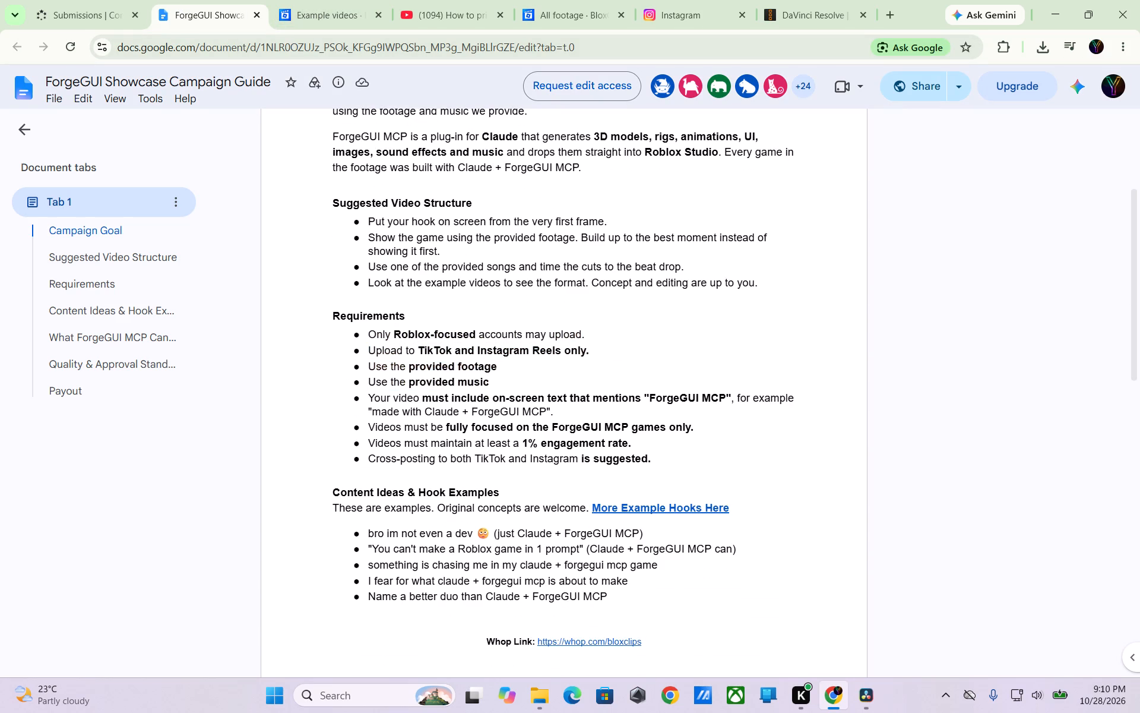
# Examine the payout details of the first pending clip in the Content Rewards submissions.
pyautogui.click(783, 0)
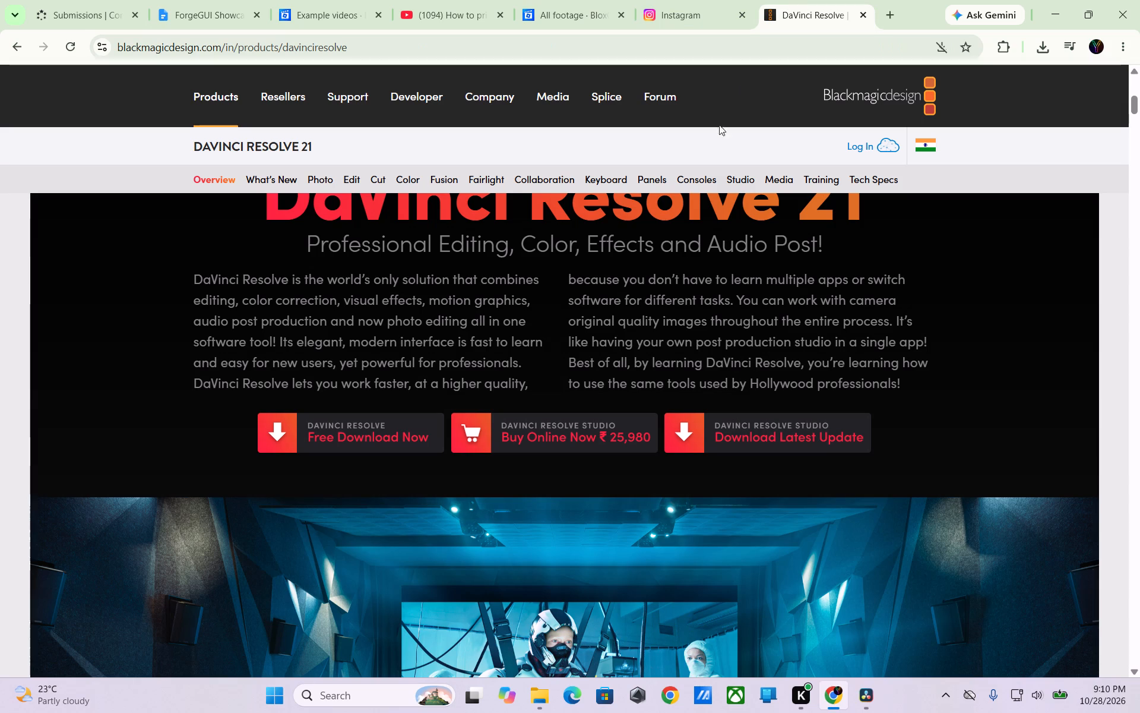
pyautogui.click(176, 0)
pyautogui.click(87, 0)
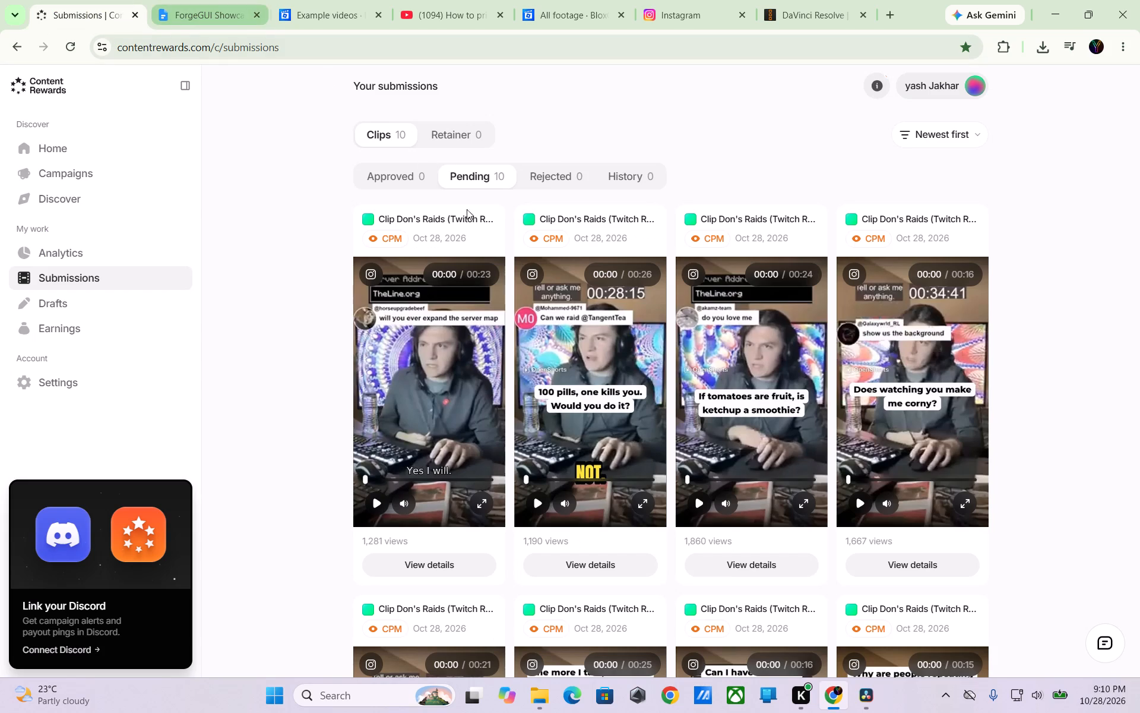
pyautogui.scroll(-5, 569, 329)
pyautogui.scroll(8, 568, 352)
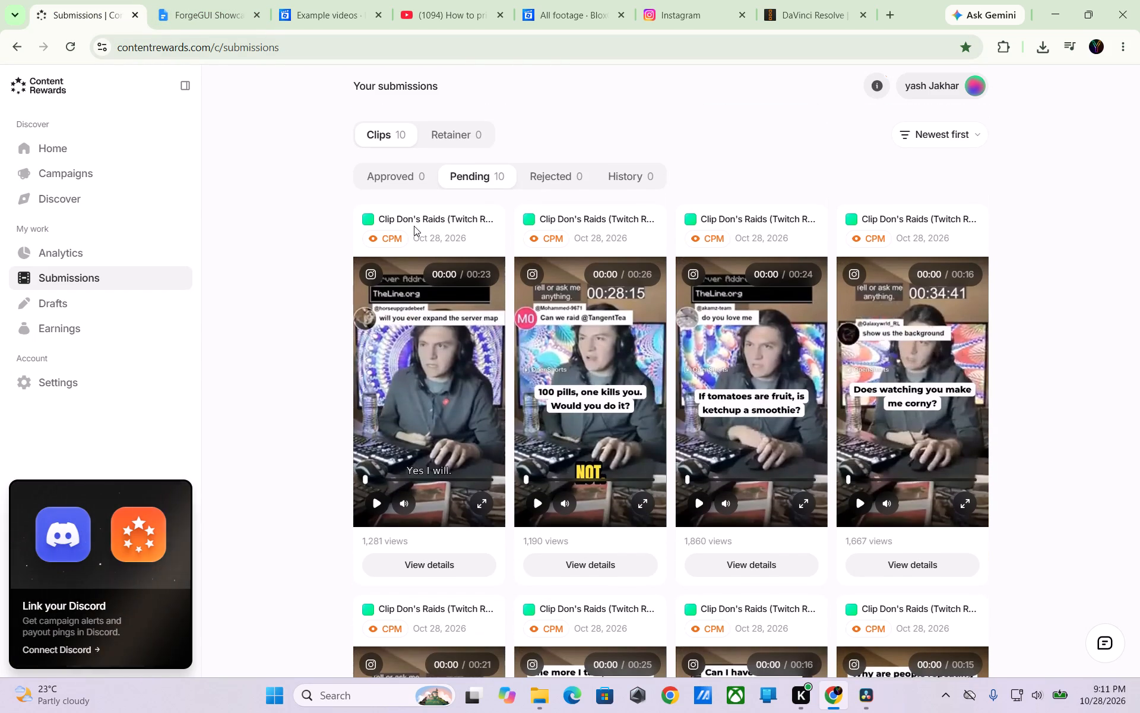
pyautogui.click(429, 558)
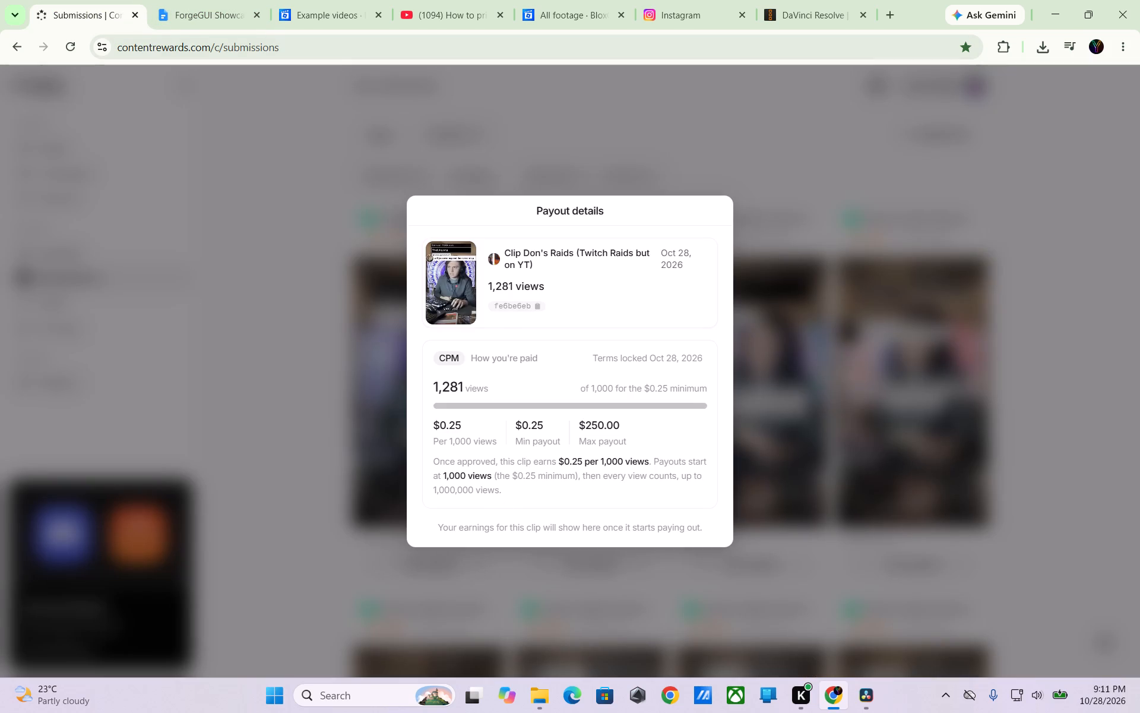
pyautogui.scroll(-4, 490, 463)
pyautogui.moveTo(442, 530); pyautogui.dragTo(487, 531)
pyautogui.moveTo(487, 531); pyautogui.dragTo(675, 536)
pyautogui.click(677, 535)
pyautogui.click(949, 523)
pyautogui.scroll(3, 524, 231)
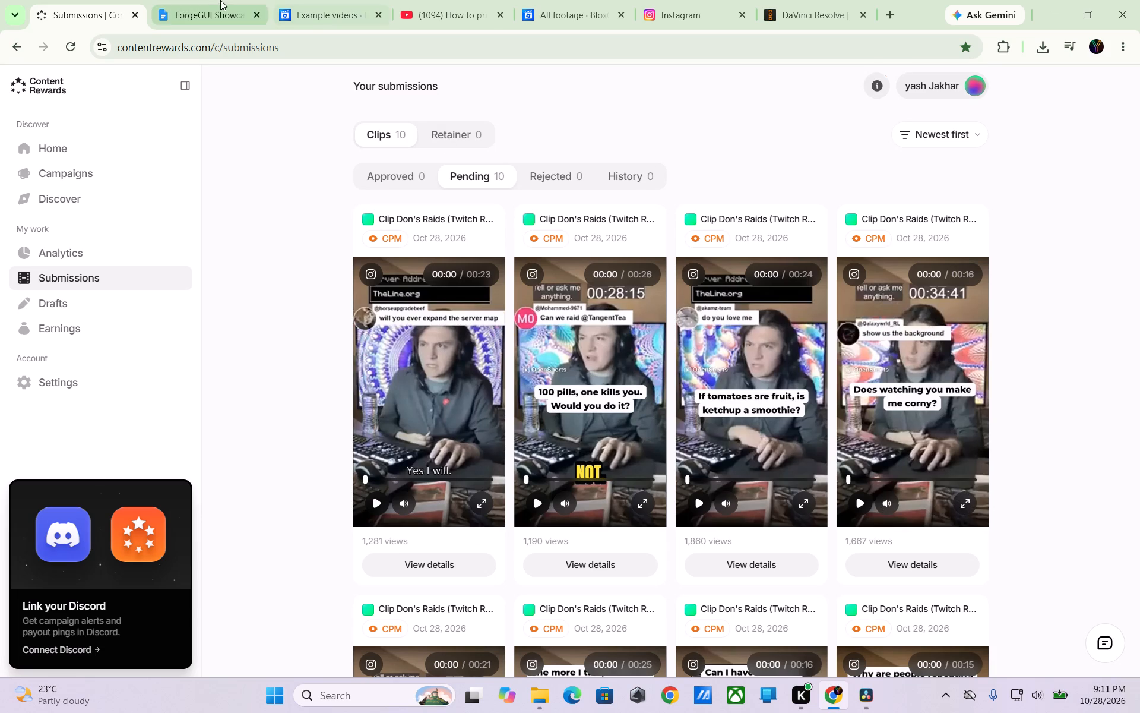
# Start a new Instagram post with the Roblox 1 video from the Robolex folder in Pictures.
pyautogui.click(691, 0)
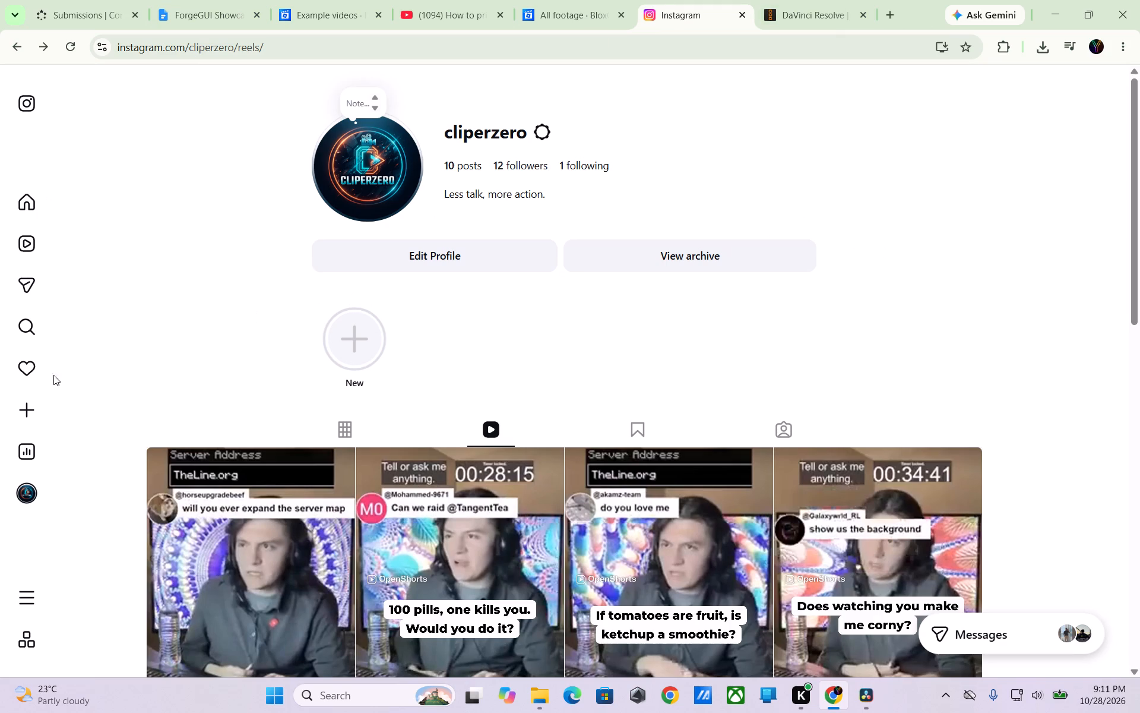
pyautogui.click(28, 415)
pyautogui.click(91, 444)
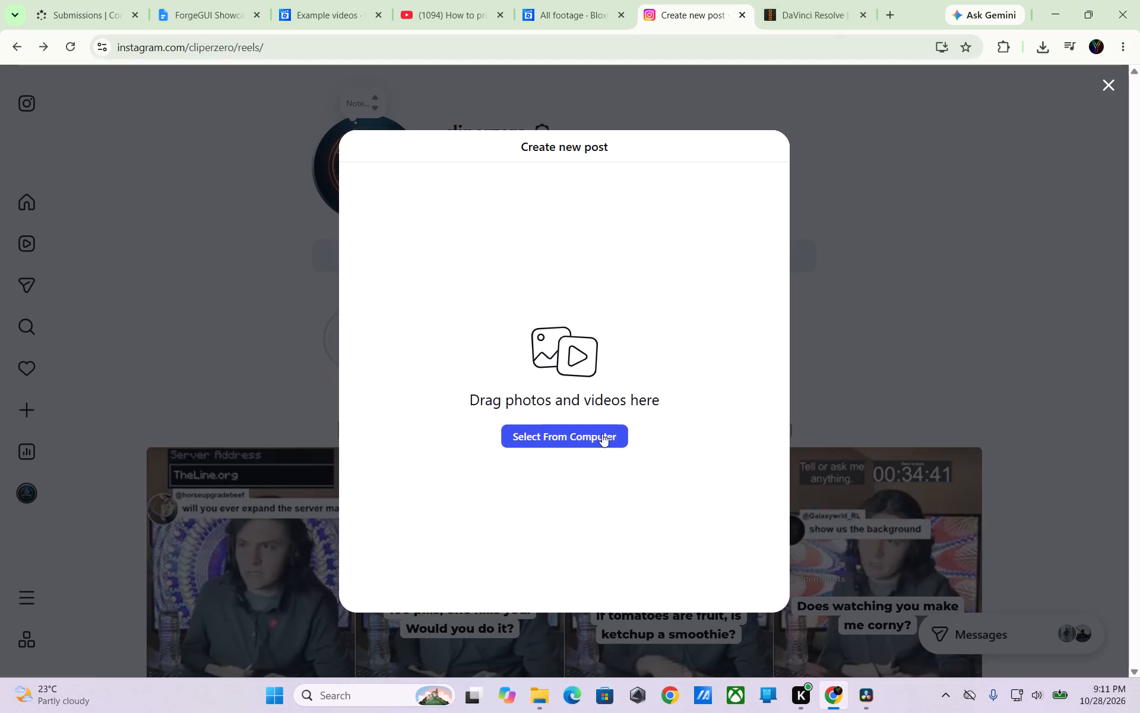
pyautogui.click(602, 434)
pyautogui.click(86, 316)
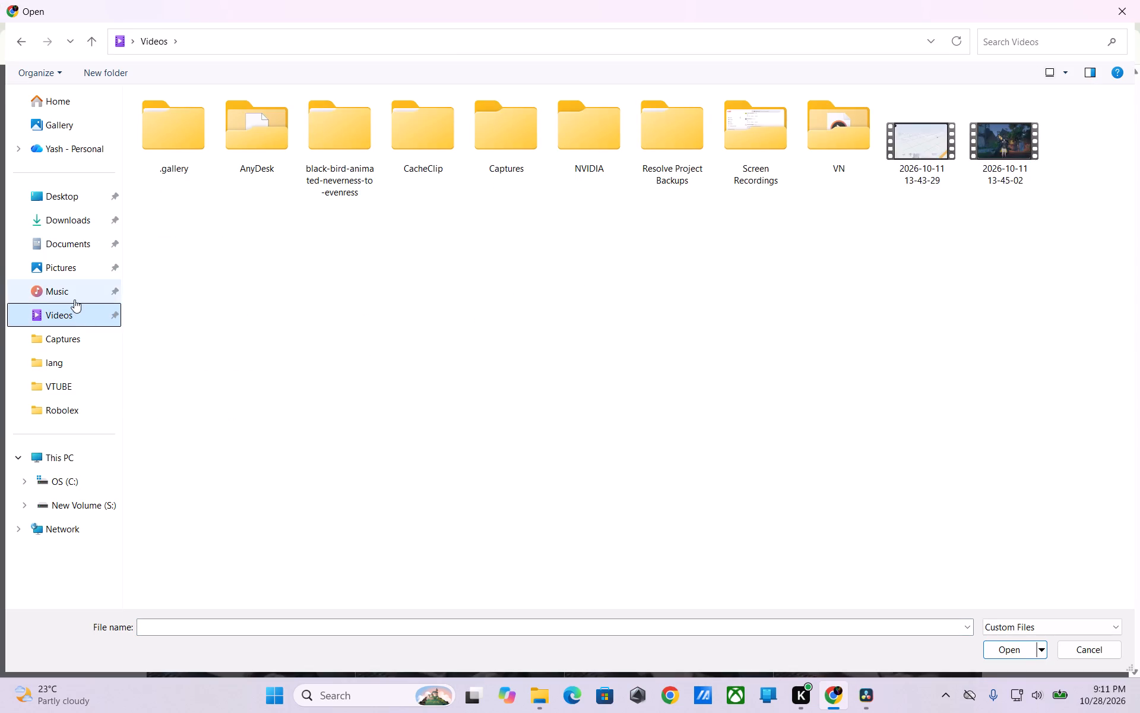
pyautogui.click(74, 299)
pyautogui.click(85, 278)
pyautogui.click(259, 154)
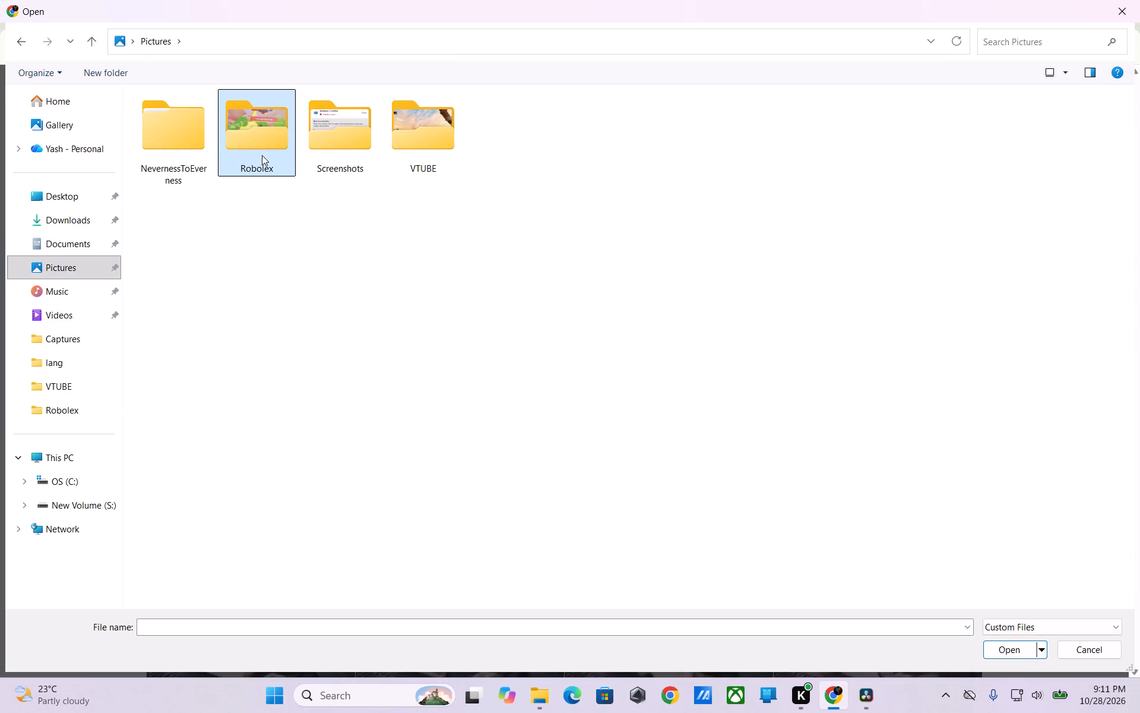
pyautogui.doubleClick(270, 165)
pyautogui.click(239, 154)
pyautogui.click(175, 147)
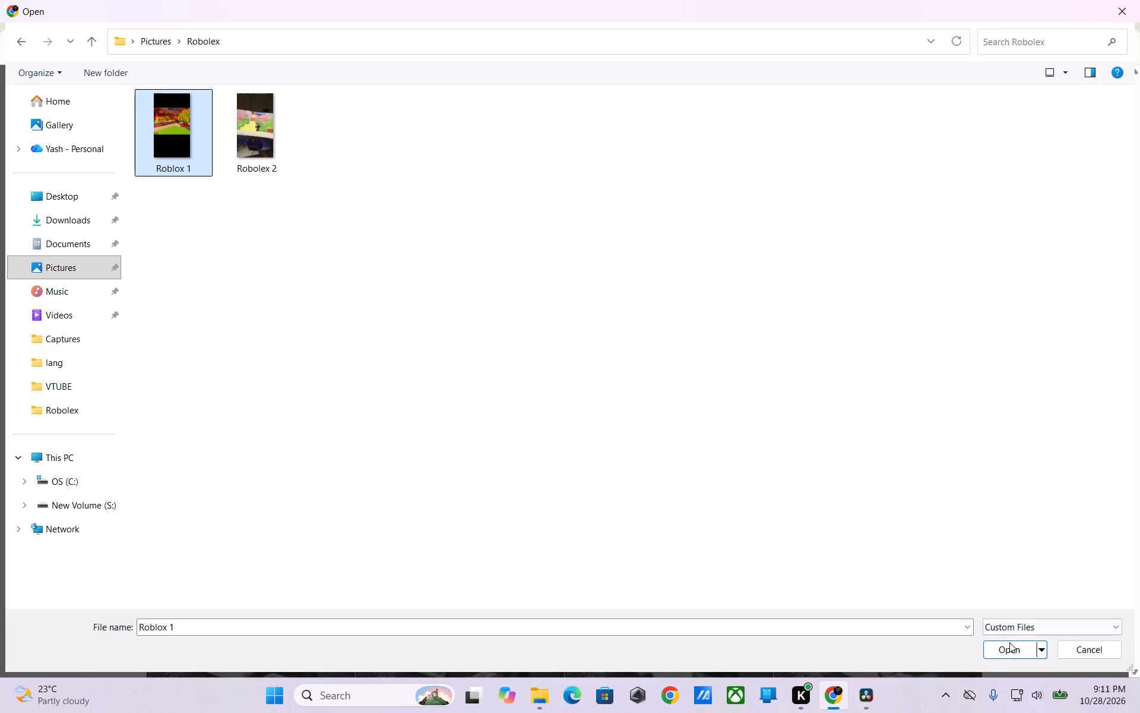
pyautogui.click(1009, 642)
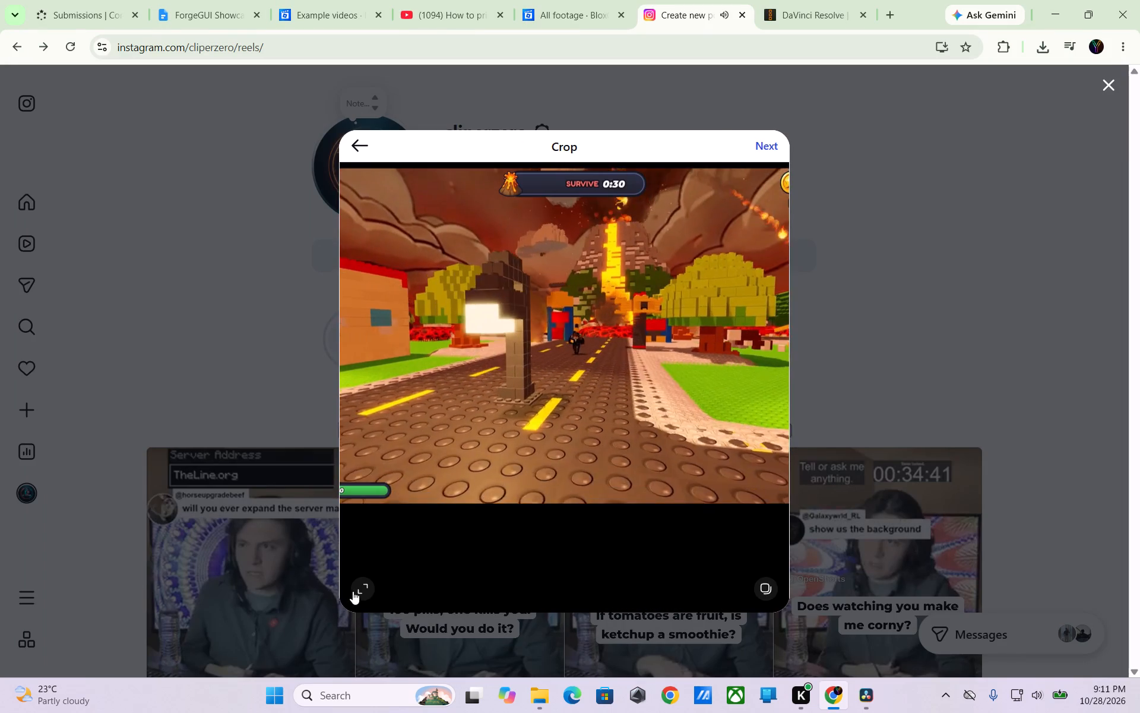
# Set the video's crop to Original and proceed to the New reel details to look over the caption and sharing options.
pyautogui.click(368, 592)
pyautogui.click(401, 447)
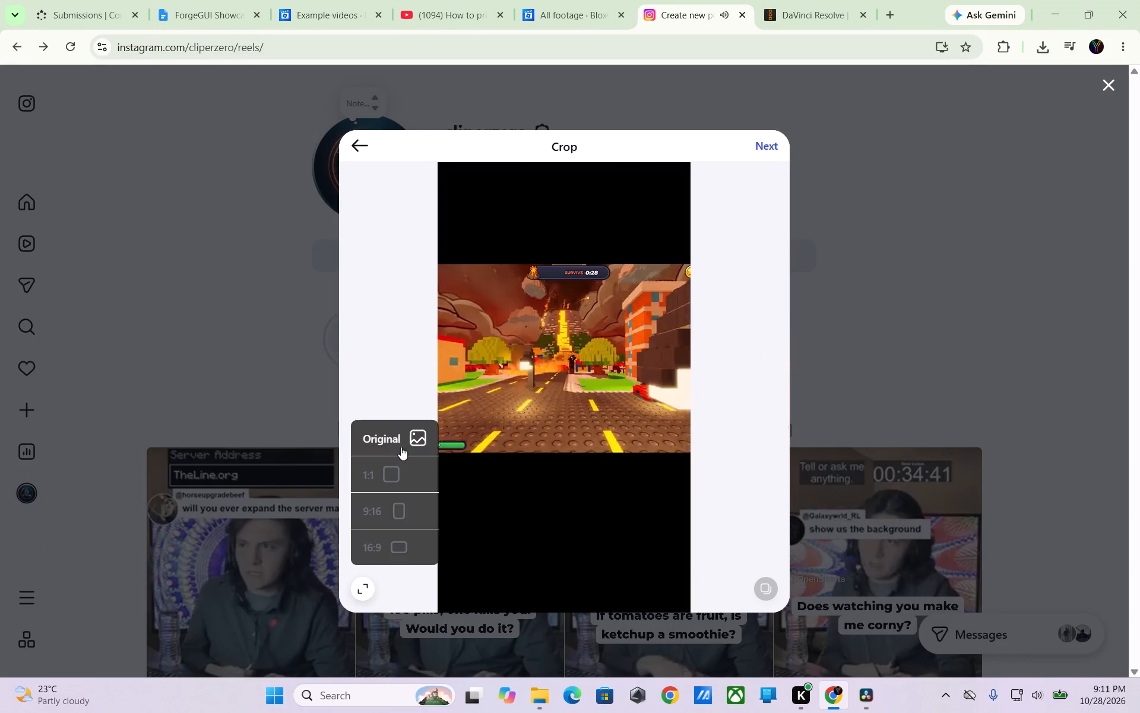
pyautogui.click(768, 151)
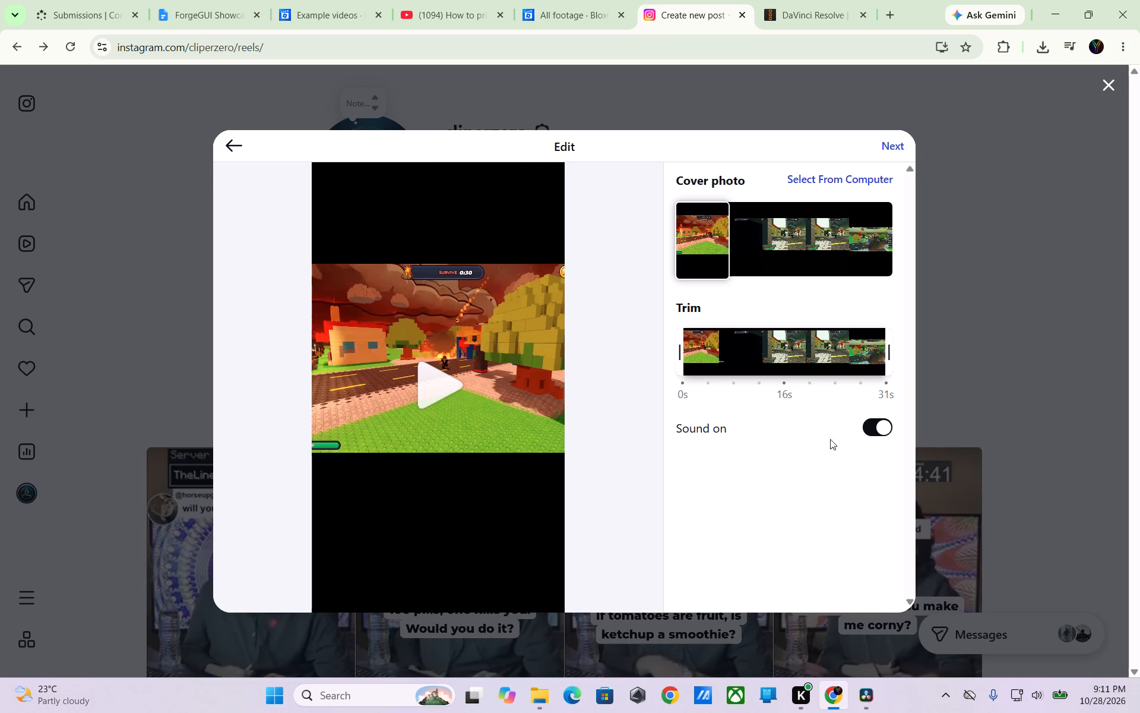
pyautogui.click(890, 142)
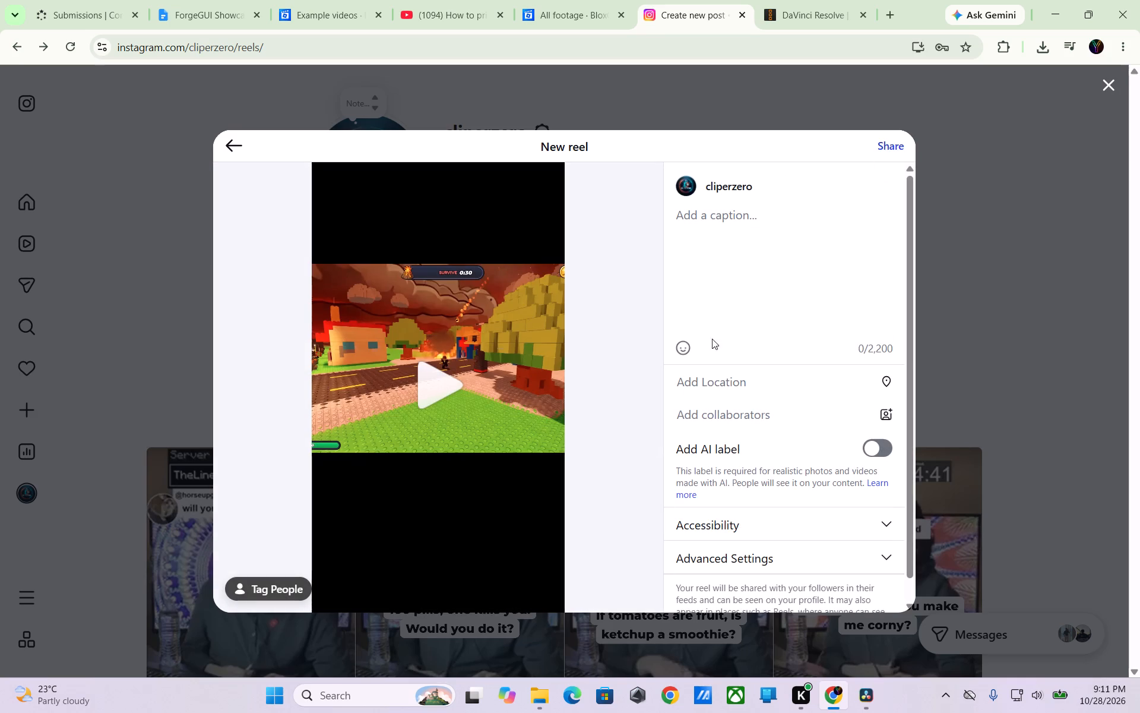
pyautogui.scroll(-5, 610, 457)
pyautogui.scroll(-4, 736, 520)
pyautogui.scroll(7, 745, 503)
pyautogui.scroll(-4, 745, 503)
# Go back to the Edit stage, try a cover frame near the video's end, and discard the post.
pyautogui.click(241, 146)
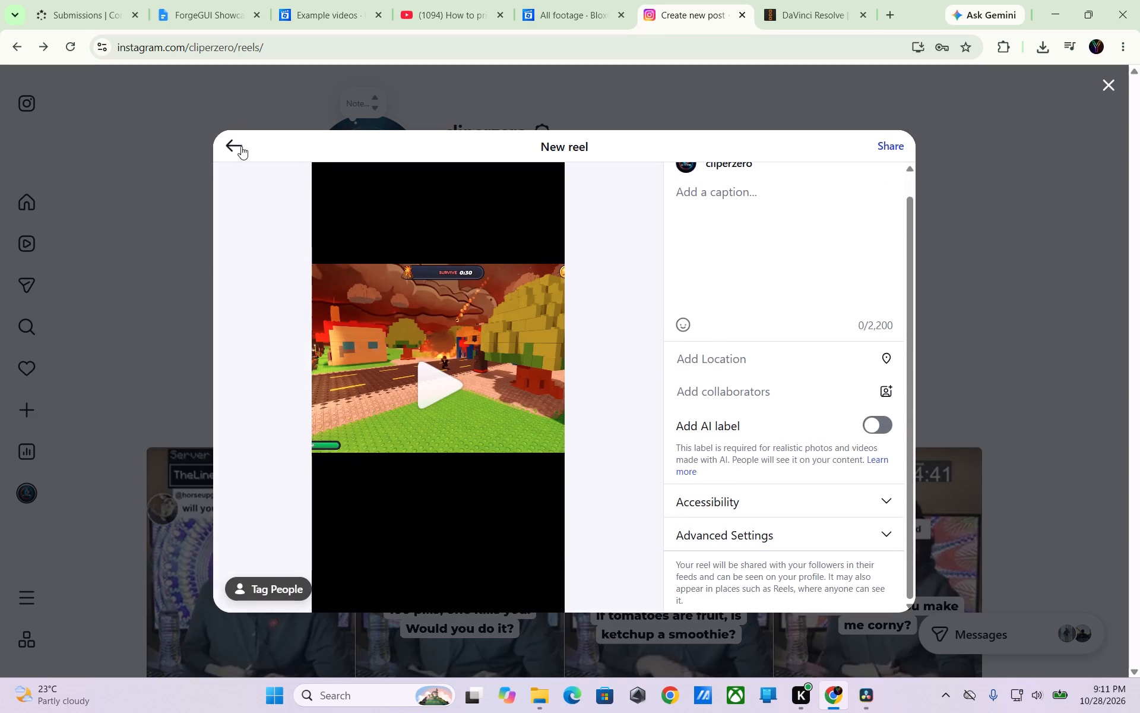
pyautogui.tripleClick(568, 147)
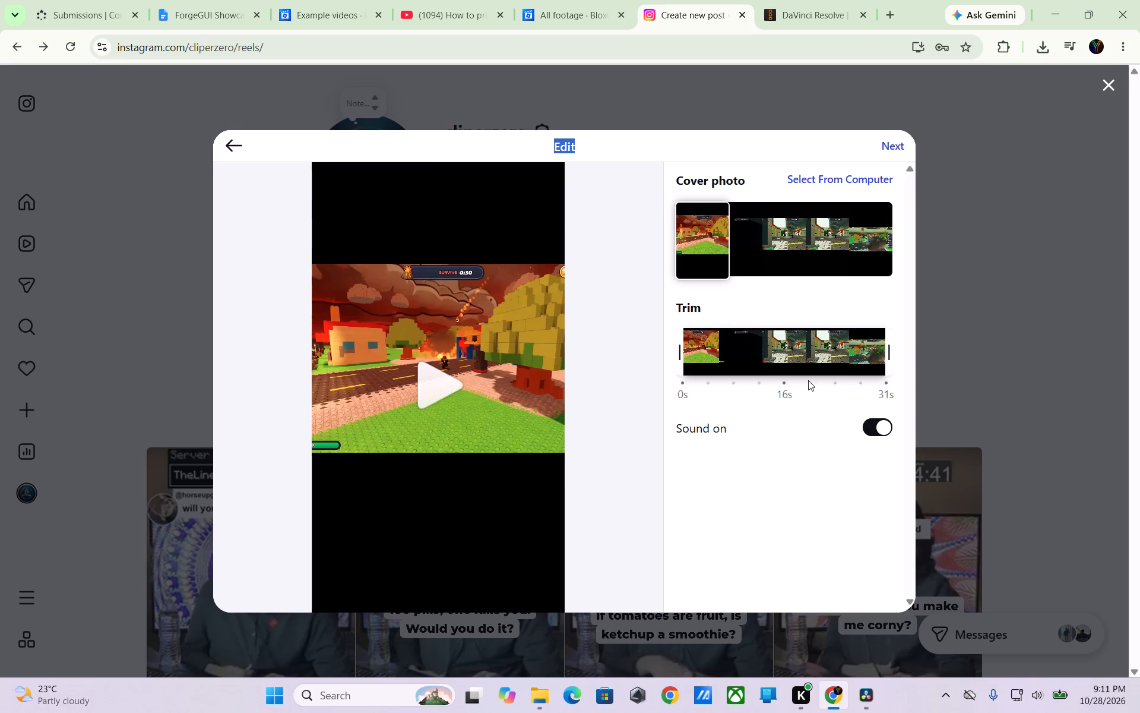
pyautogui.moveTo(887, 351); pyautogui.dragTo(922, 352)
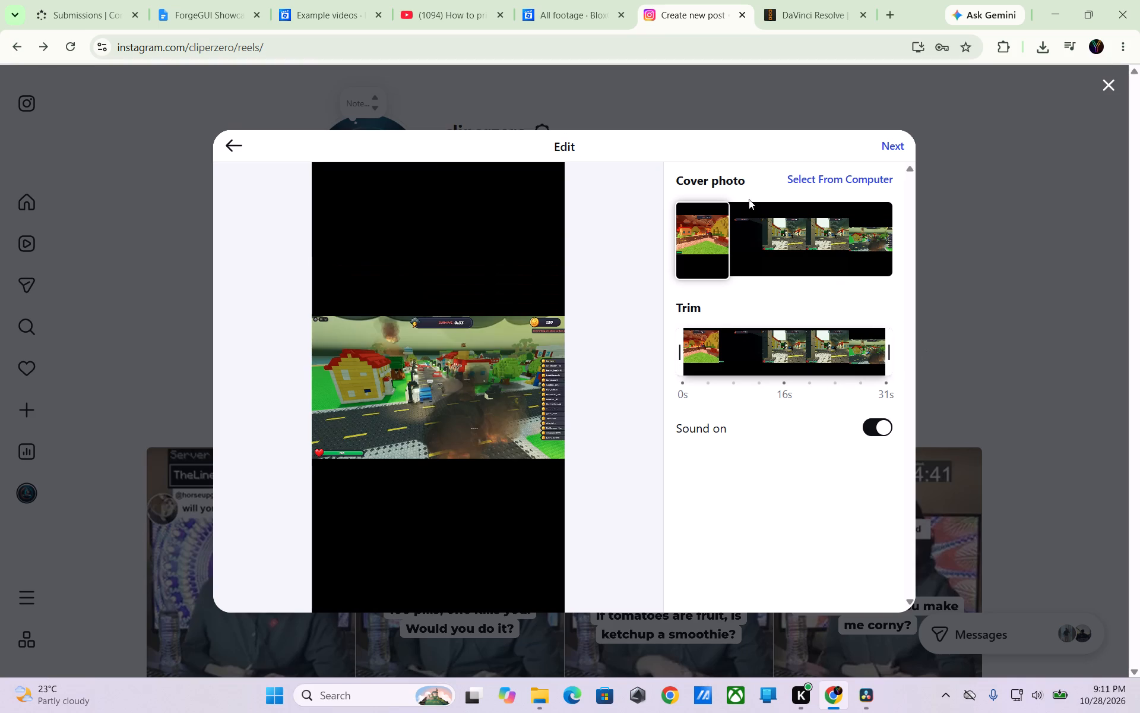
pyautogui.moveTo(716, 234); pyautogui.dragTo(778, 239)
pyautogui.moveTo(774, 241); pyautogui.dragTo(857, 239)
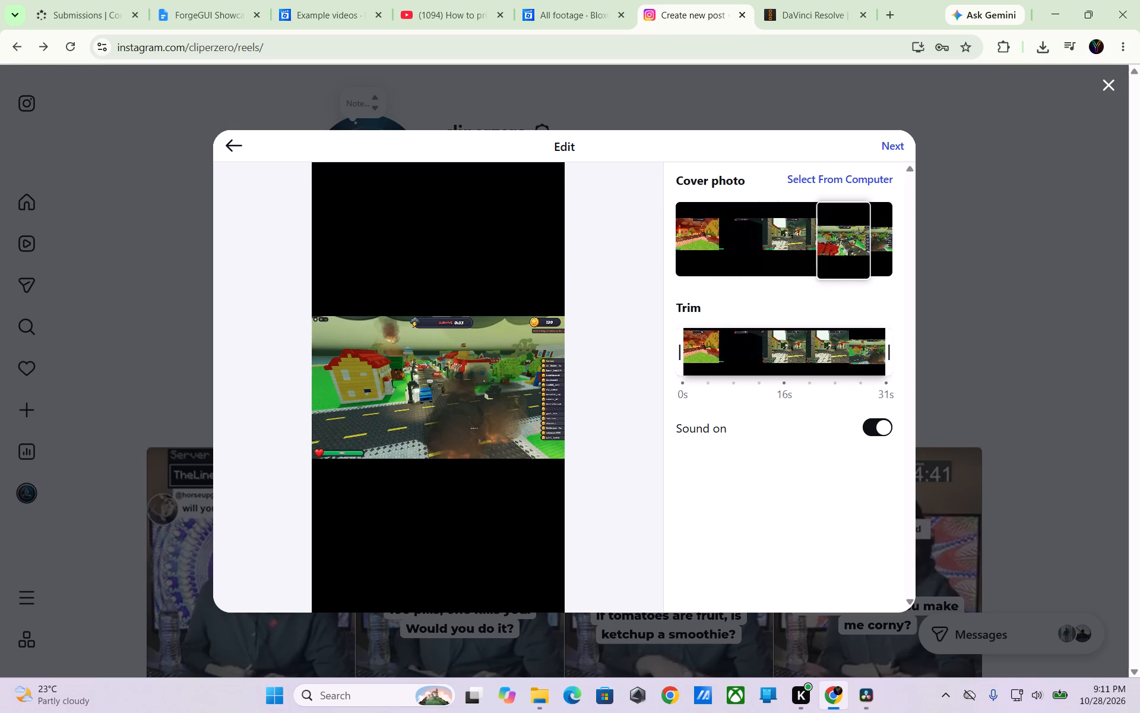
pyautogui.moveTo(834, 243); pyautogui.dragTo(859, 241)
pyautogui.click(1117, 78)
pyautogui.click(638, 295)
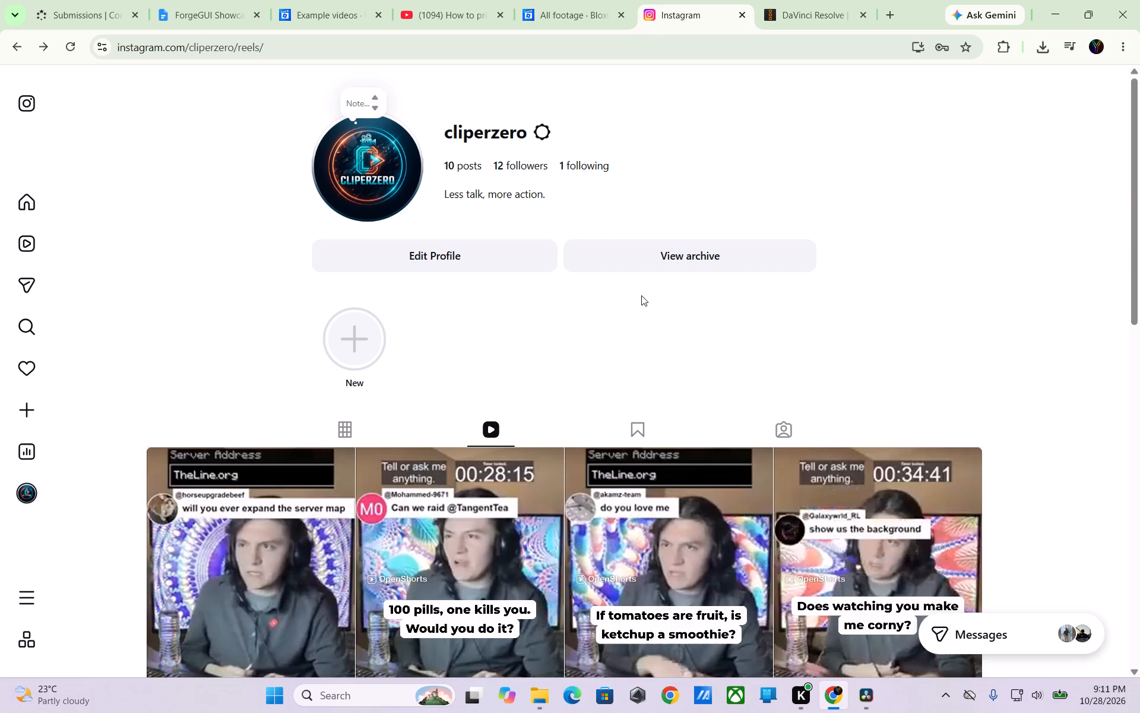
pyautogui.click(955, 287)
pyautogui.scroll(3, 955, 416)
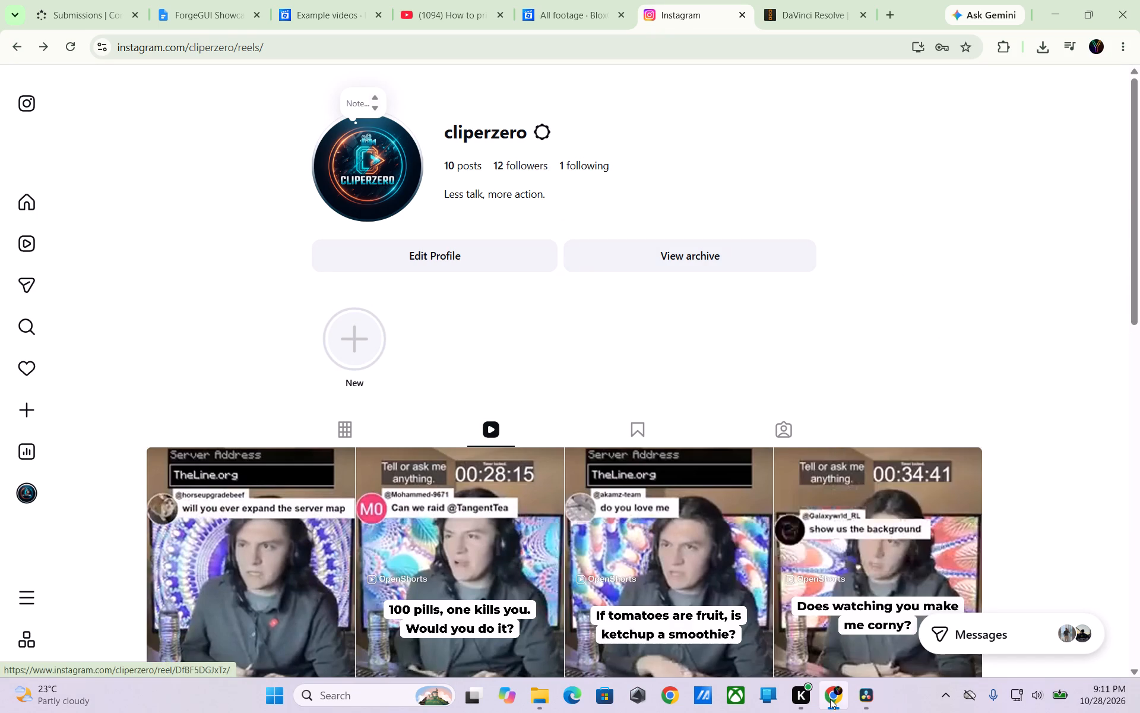
# Open a new browser tab and begin a search with "wha".
pyautogui.click(890, 11)
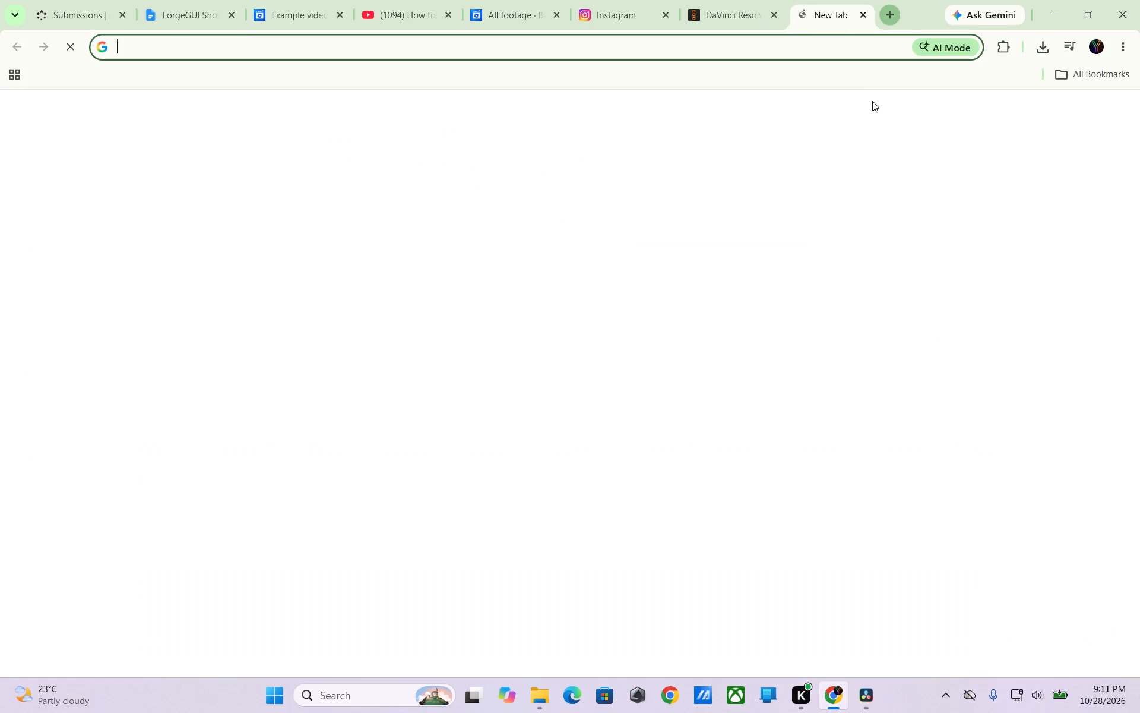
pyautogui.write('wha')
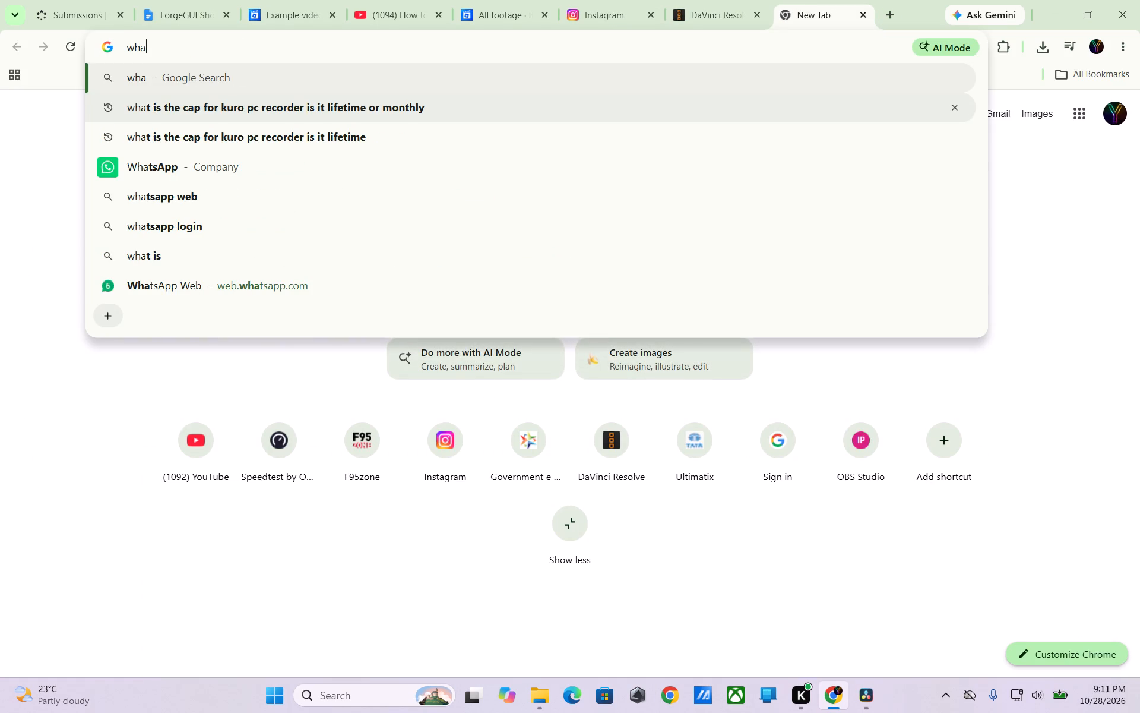
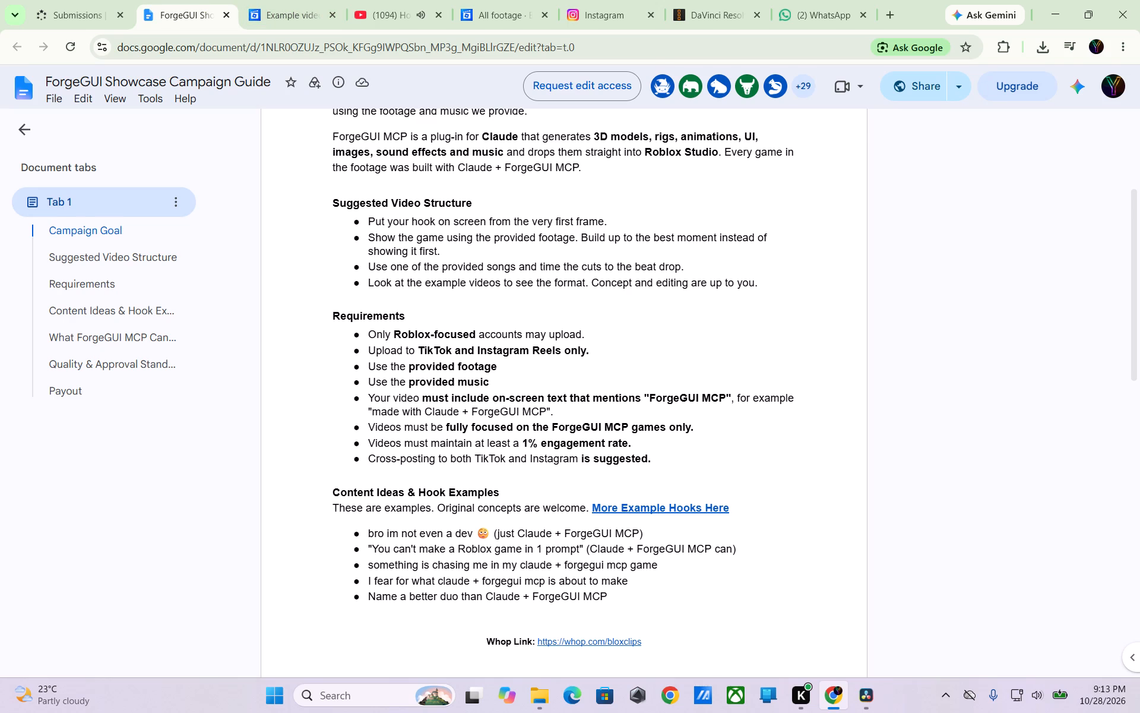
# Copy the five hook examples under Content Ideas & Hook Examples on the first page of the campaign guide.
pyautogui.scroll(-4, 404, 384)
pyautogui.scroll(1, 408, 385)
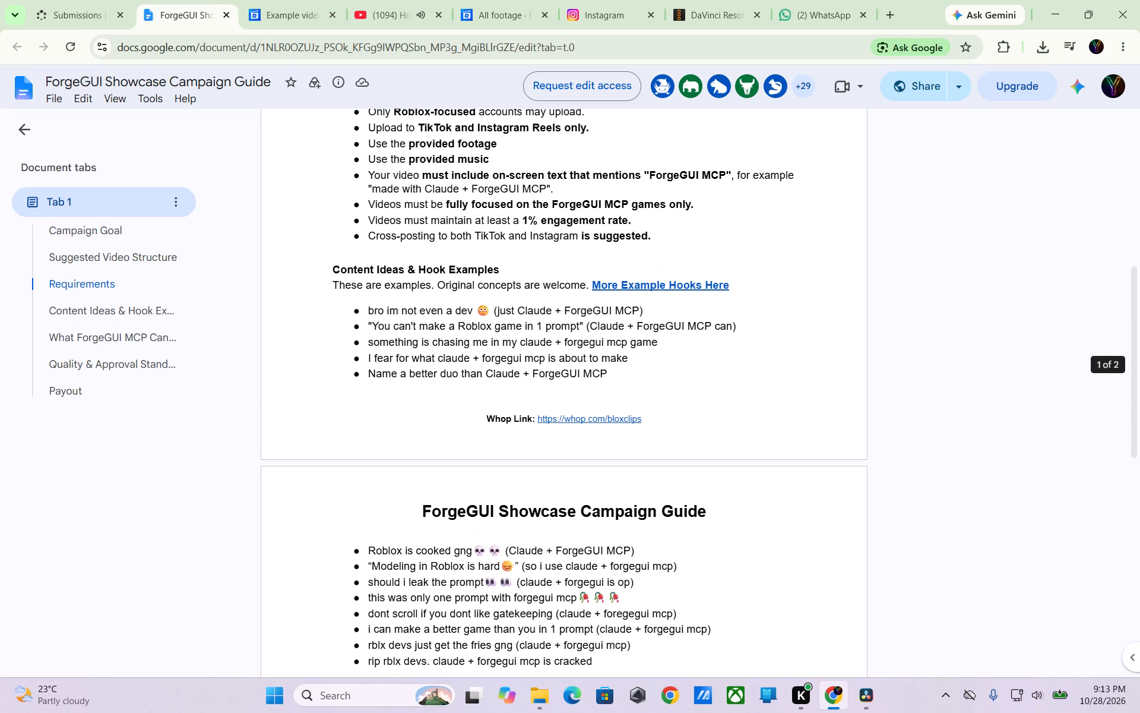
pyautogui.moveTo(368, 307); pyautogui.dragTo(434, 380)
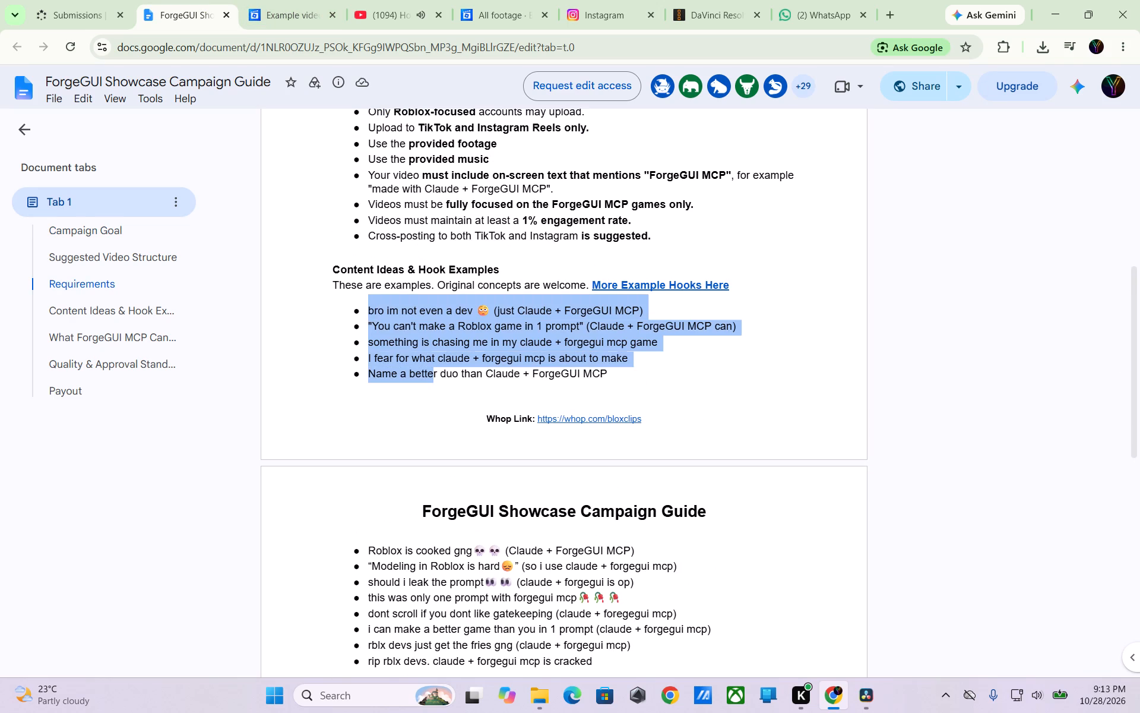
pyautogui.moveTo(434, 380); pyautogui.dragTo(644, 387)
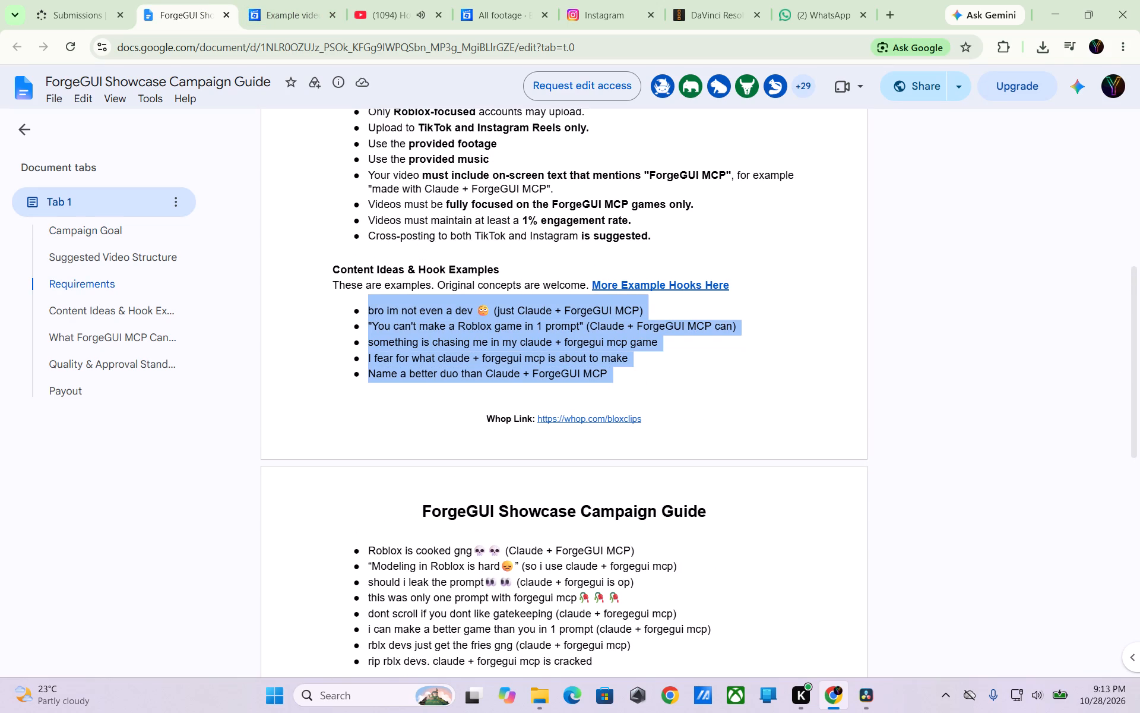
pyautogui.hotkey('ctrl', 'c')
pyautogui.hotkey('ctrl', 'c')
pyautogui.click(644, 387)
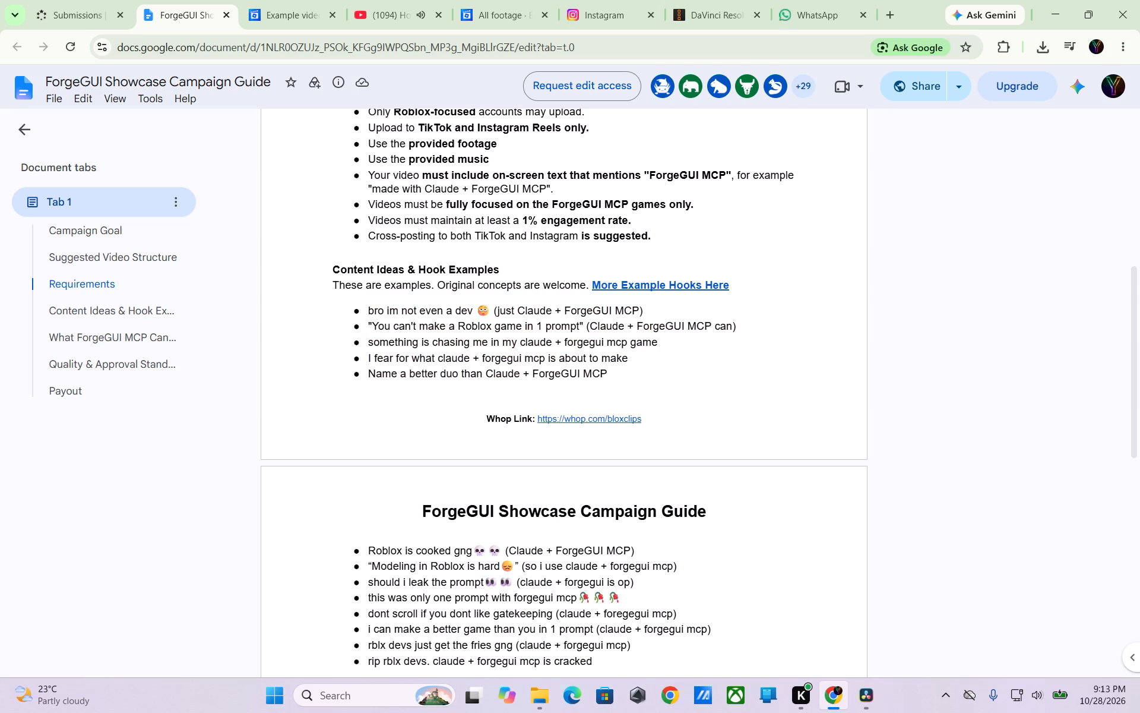
# Copy the full hook examples list across both pages, from "bro im not even a dev" through "rip rblx devs. claude + forgegui mcp is cracked".
pyautogui.moveTo(365, 308); pyautogui.dragTo(439, 403)
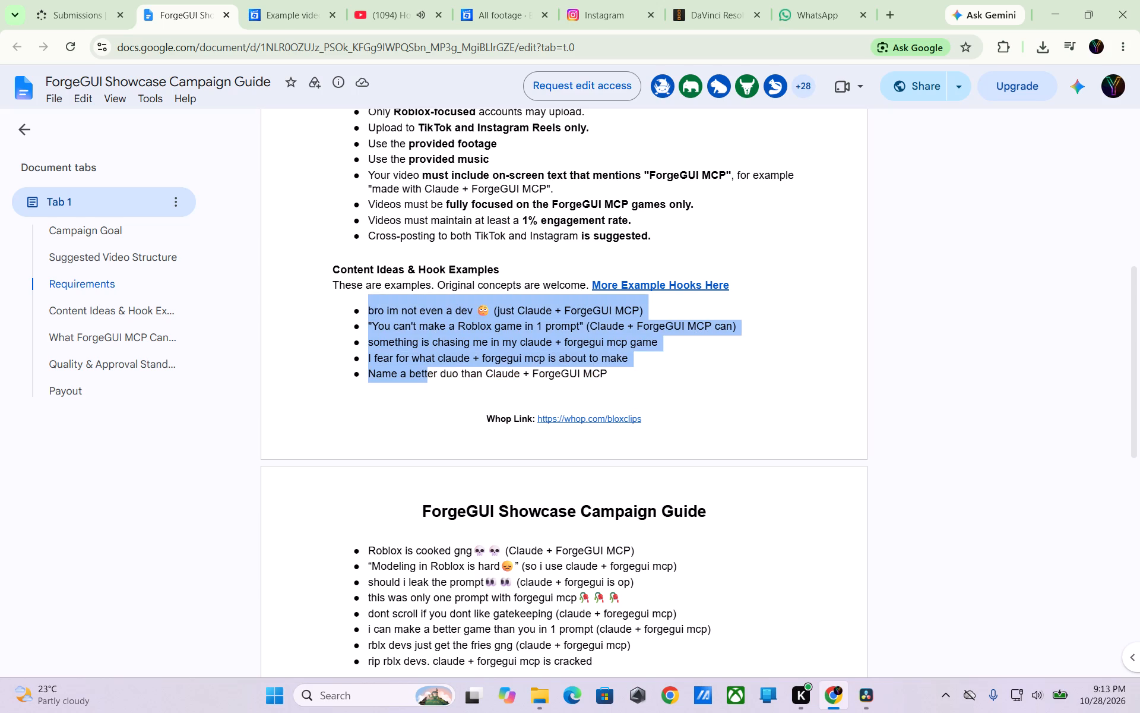
pyautogui.moveTo(439, 403); pyautogui.dragTo(456, 387)
pyautogui.scroll(-6, 439, 403)
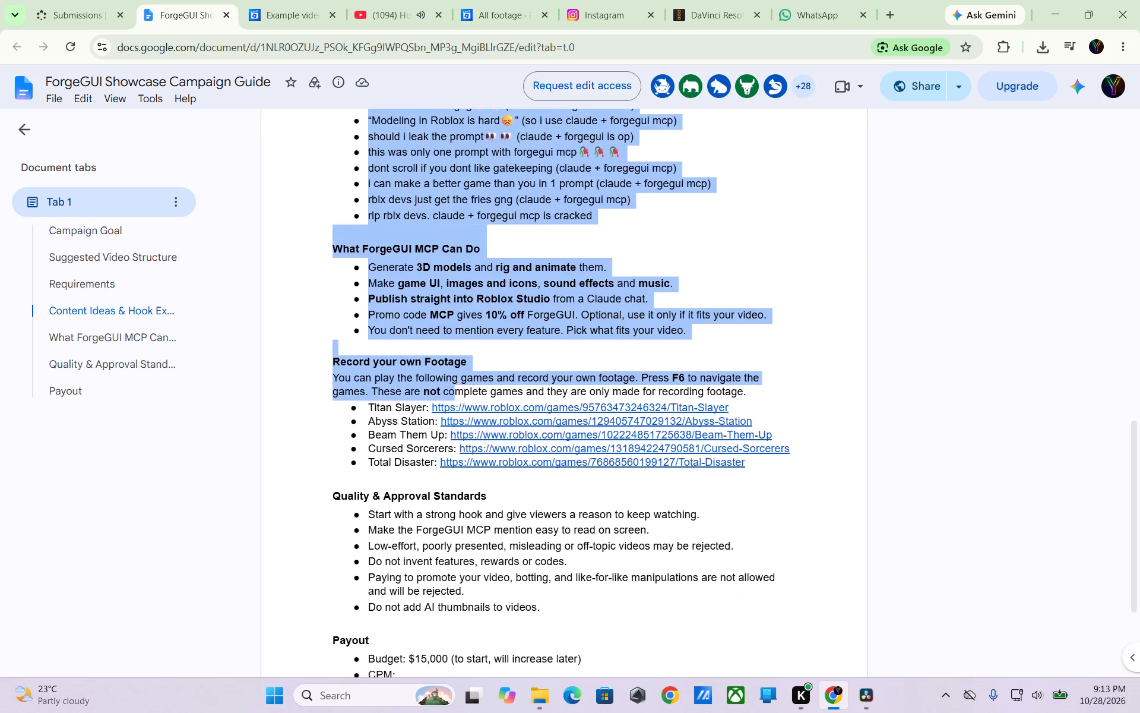
pyautogui.moveTo(456, 387); pyautogui.dragTo(619, 373)
pyautogui.scroll(2, 456, 386)
pyautogui.hotkey('ctrl', 'c')
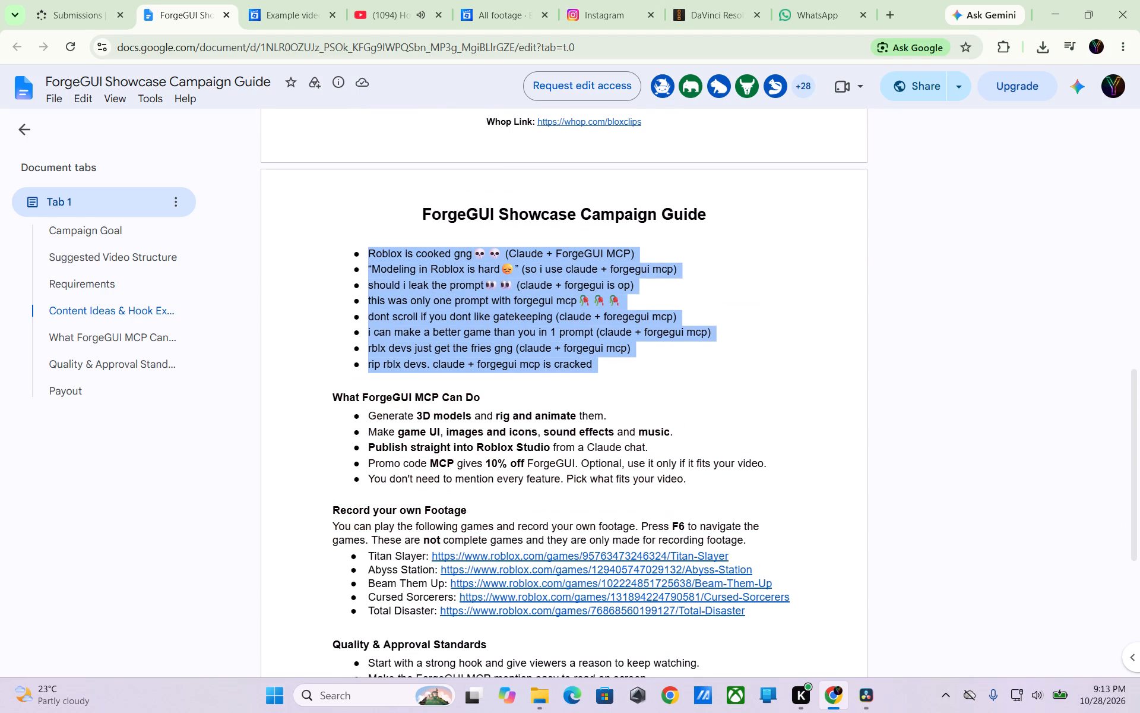
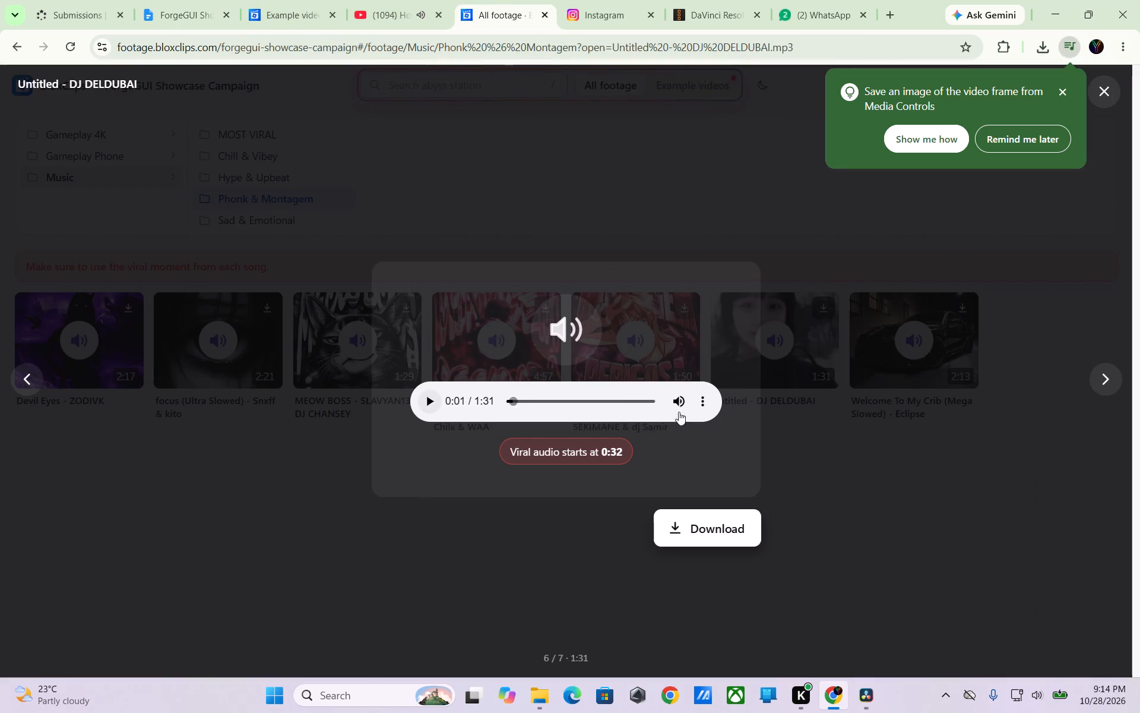
# Switch to DaVinci Resolve and review Timeline 1's clips, transitions and audio in playback, partly in full screen.
pyautogui.click(863, 385)
pyautogui.click(869, 706)
pyautogui.click(775, 504)
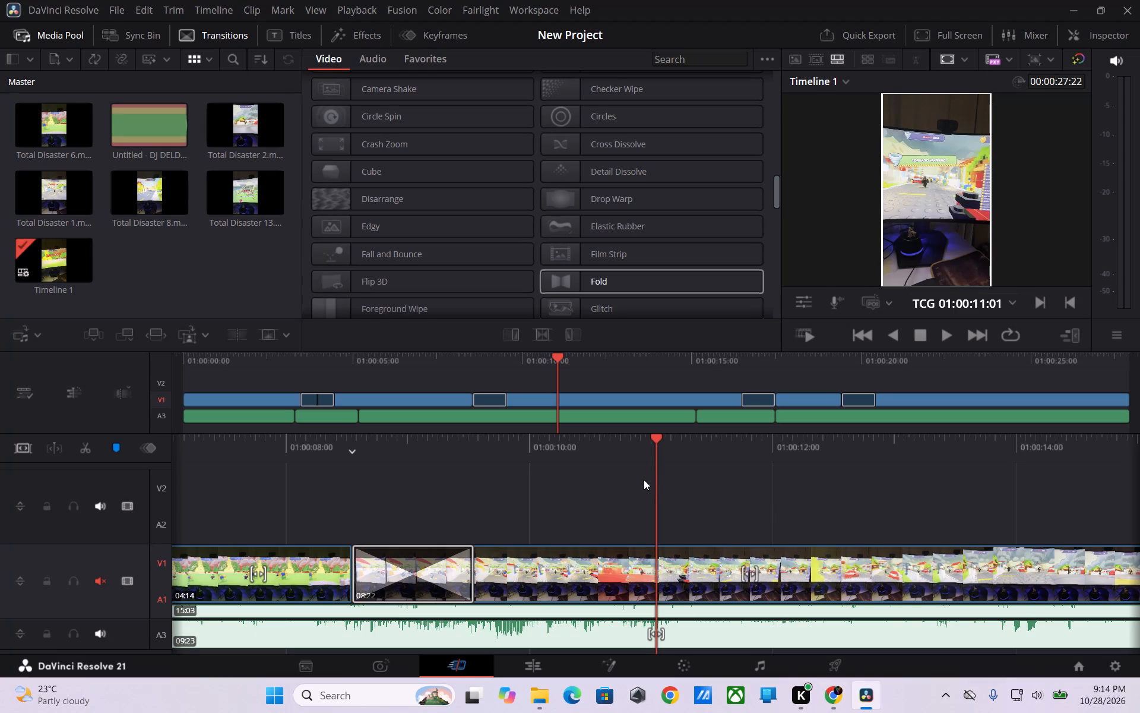
pyautogui.moveTo(555, 371); pyautogui.dragTo(514, 372)
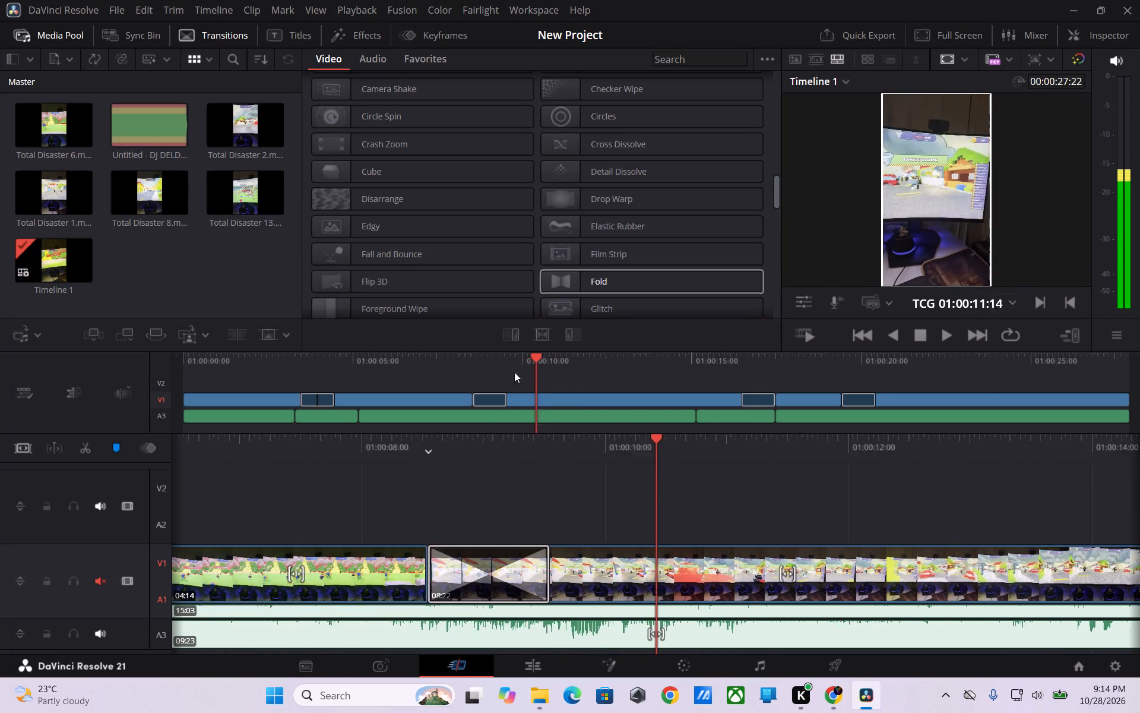
pyautogui.moveTo(514, 372); pyautogui.dragTo(268, 380)
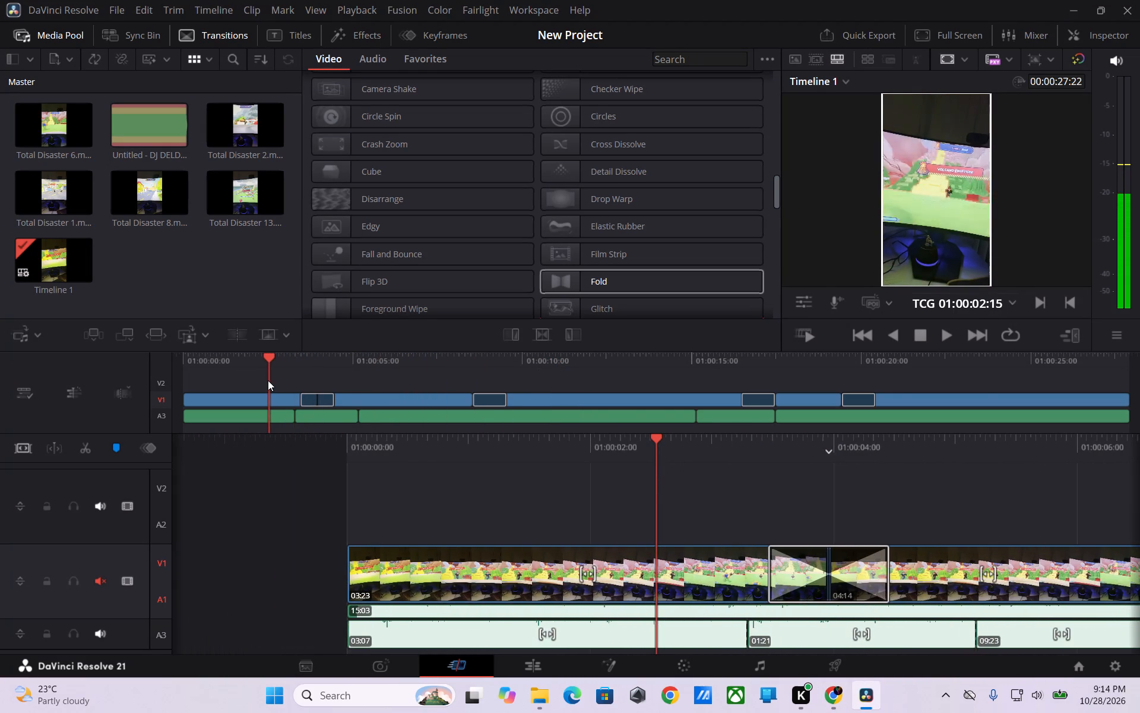
pyautogui.moveTo(268, 380); pyautogui.dragTo(309, 380)
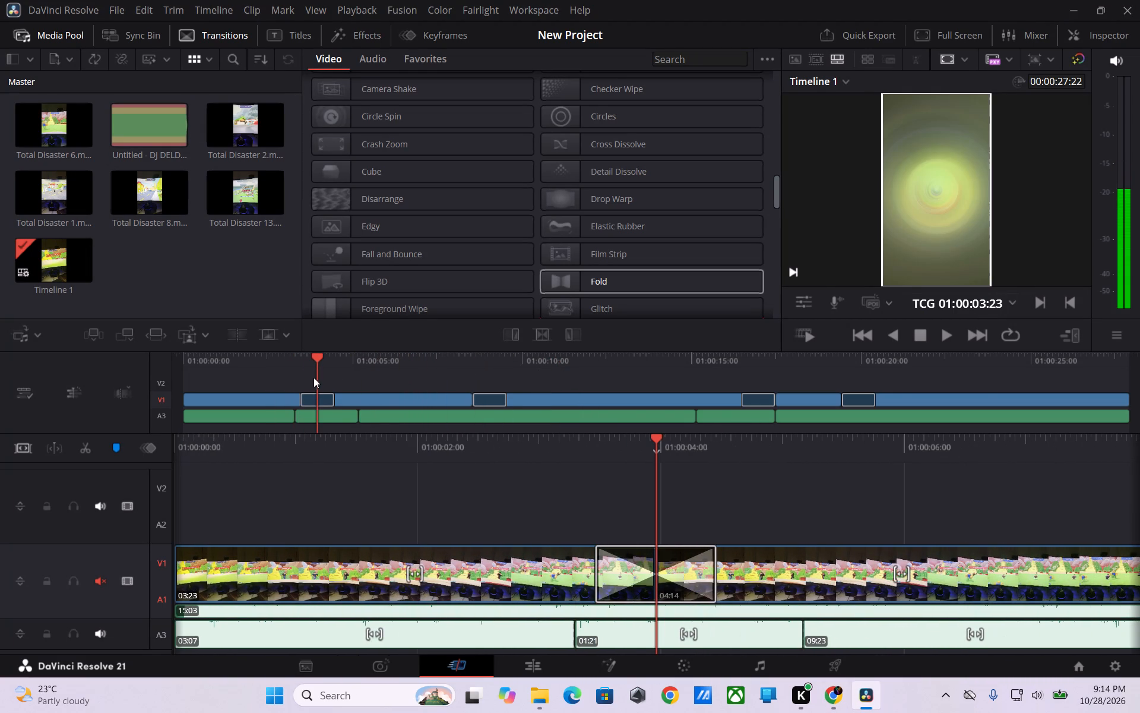
pyautogui.moveTo(316, 376); pyautogui.dragTo(305, 376)
pyautogui.press('space')
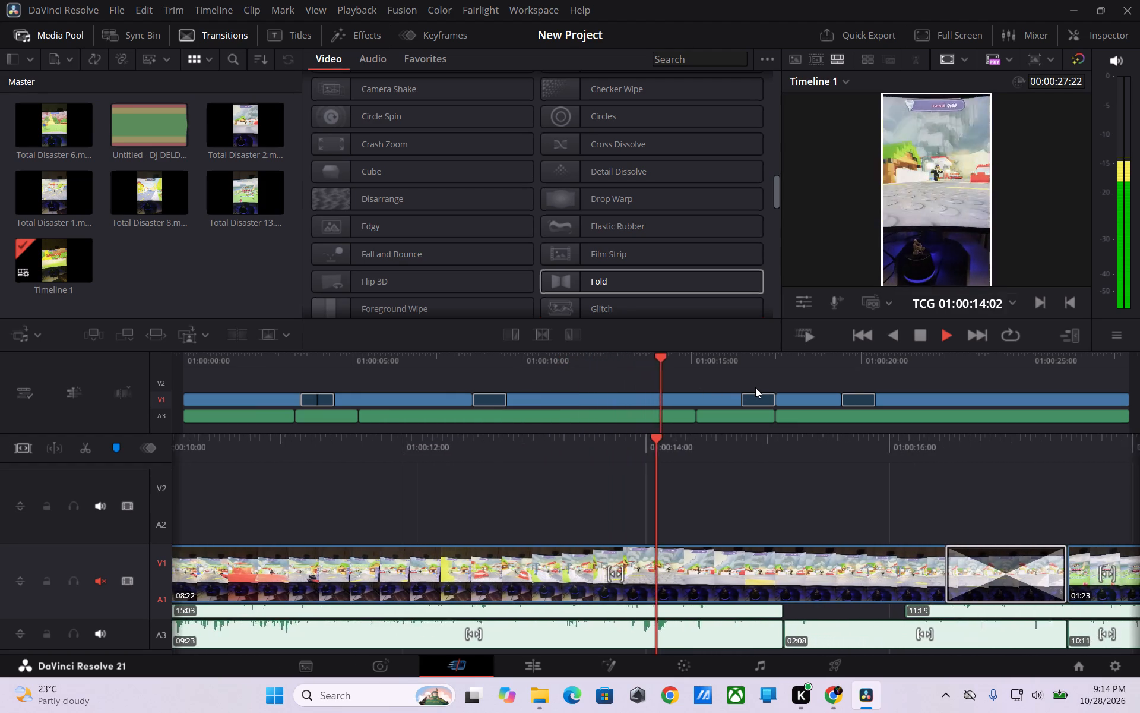
pyautogui.click(949, 35)
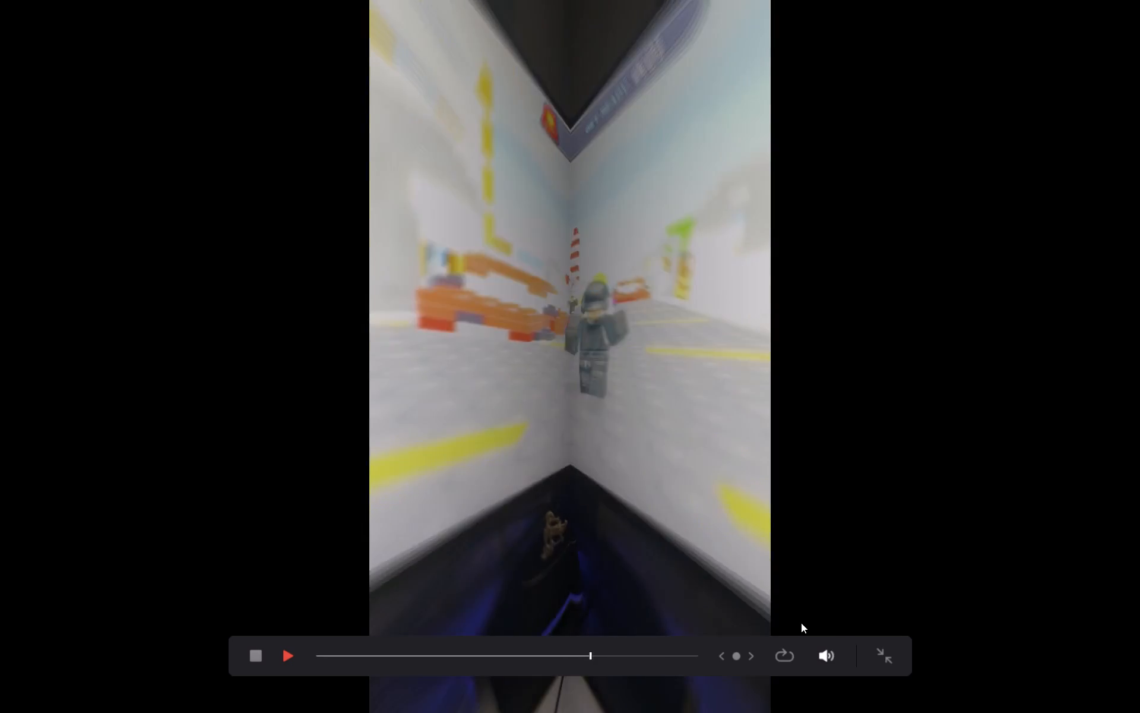
pyautogui.click(888, 662)
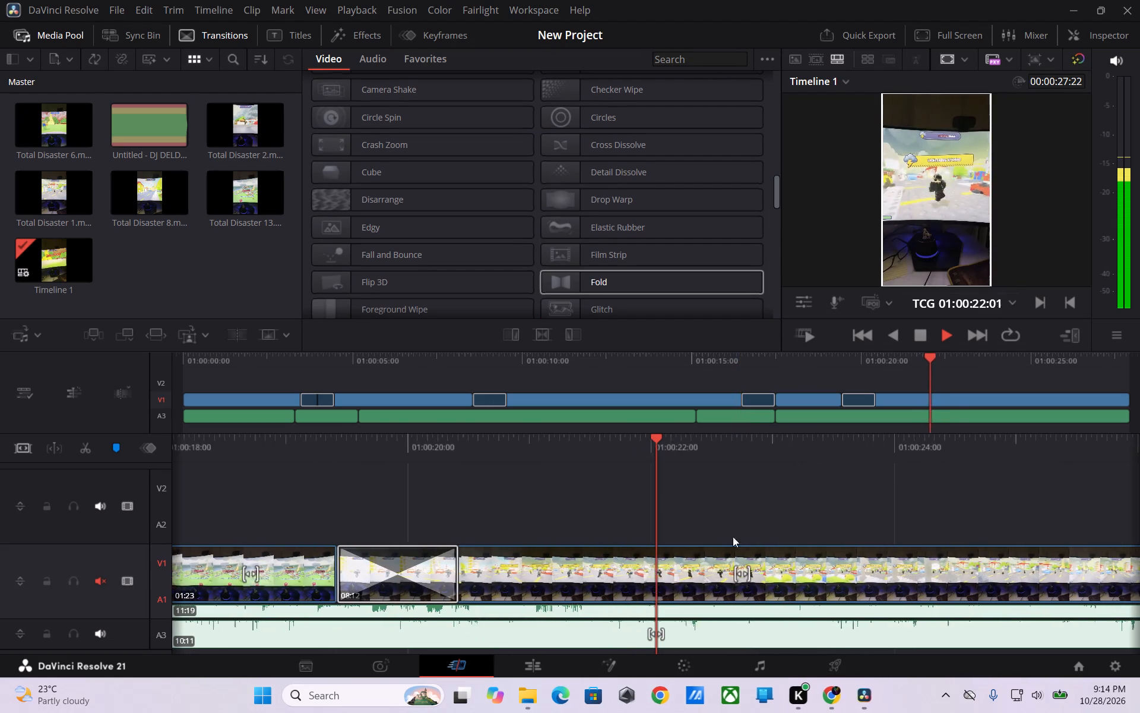
pyautogui.moveTo(958, 356); pyautogui.dragTo(197, 342)
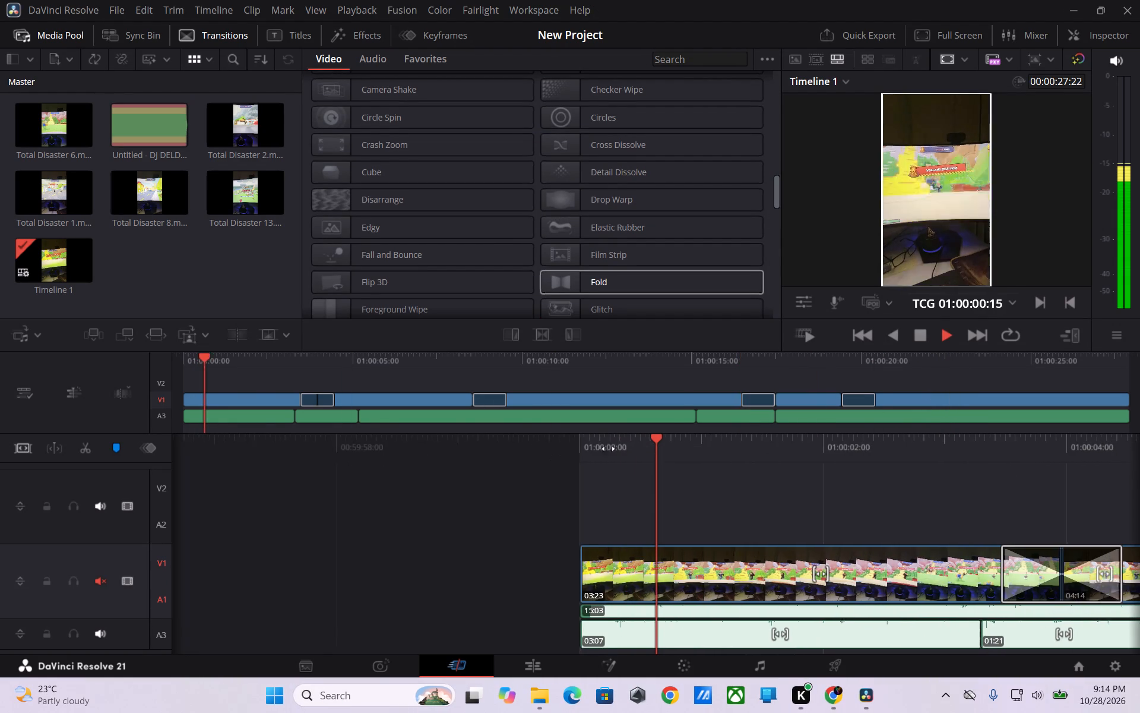
pyautogui.press('space')
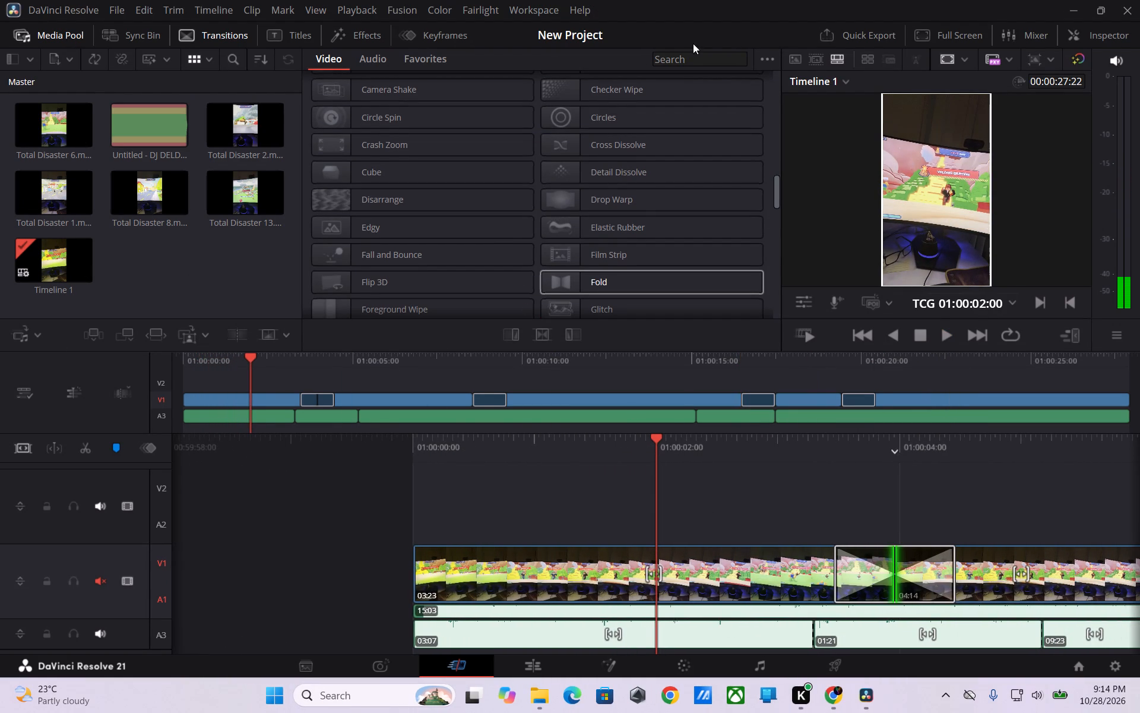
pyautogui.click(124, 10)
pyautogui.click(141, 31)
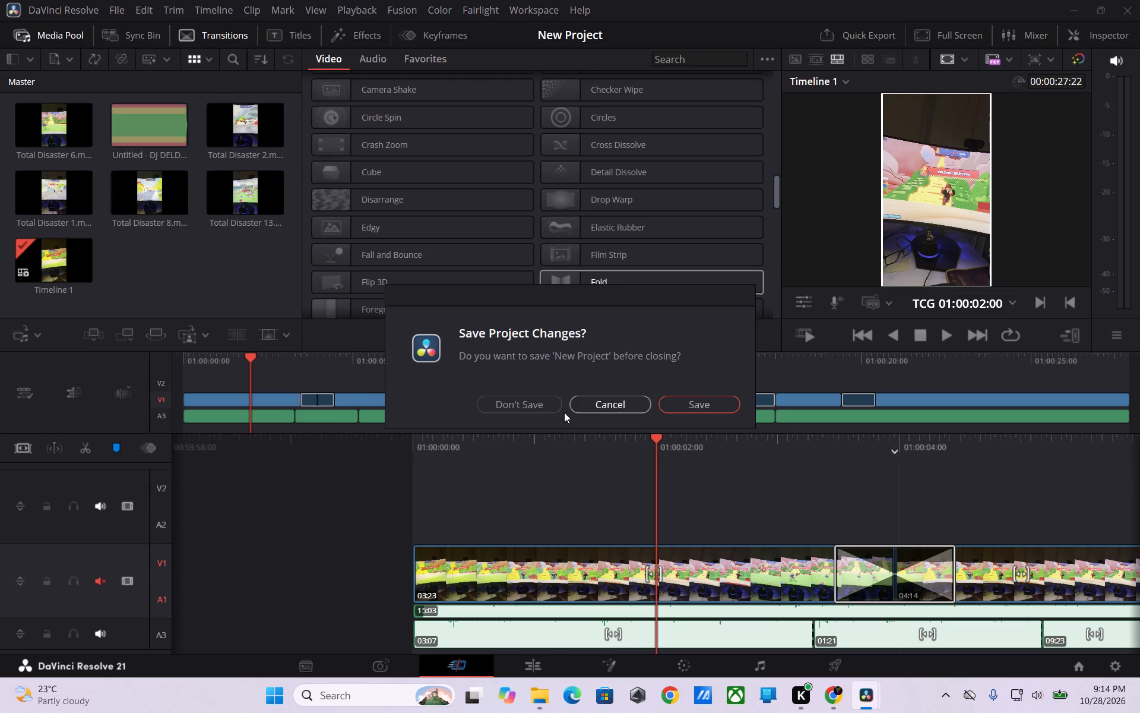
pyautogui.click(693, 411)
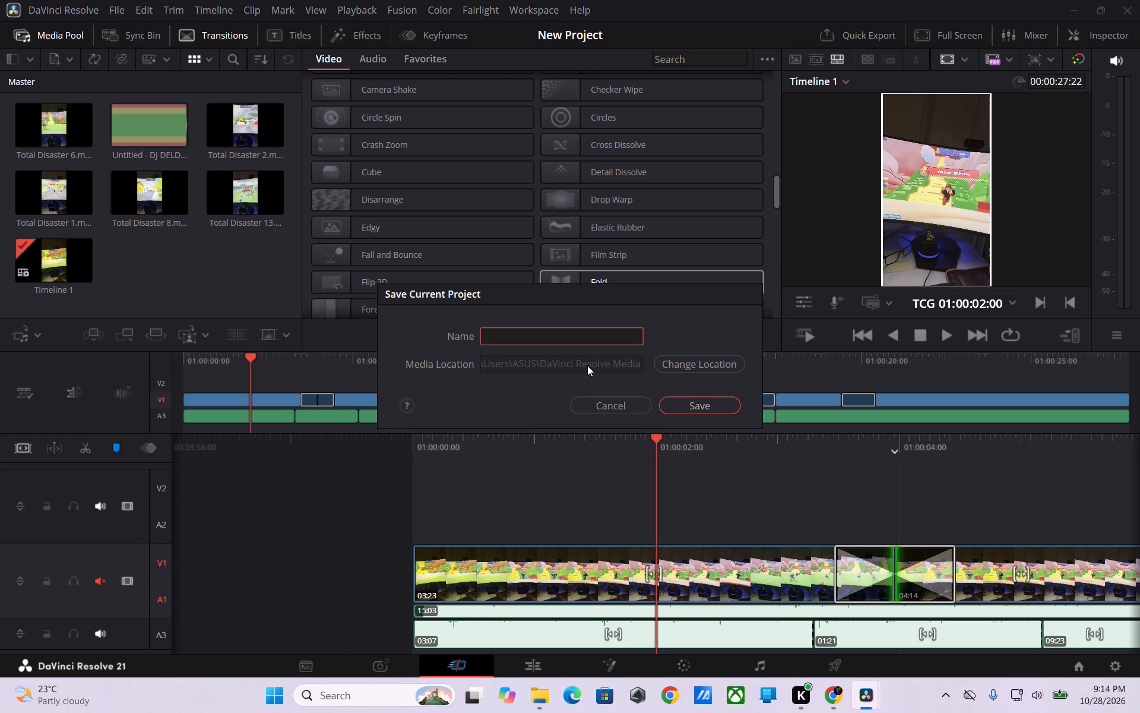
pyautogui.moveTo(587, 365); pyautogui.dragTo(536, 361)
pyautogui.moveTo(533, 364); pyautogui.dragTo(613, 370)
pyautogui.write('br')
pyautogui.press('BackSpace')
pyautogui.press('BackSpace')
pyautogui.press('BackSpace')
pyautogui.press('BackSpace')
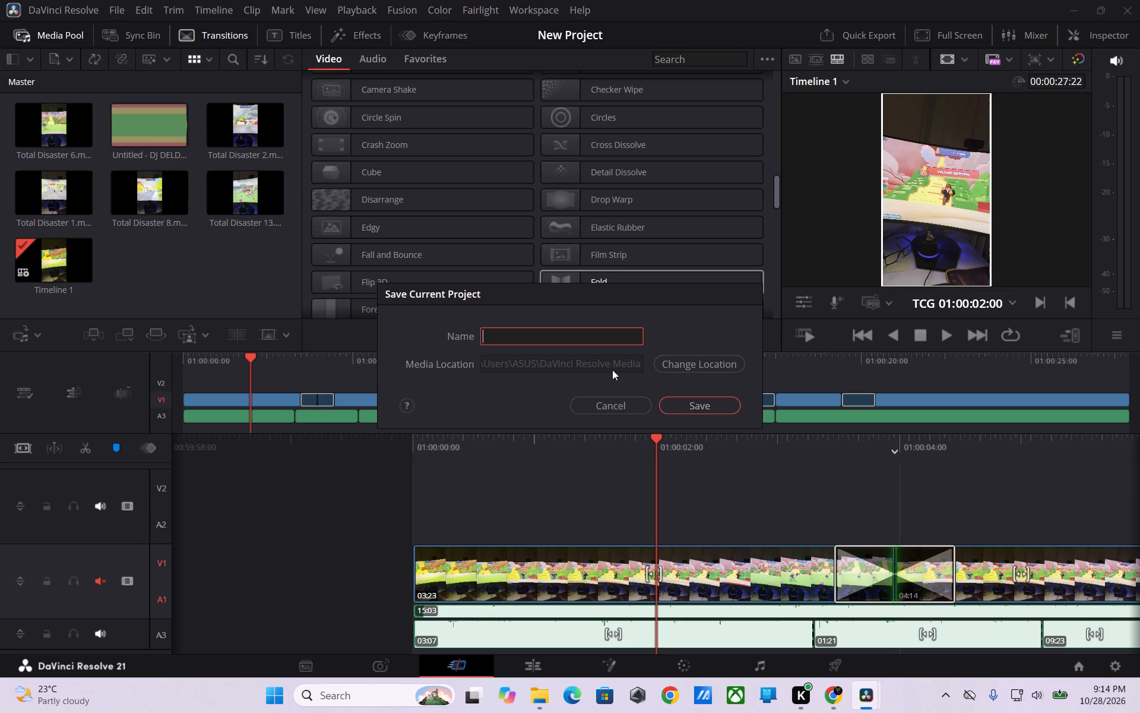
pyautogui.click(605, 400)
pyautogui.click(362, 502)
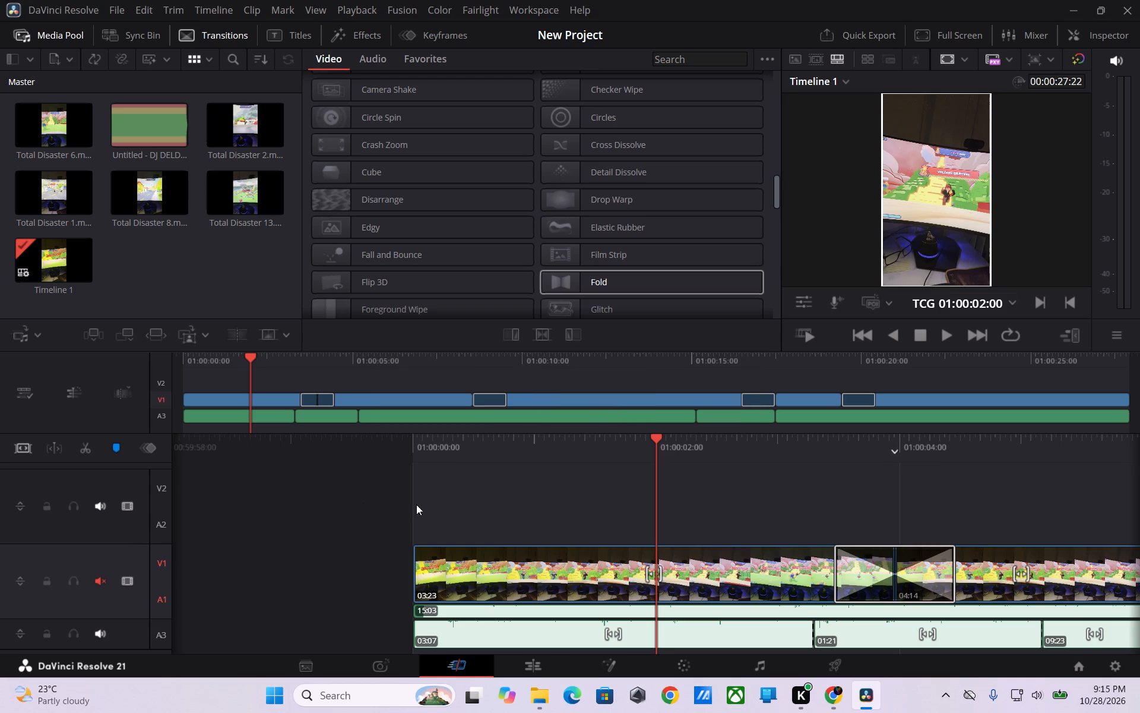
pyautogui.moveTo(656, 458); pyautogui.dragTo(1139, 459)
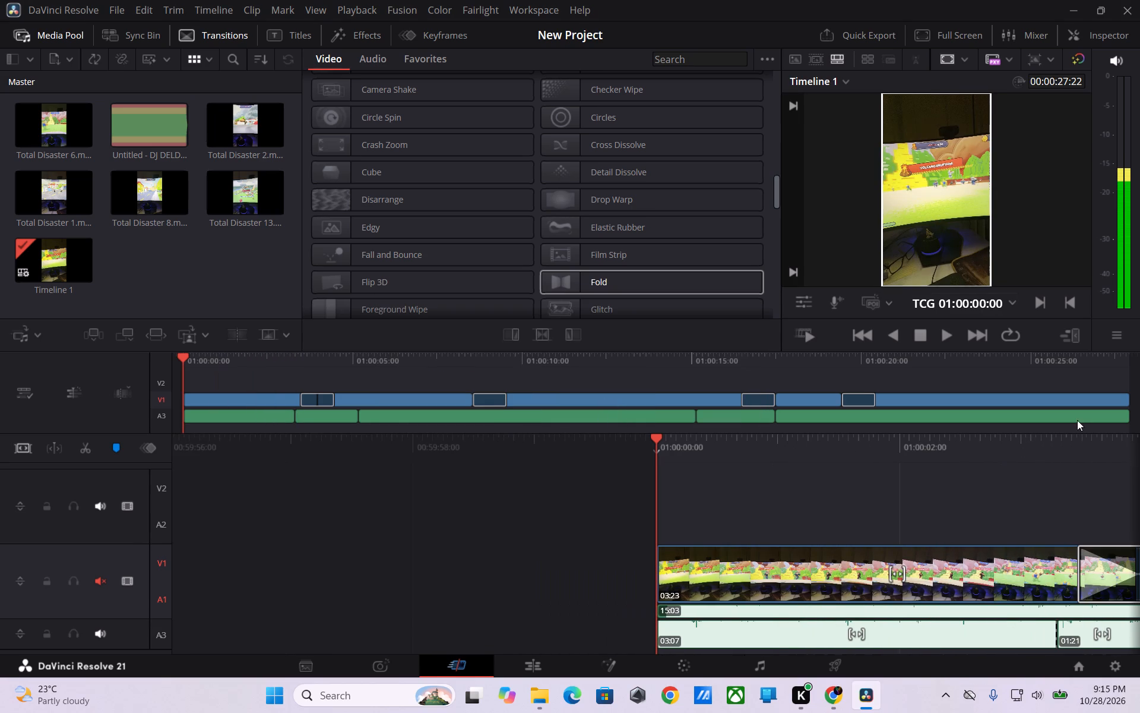
# Create a new project named New Project 1, discarding the unsaved changes to the current project.
pyautogui.click(115, 10)
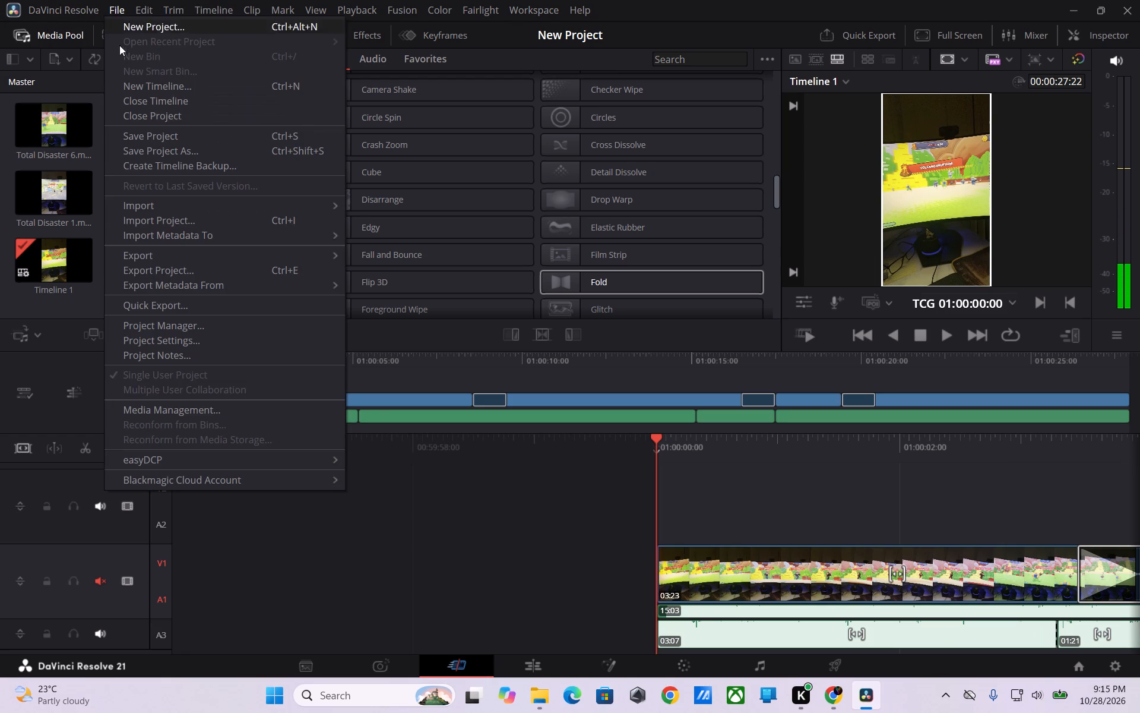
pyautogui.click(147, 29)
pyautogui.click(537, 406)
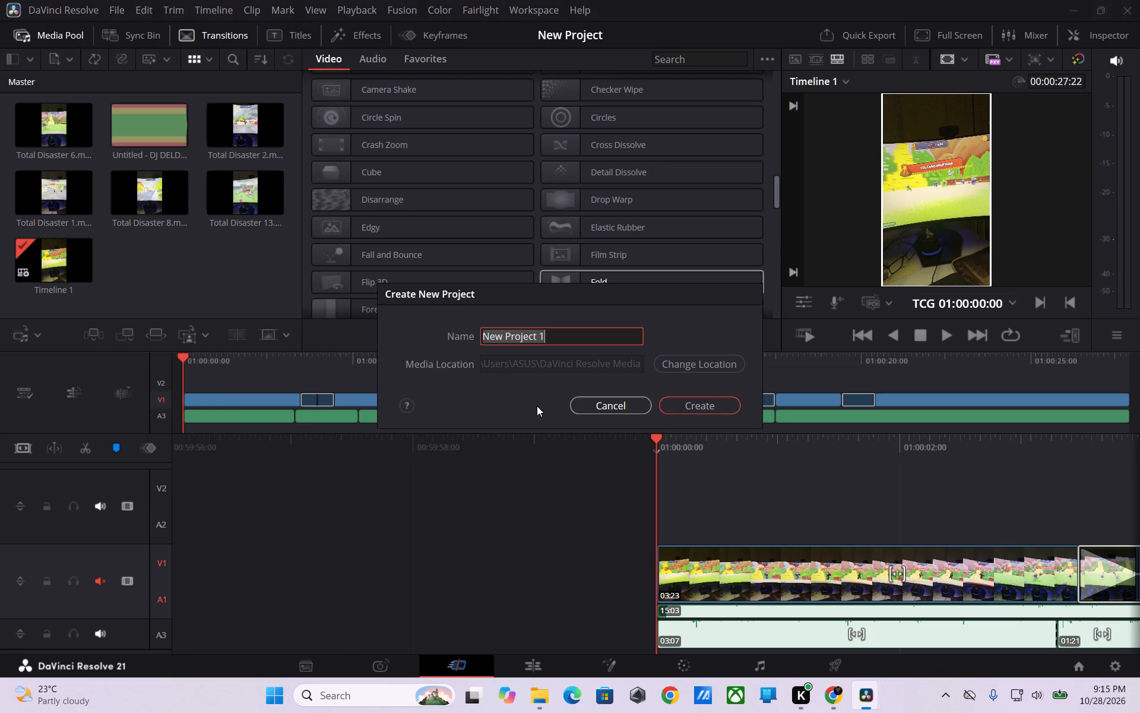
pyautogui.click(691, 409)
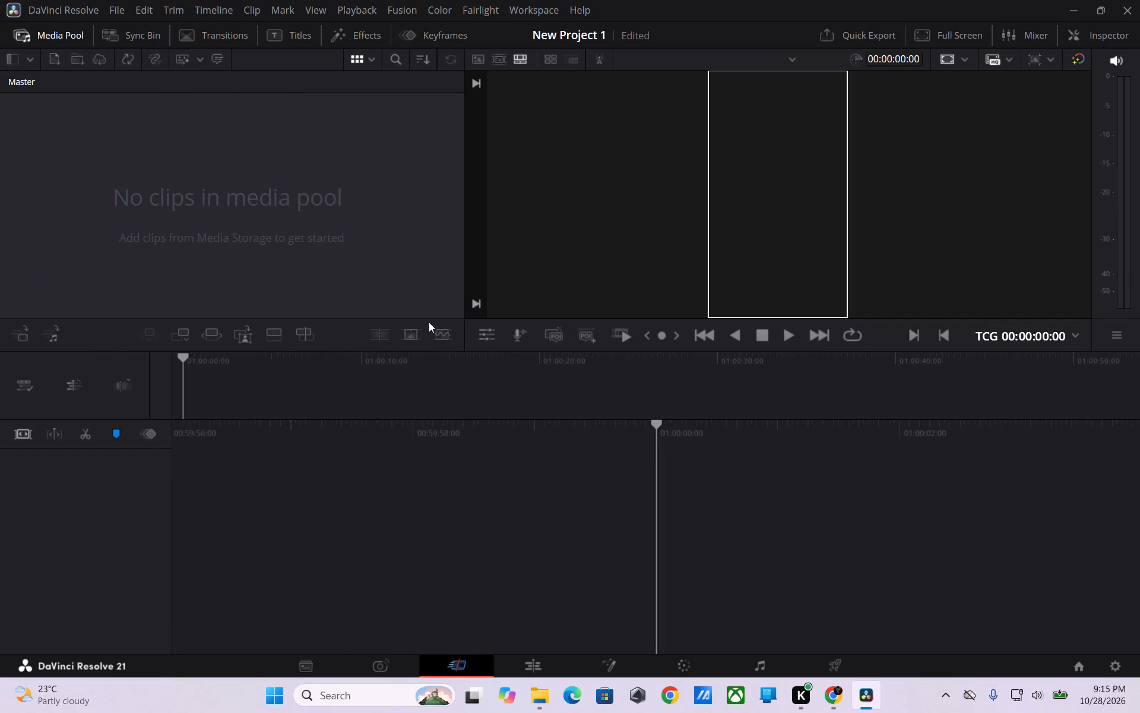
pyautogui.click(208, 203)
# Check the exported videos in the Robolex folder under Pictures.
pyautogui.click(543, 699)
pyautogui.click(479, 373)
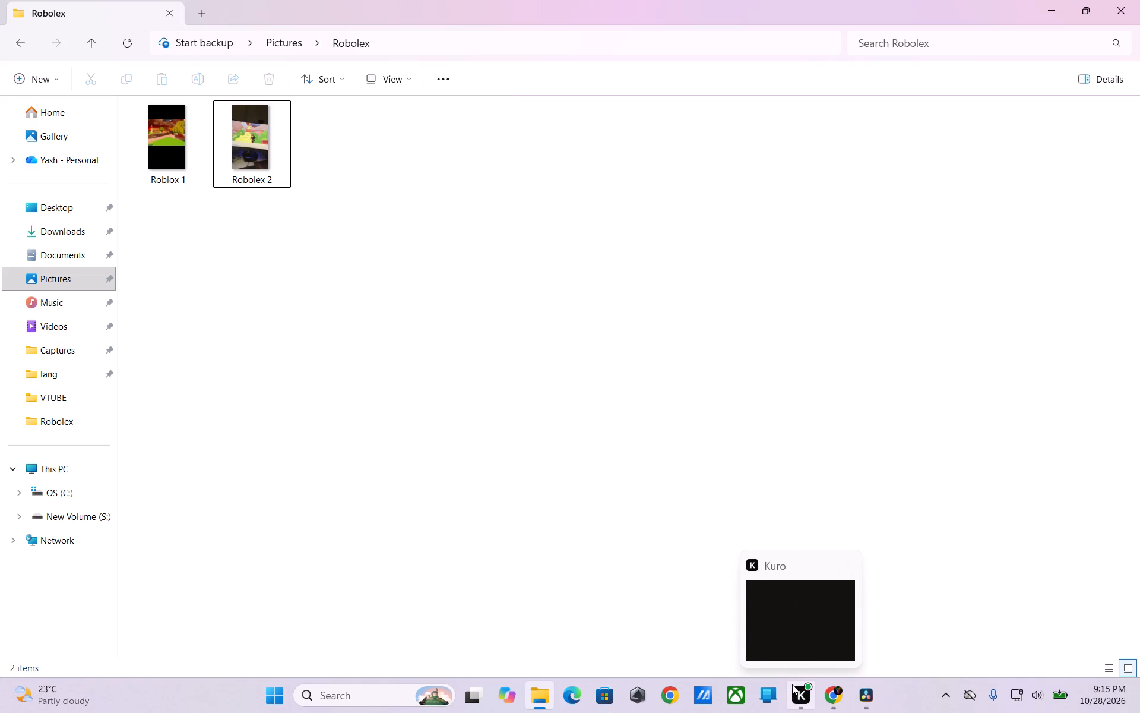
pyautogui.click(863, 701)
# Switch to the campaign footage site in Chrome and browse its MOST VIRAL music, Gameplay Phone and Gameplay 4K folders.
pyautogui.click(837, 694)
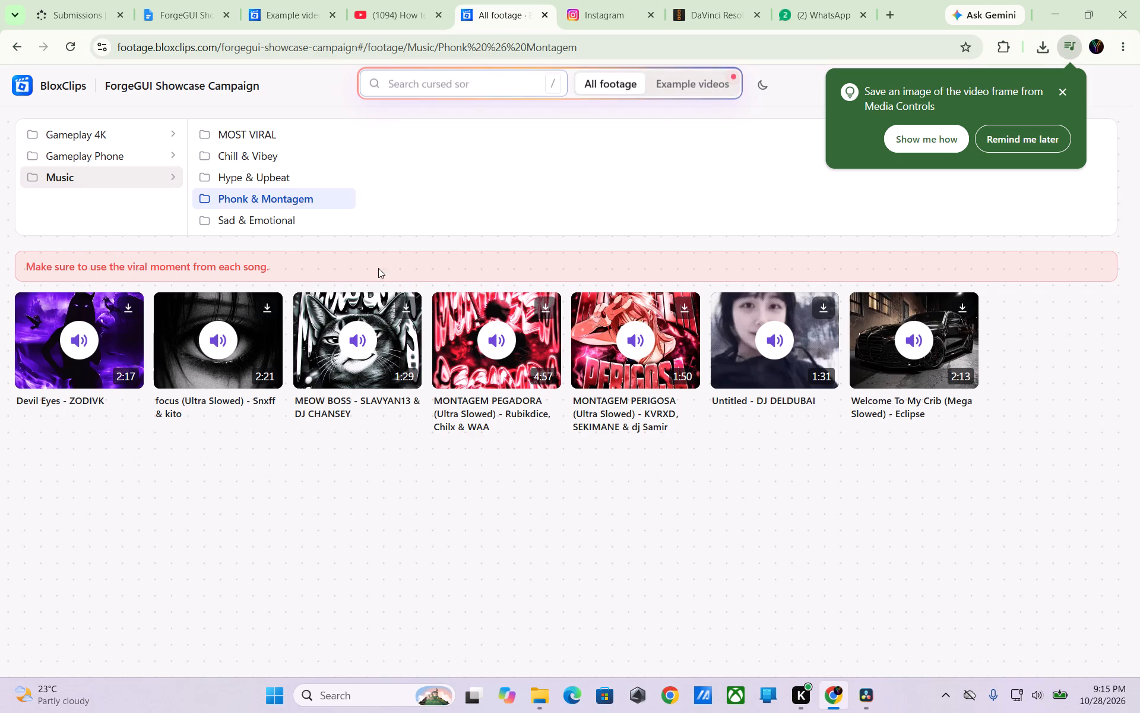
pyautogui.click(236, 137)
pyautogui.scroll(-3, 513, 444)
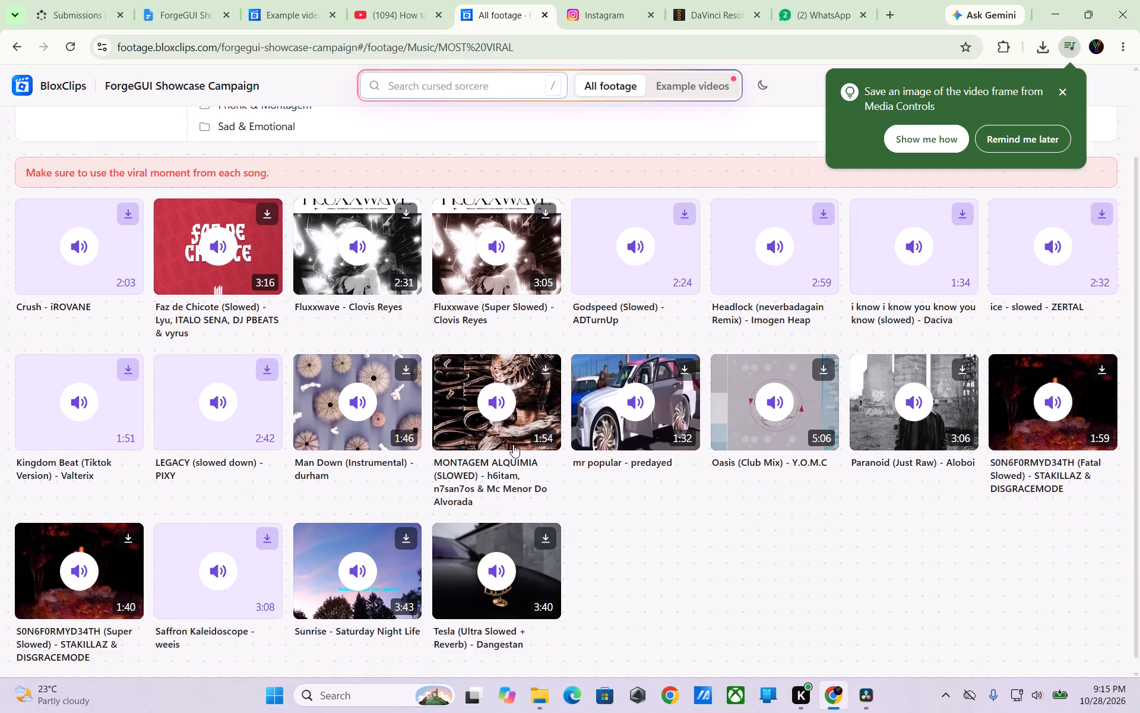
pyautogui.scroll(4, 408, 365)
pyautogui.click(100, 153)
pyautogui.click(115, 130)
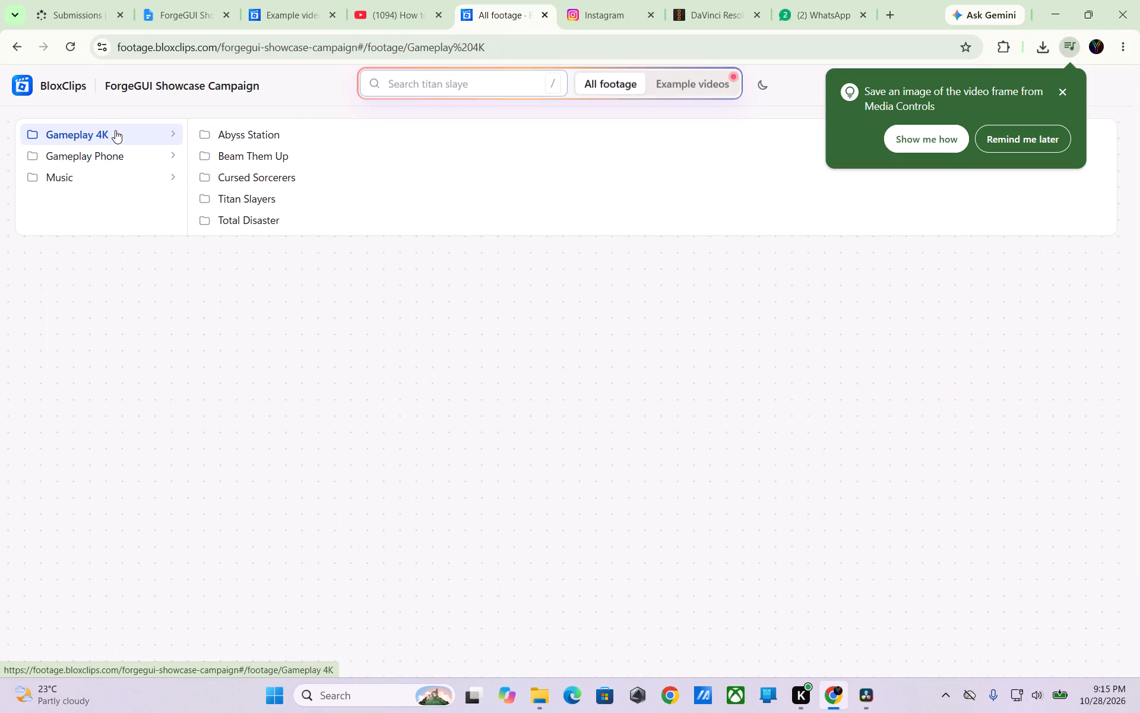
pyautogui.click(1062, 92)
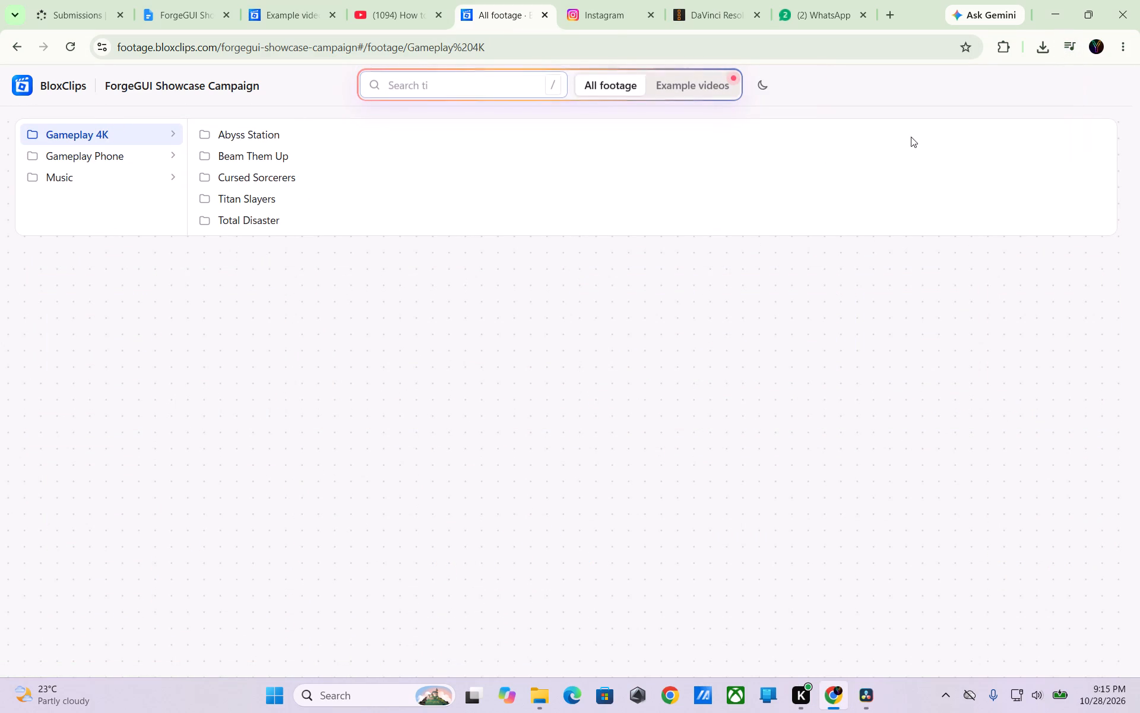
pyautogui.click(642, 135)
# Open the campaign's example videos and skim through the Beam Them Up example.
pyautogui.click(684, 82)
pyautogui.click(617, 84)
pyautogui.click(678, 78)
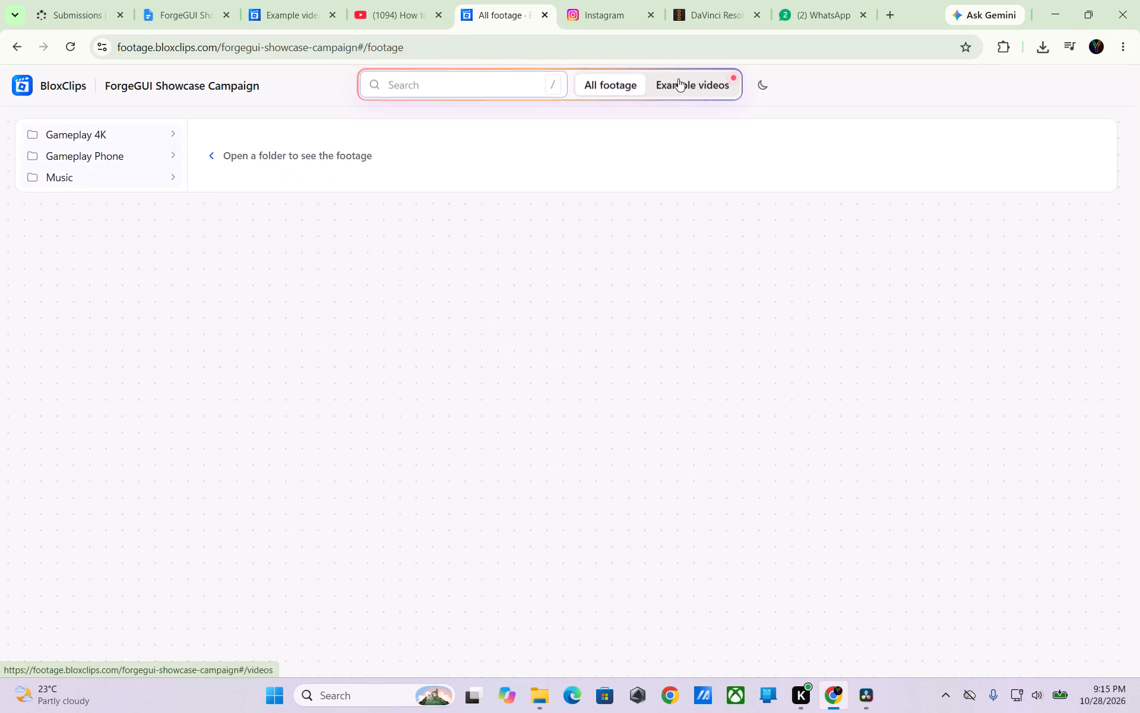
pyautogui.click(134, 206)
pyautogui.click(304, 306)
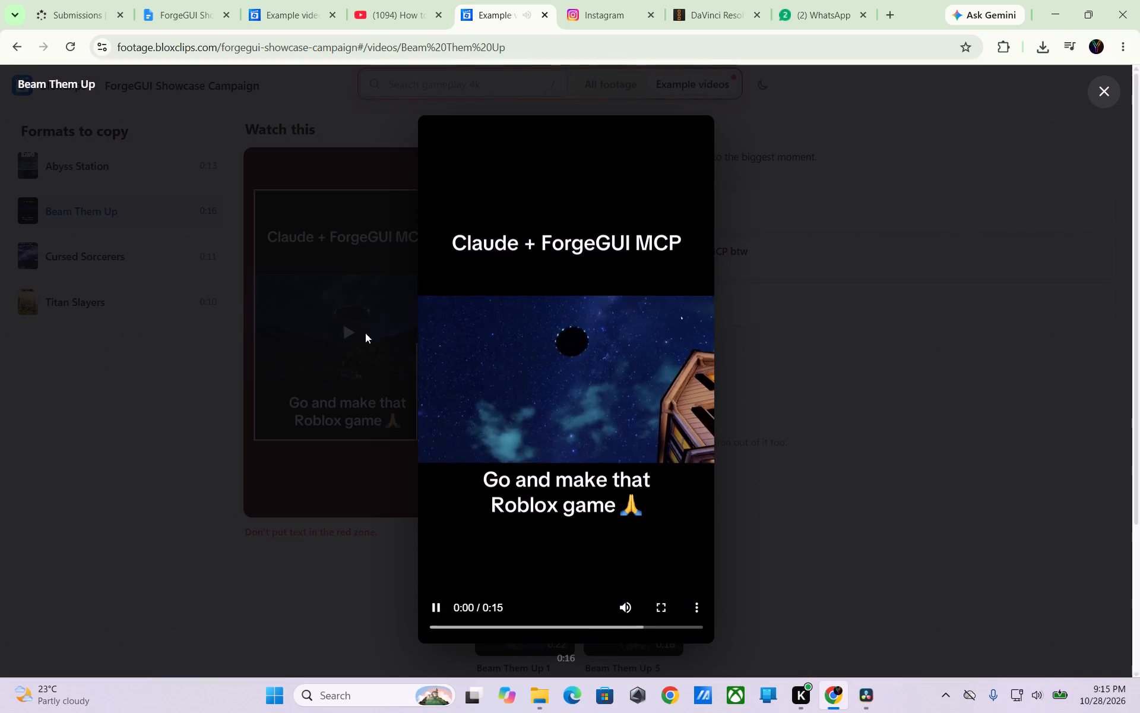
pyautogui.click(522, 623)
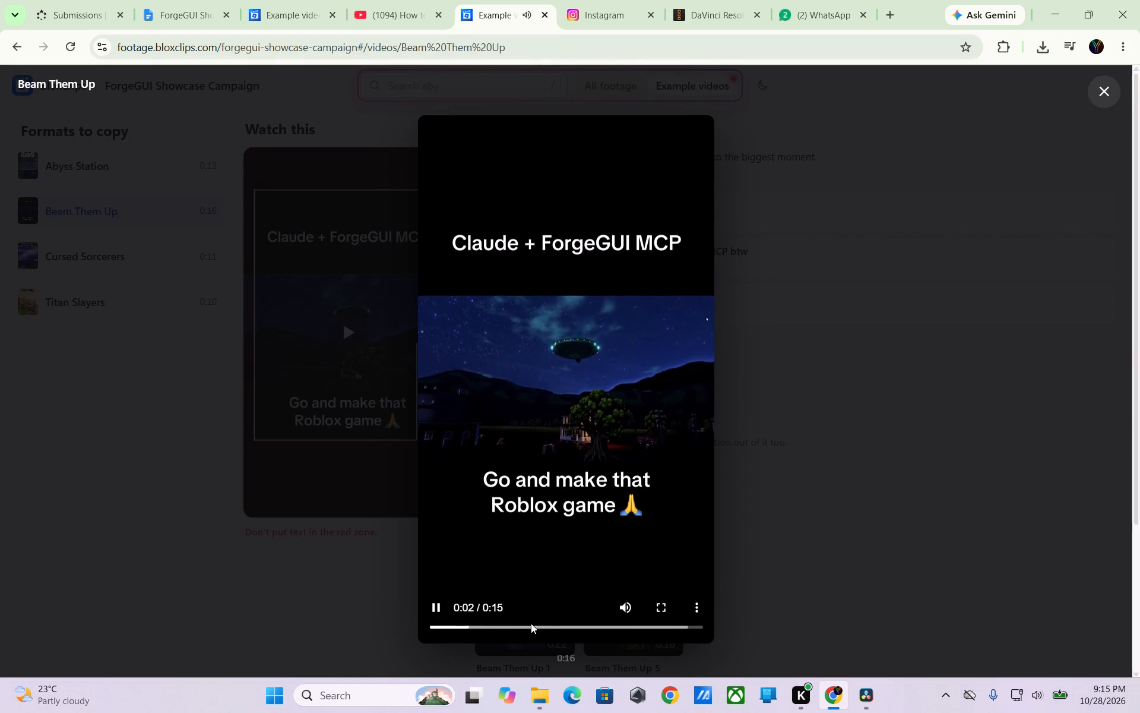
pyautogui.click(563, 624)
pyautogui.click(575, 629)
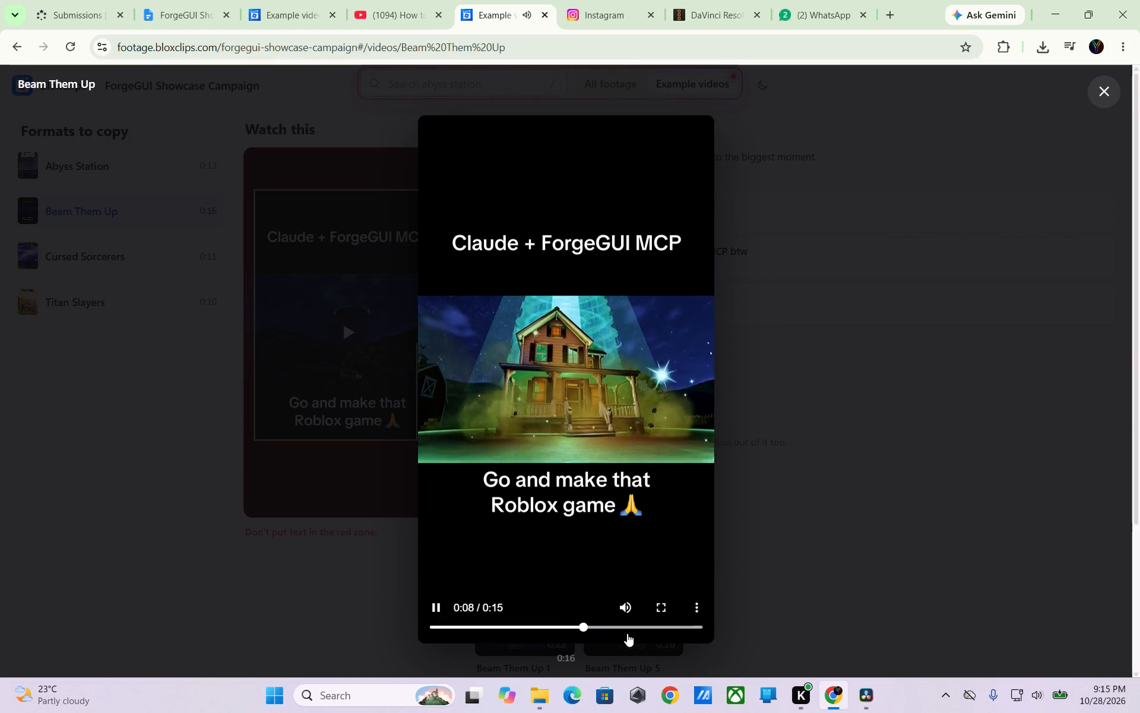
pyautogui.click(627, 633)
pyautogui.click(776, 515)
# Examine the Cursed Sorcerers format and preview the Abyss Station and Titan Slayers example videos.
pyautogui.click(88, 242)
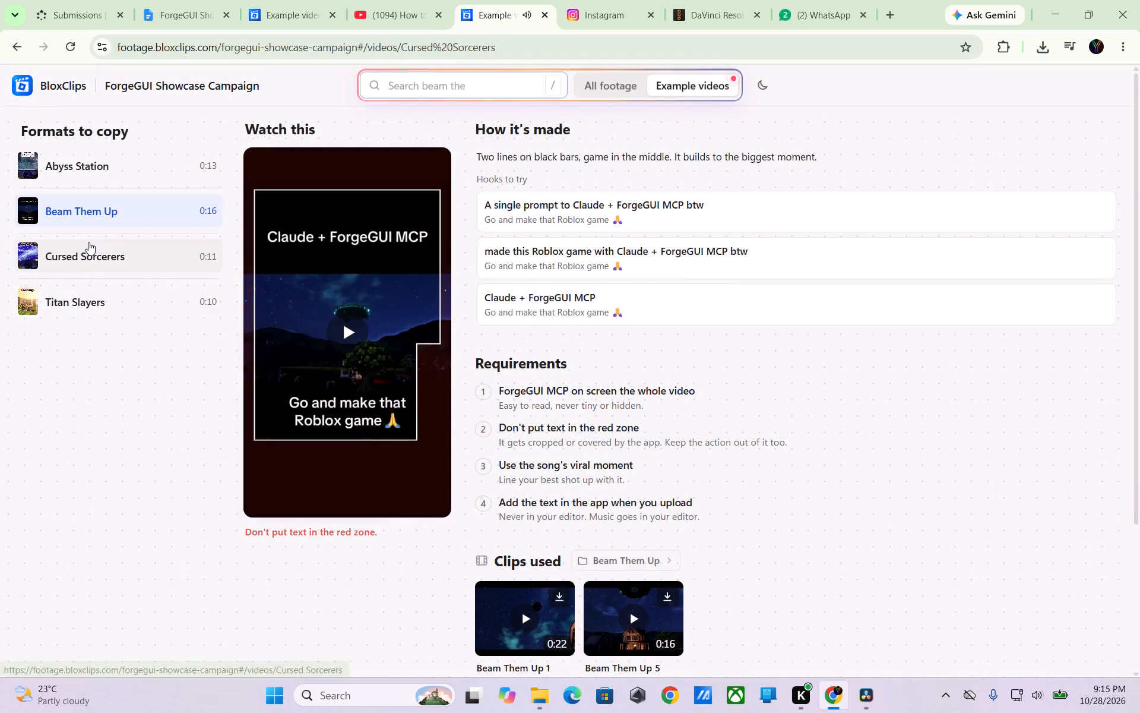
pyautogui.click(81, 136)
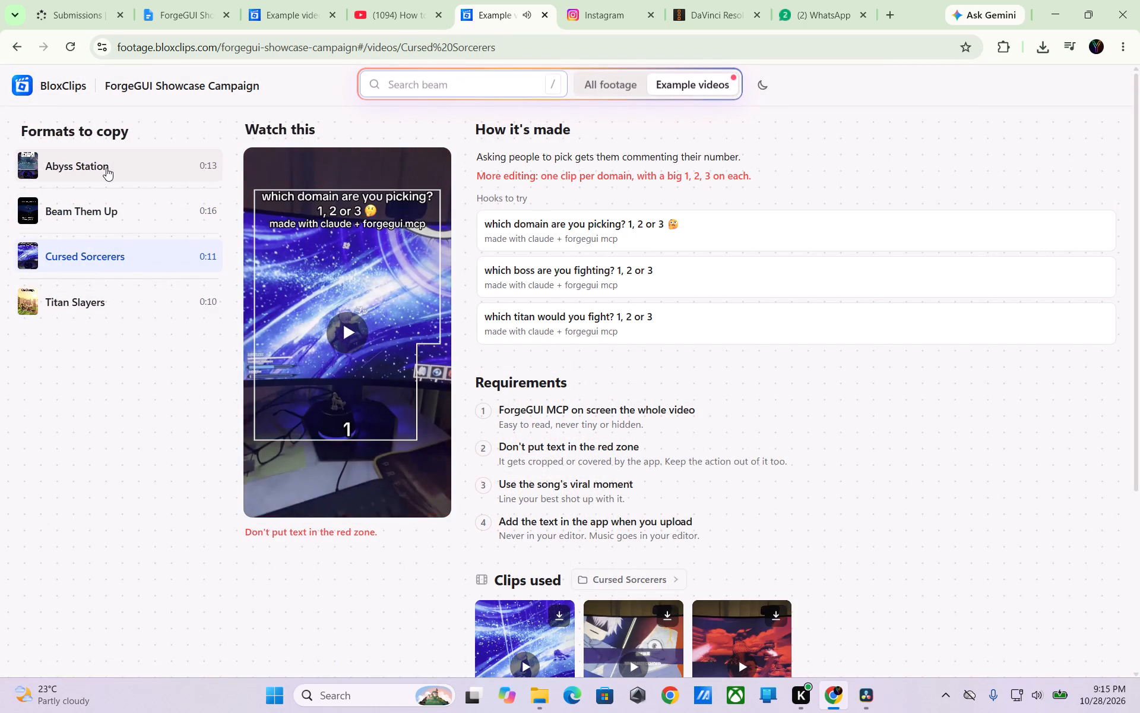
pyautogui.click(106, 168)
pyautogui.click(362, 335)
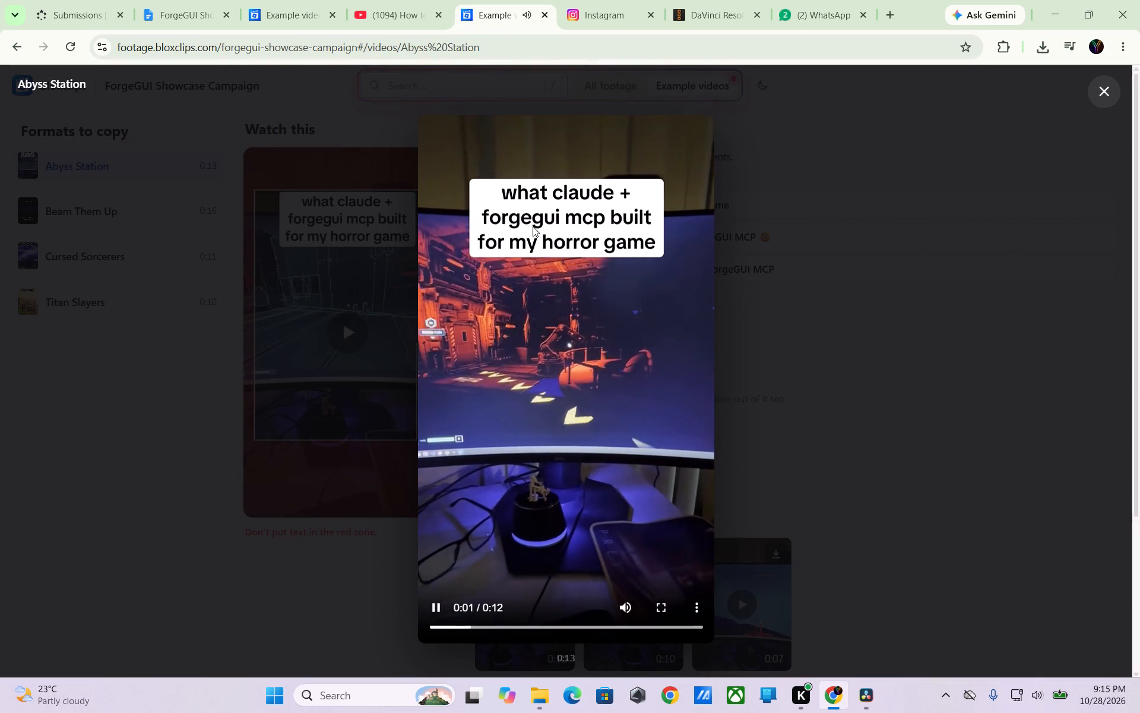
pyautogui.click(828, 279)
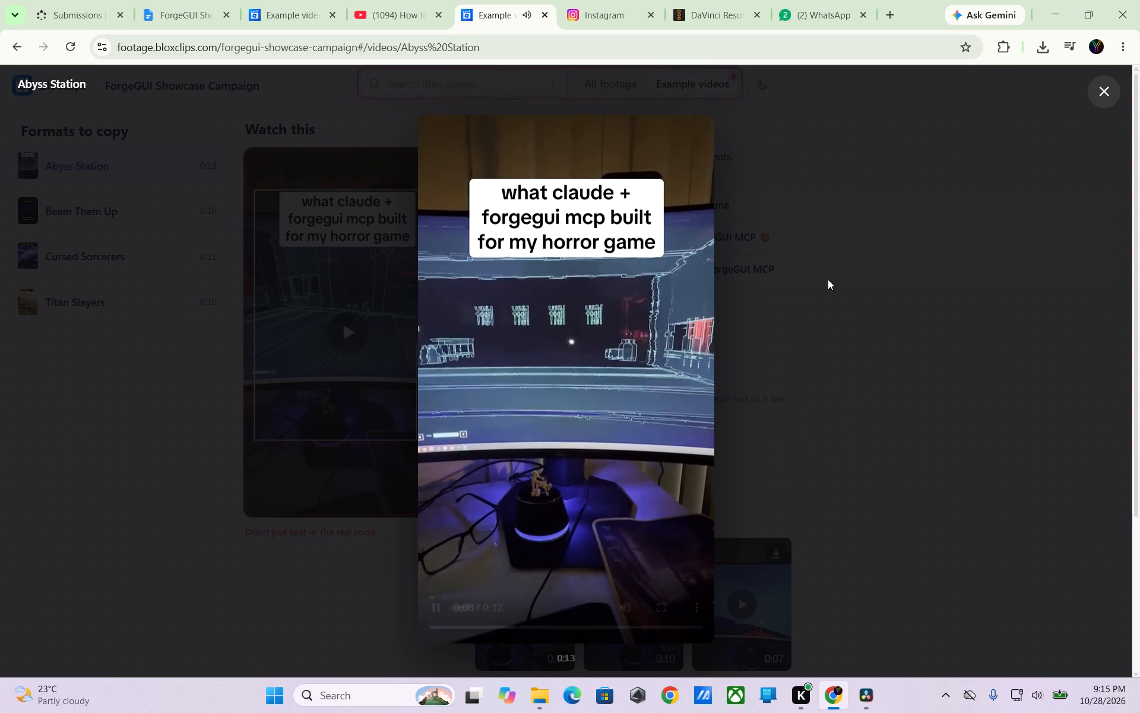
pyautogui.click(118, 210)
pyautogui.click(135, 261)
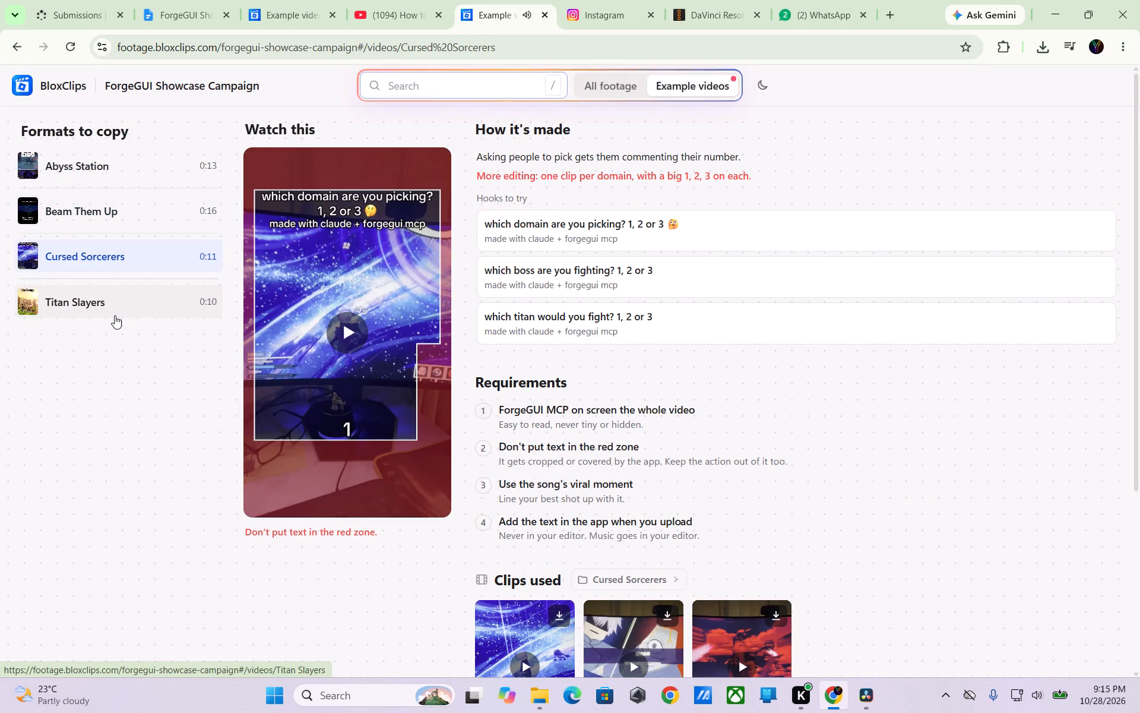
pyautogui.click(115, 317)
pyautogui.click(356, 324)
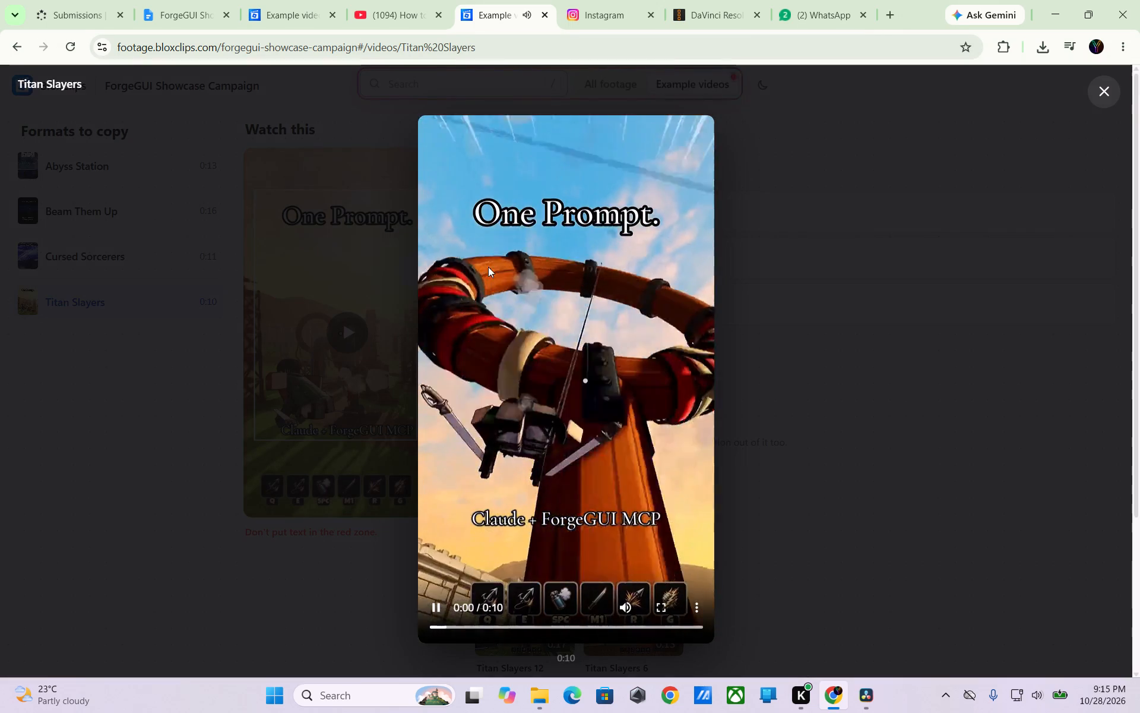
pyautogui.click(826, 444)
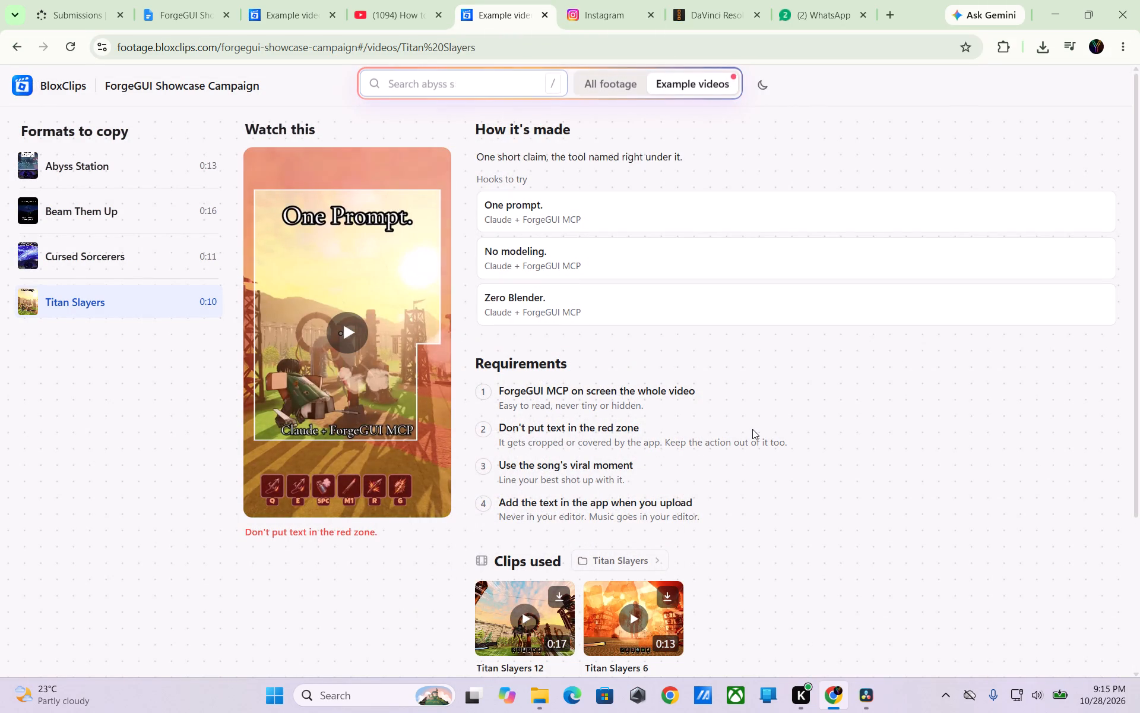
# Switch to File Explorer and look through the Pictures, Robolex, Music, Videos and Downloads folders for gameplay clips.
pyautogui.click(866, 701)
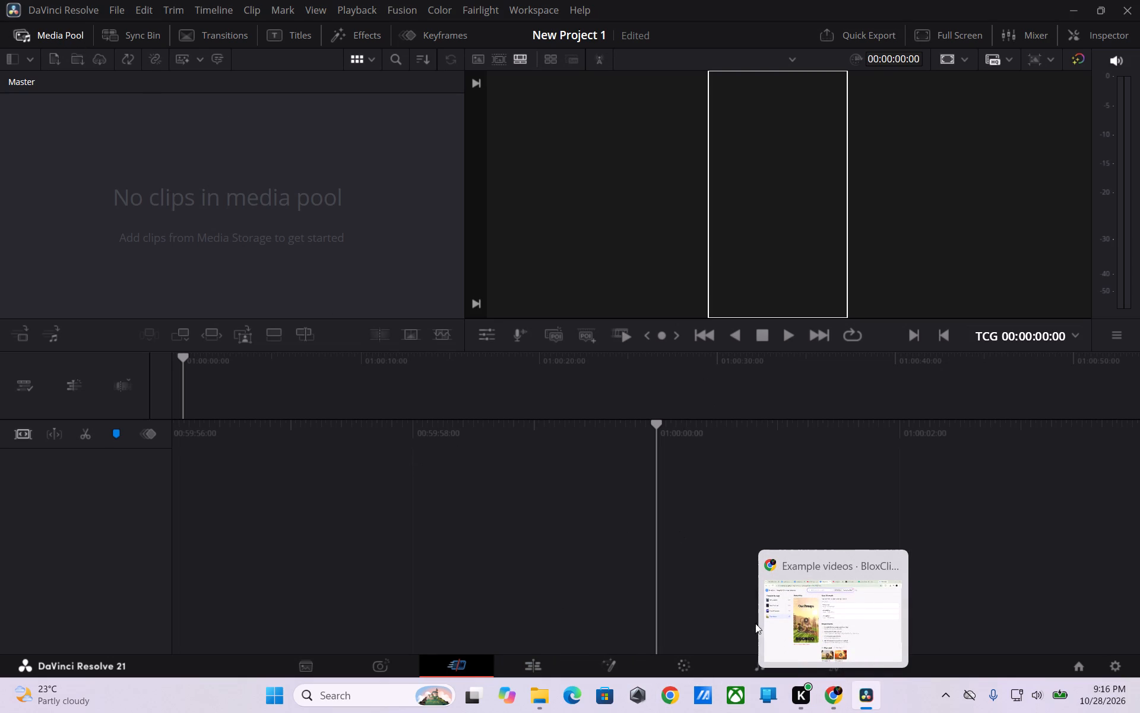
pyautogui.click(546, 697)
pyautogui.click(410, 400)
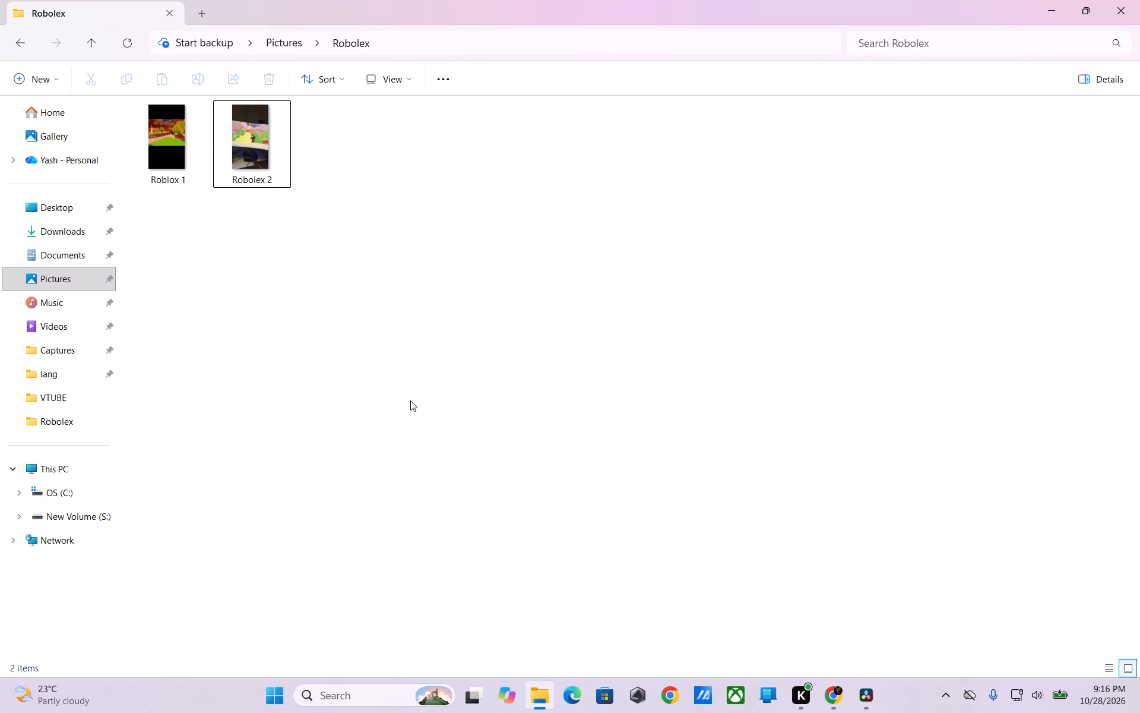
pyautogui.click(61, 260)
pyautogui.click(72, 288)
pyautogui.click(71, 296)
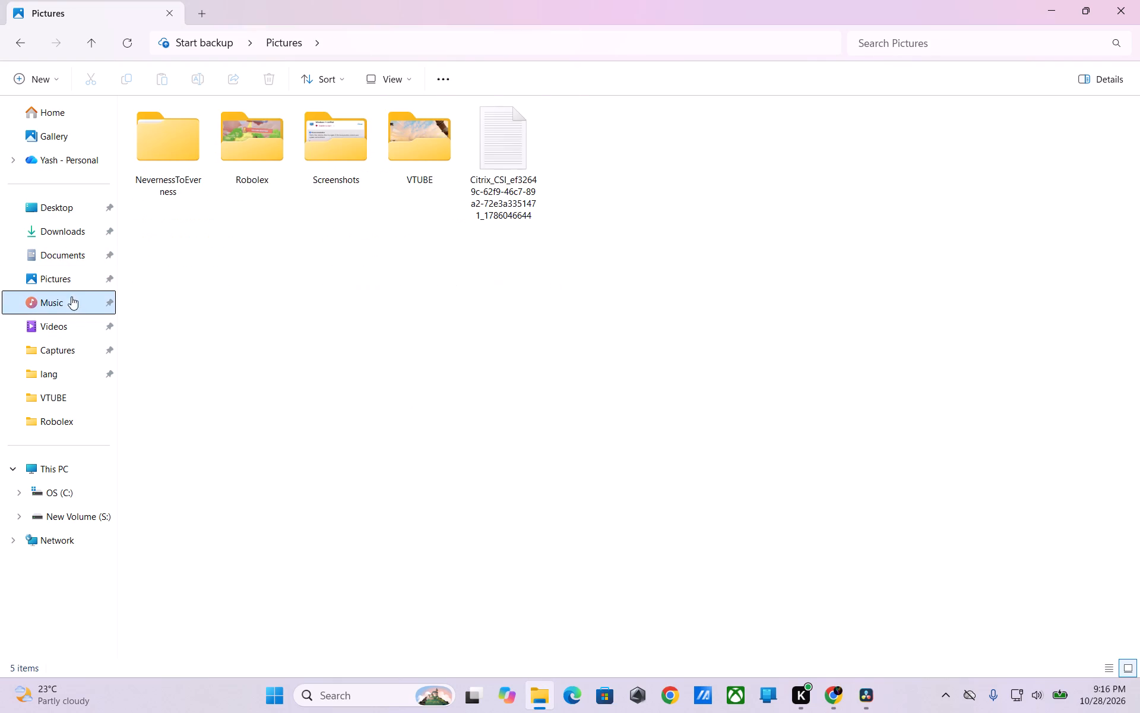
pyautogui.click(70, 270)
pyautogui.doubleClick(273, 141)
pyautogui.click(69, 296)
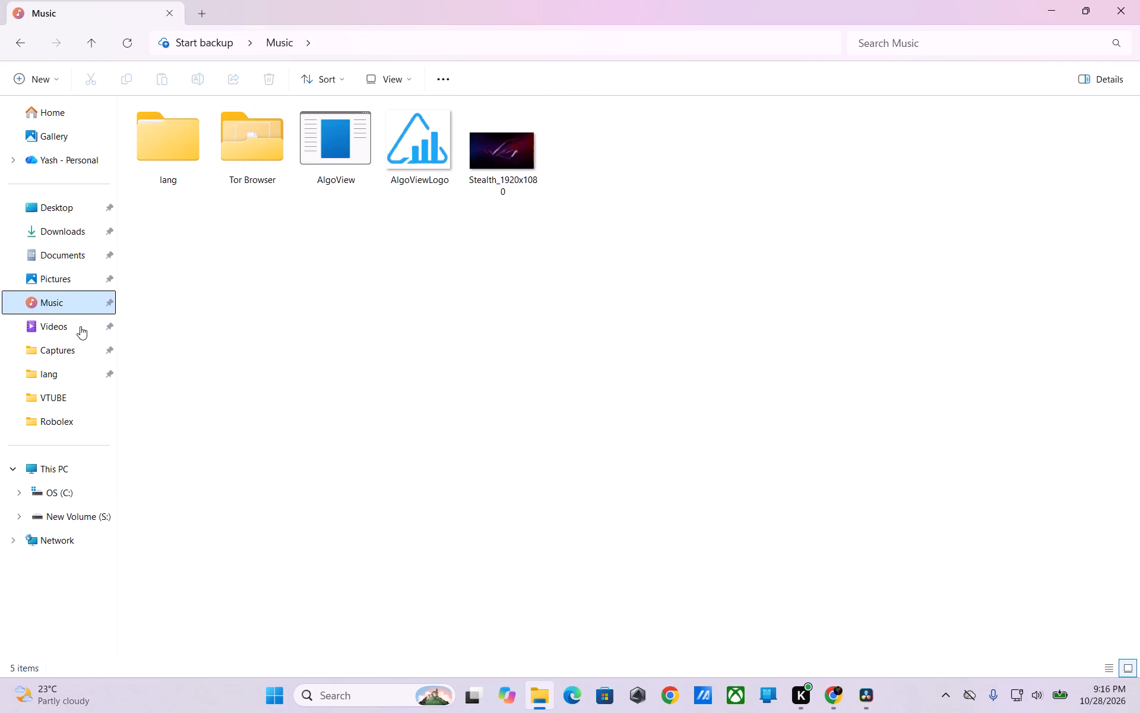
pyautogui.click(80, 329)
pyautogui.click(66, 230)
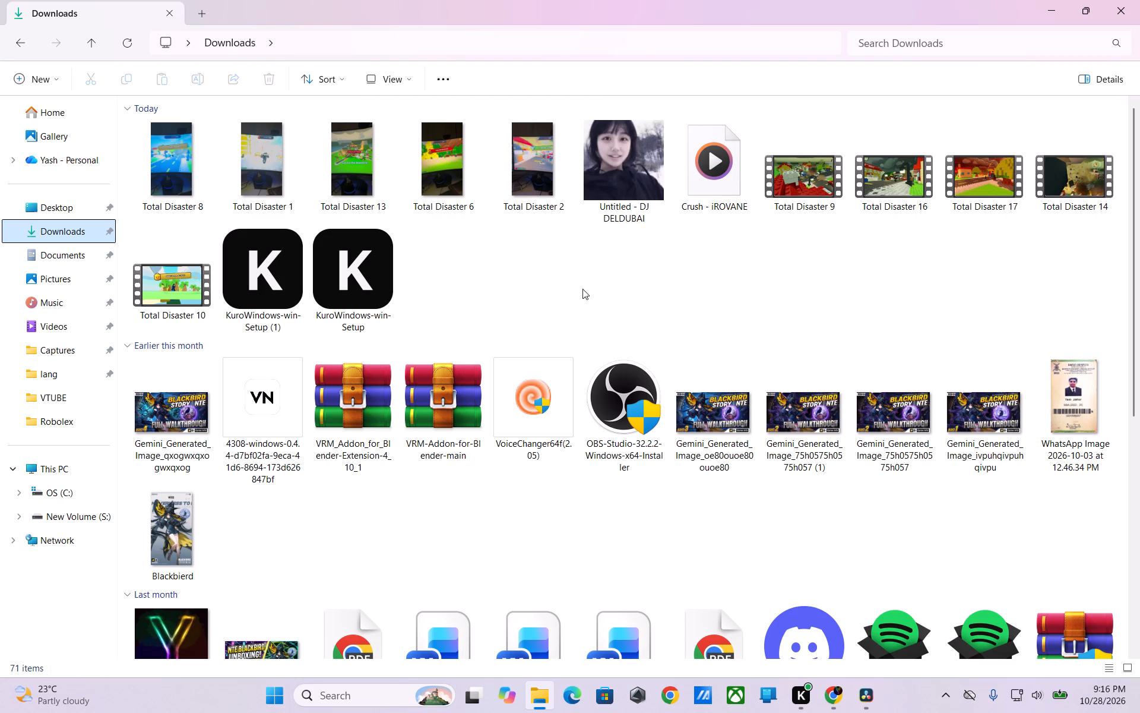
pyautogui.click(715, 214)
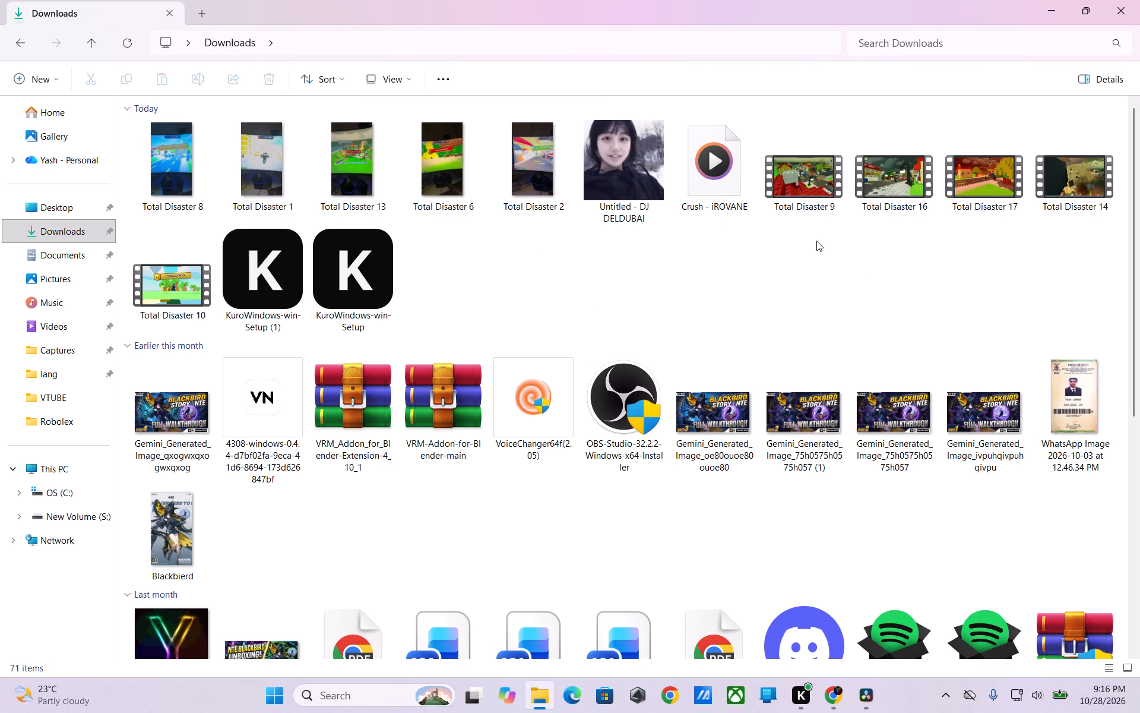
pyautogui.scroll(-4, 701, 453)
pyautogui.scroll(4, 698, 459)
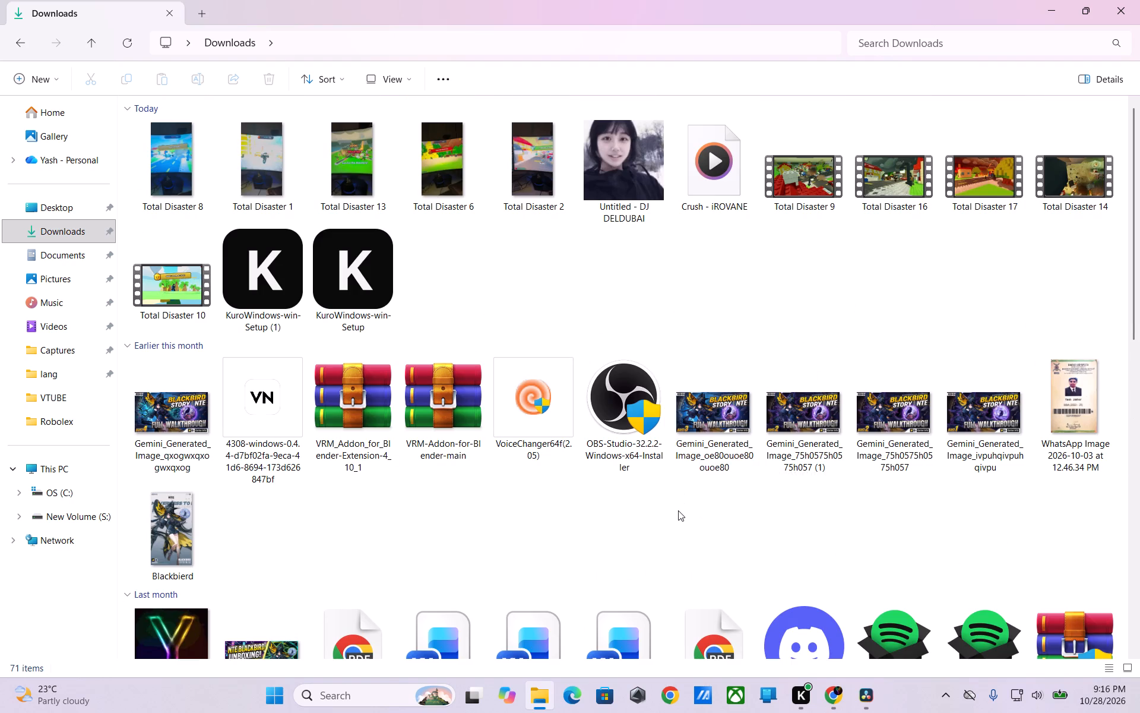
pyautogui.scroll(-1, 678, 510)
pyautogui.scroll(1, 678, 507)
pyautogui.click(724, 433)
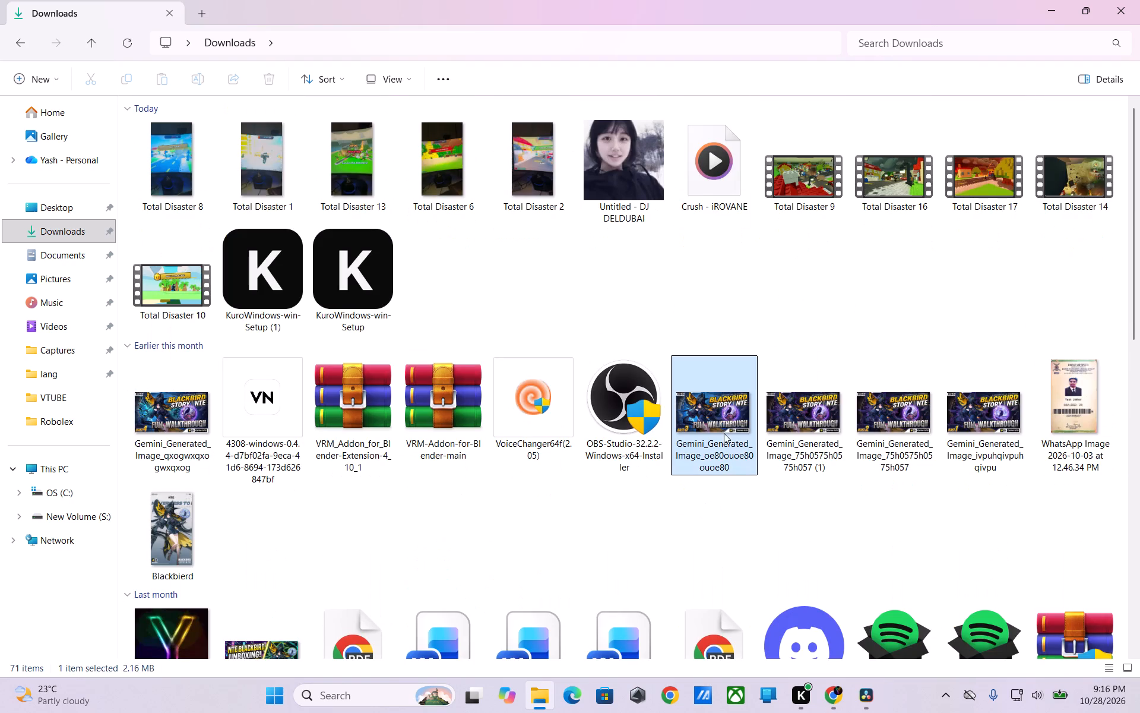
pyautogui.click(761, 317)
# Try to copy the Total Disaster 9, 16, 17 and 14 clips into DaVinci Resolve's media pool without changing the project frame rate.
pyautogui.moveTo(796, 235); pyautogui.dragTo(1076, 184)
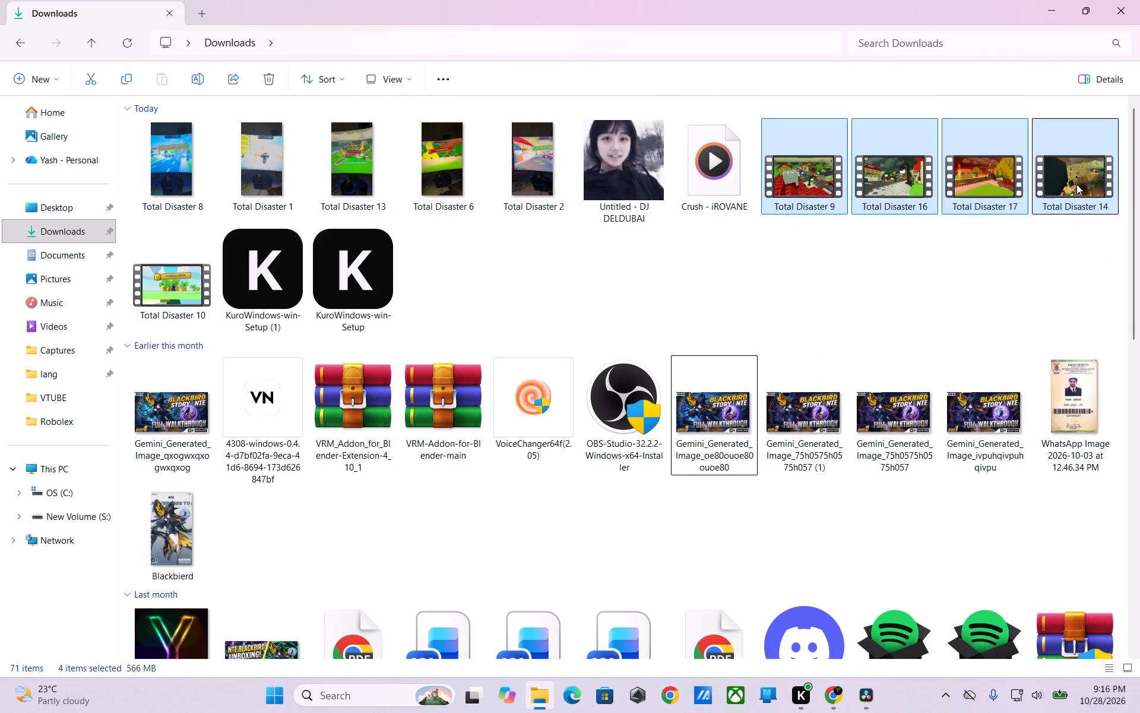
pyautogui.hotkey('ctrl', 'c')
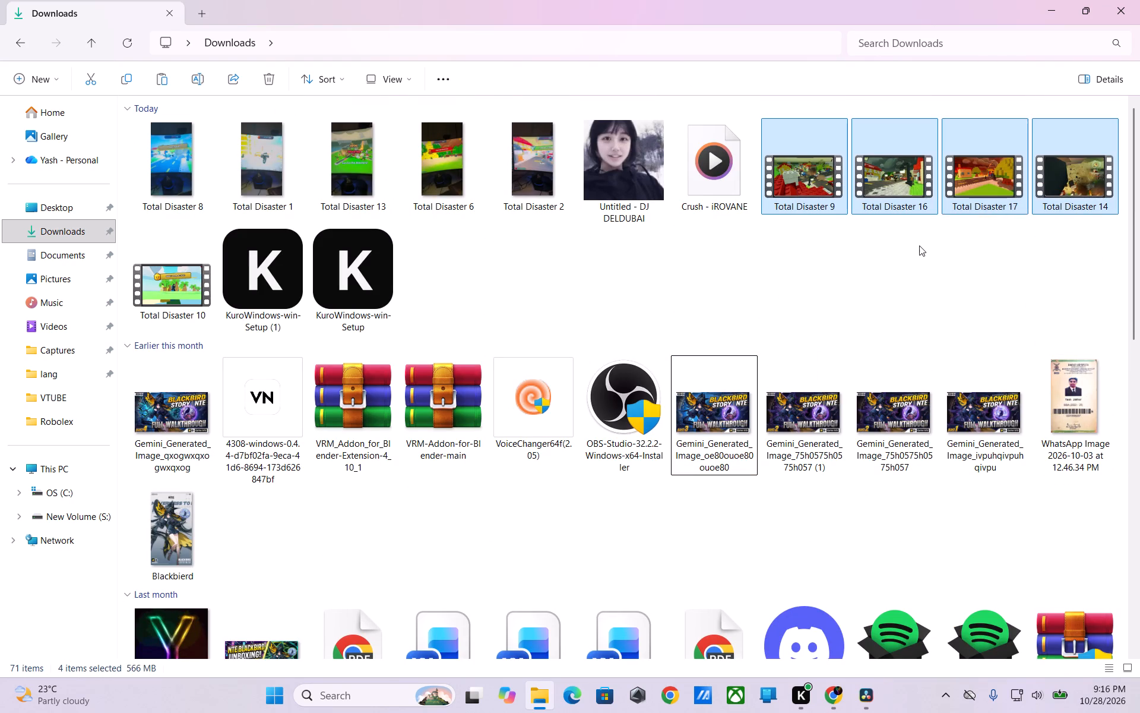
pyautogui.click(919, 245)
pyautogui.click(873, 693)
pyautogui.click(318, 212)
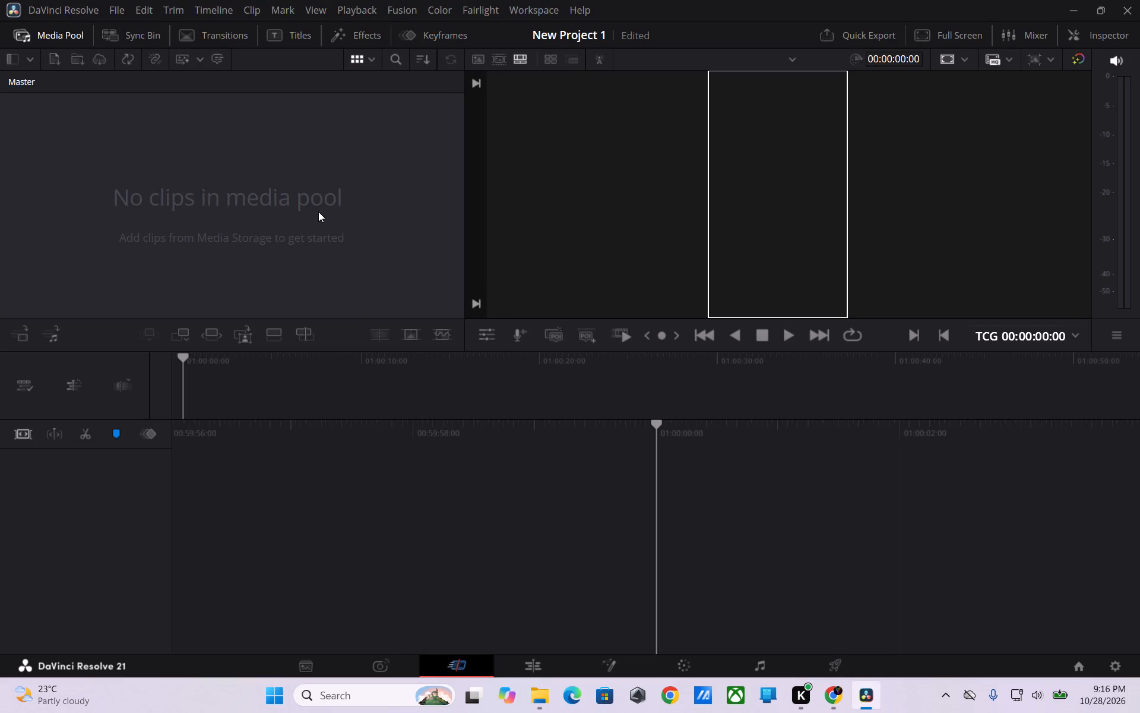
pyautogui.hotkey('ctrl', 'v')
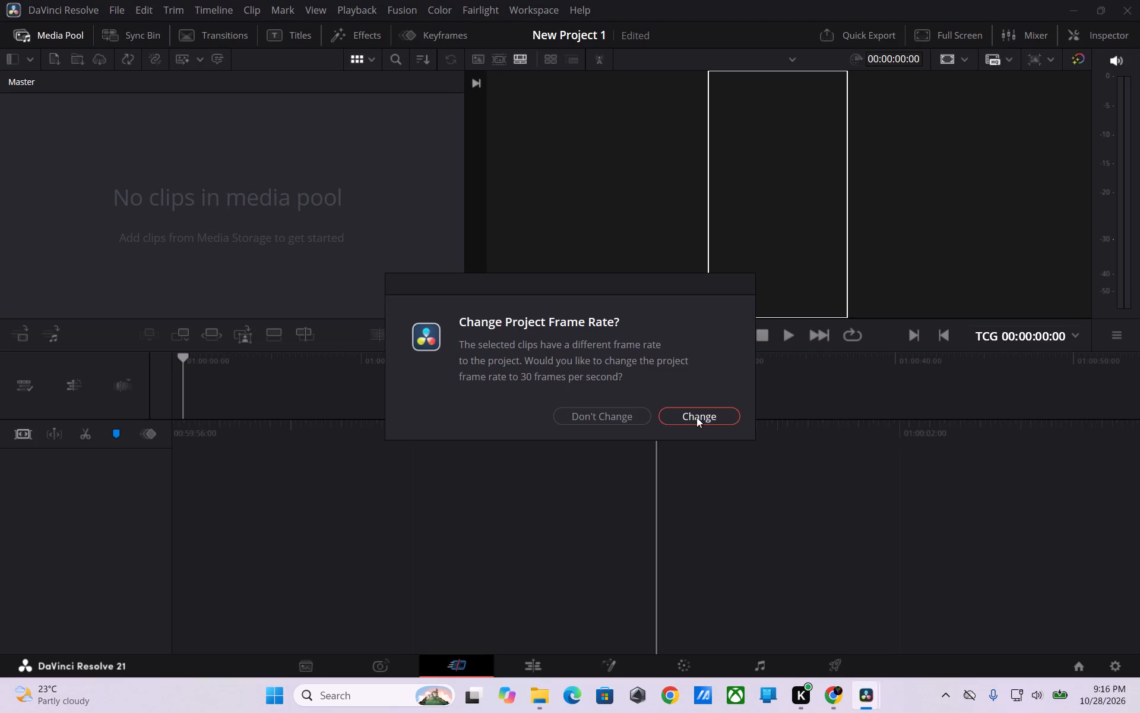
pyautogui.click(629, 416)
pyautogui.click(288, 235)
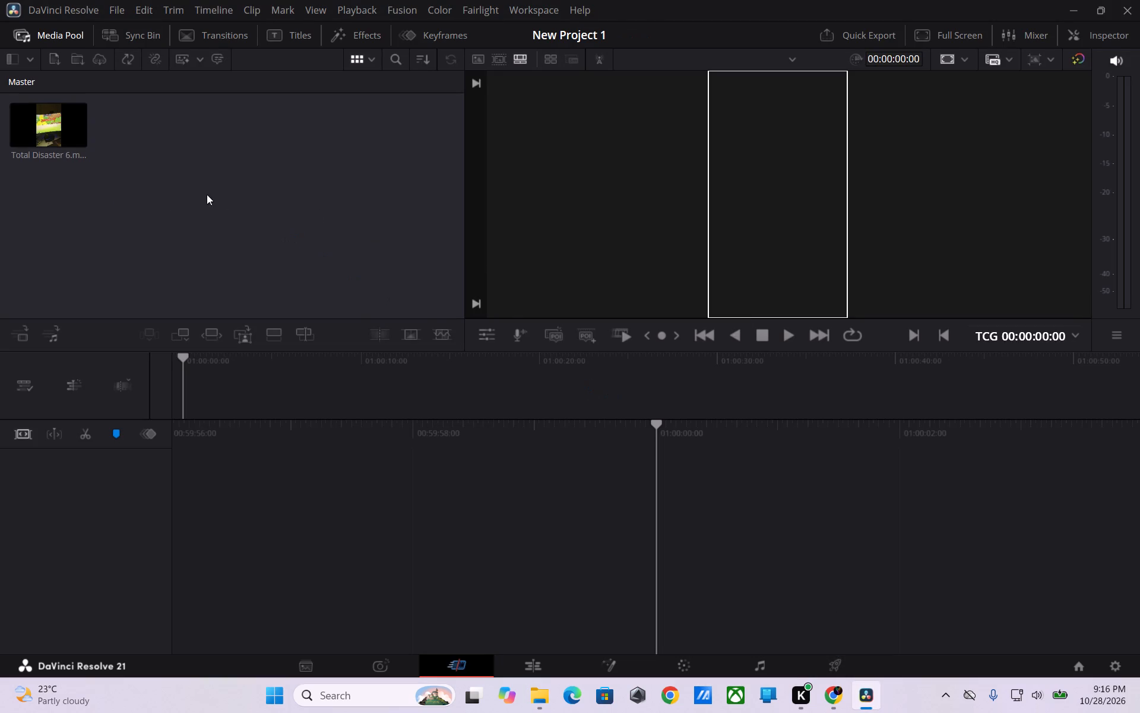
# Preview the Total Disaster 6 clip from the media pool and scrub back to its start.
pyautogui.doubleClick(69, 130)
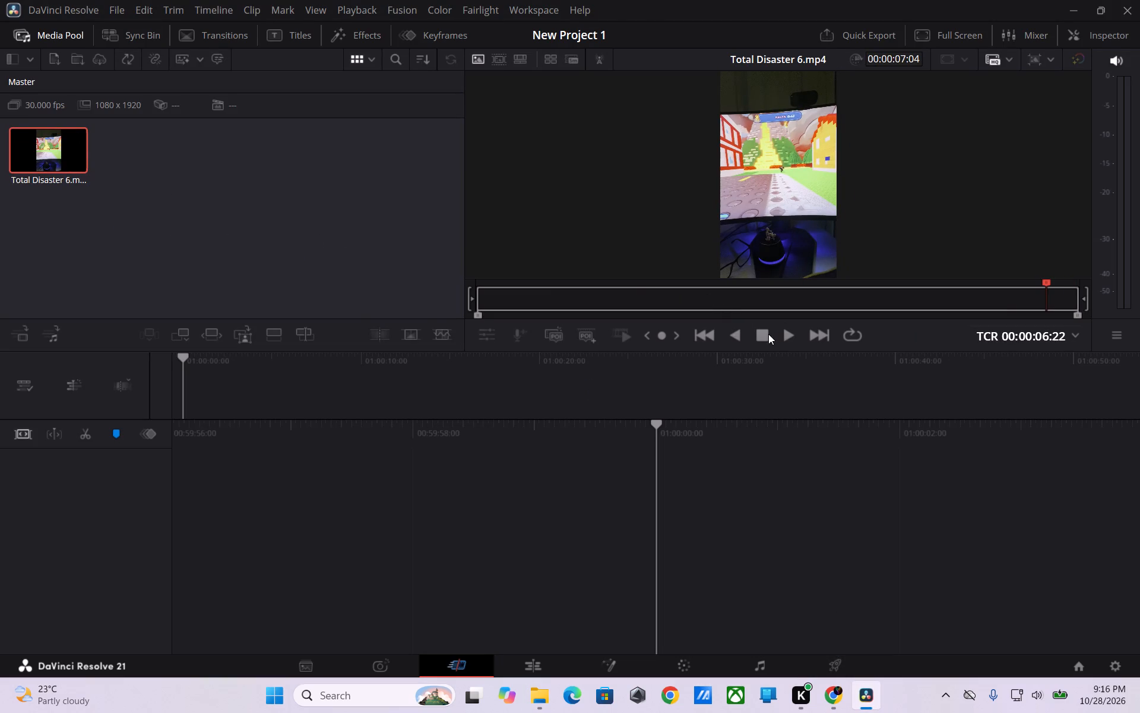
pyautogui.click(768, 334)
pyautogui.moveTo(1050, 296); pyautogui.dragTo(522, 286)
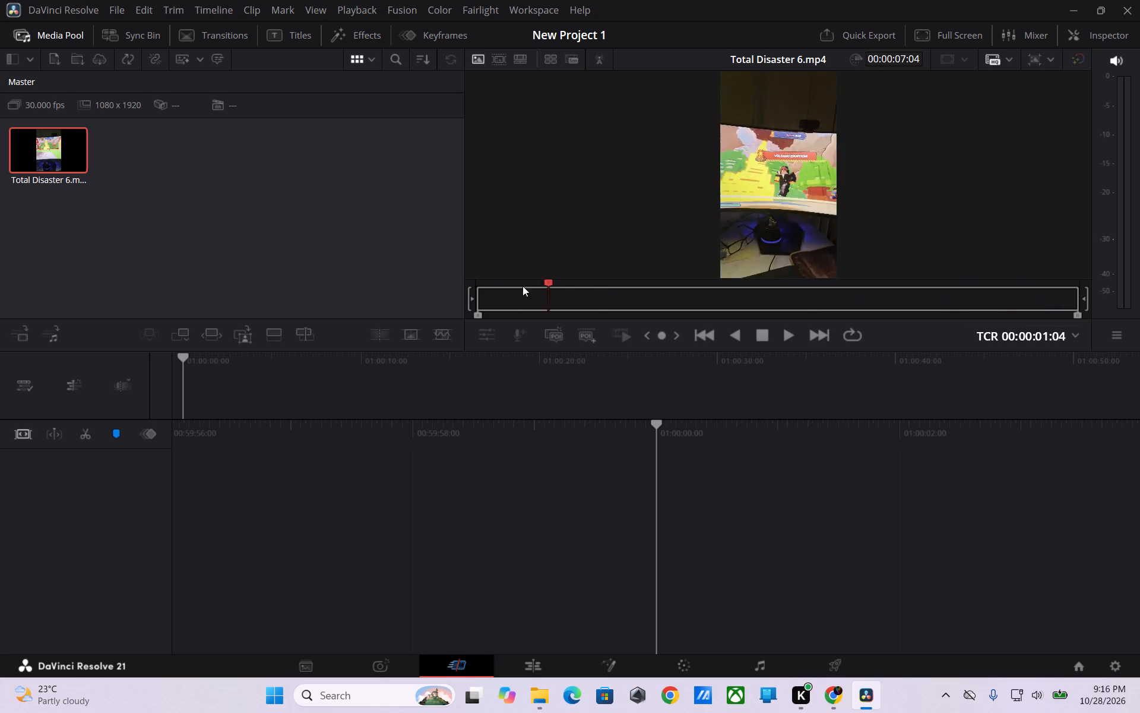
pyautogui.moveTo(522, 286); pyautogui.dragTo(432, 288)
# Switch to File Explorer, review the Downloads folder's files and briefly open the Total Disaster 14 clip.
pyautogui.hotkey('alt', 'Tab')
pyautogui.click(762, 280)
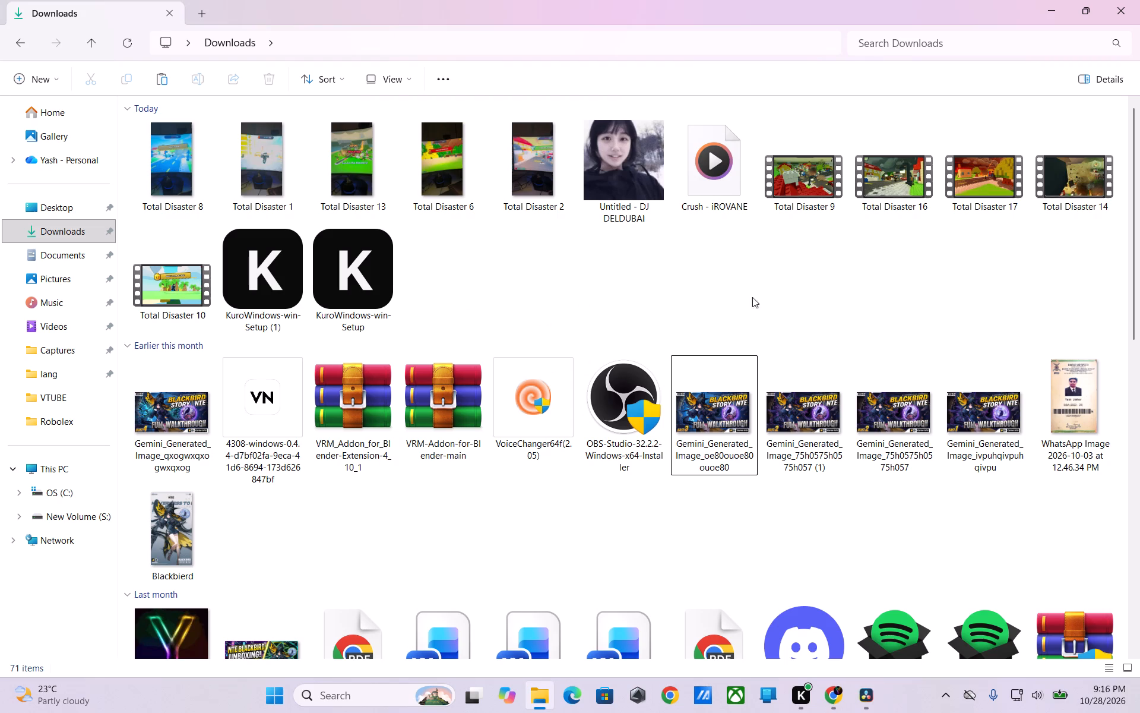
pyautogui.scroll(-3, 746, 315)
pyautogui.scroll(3, 746, 315)
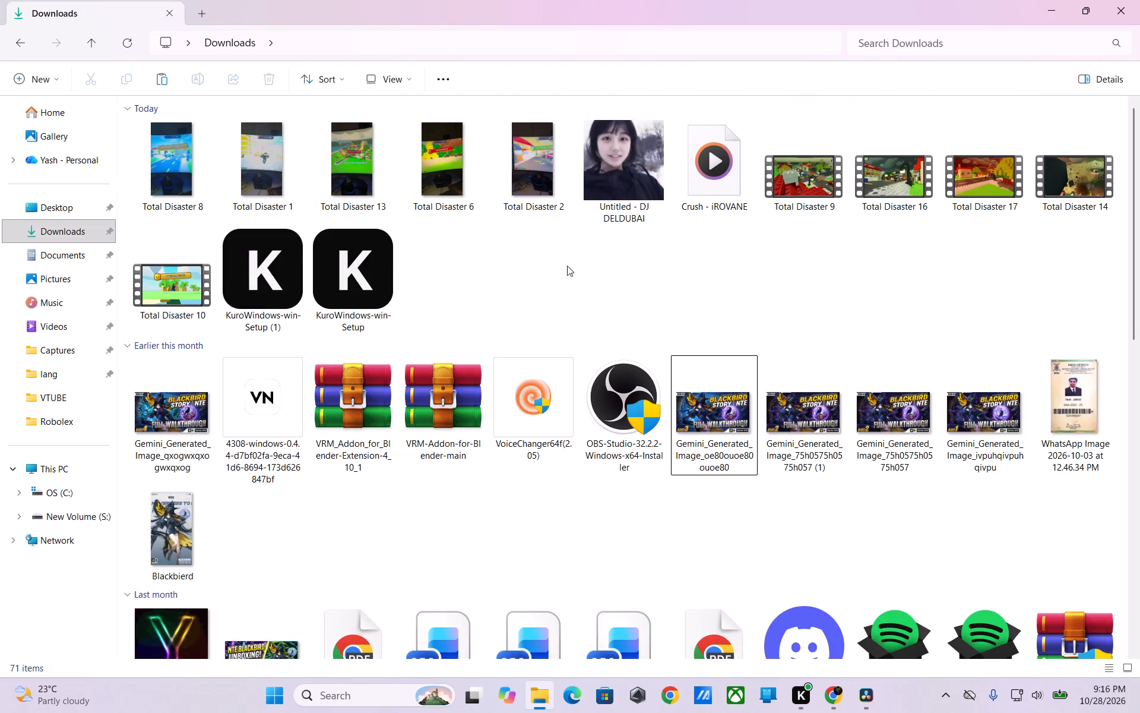
pyautogui.scroll(-5, 563, 304)
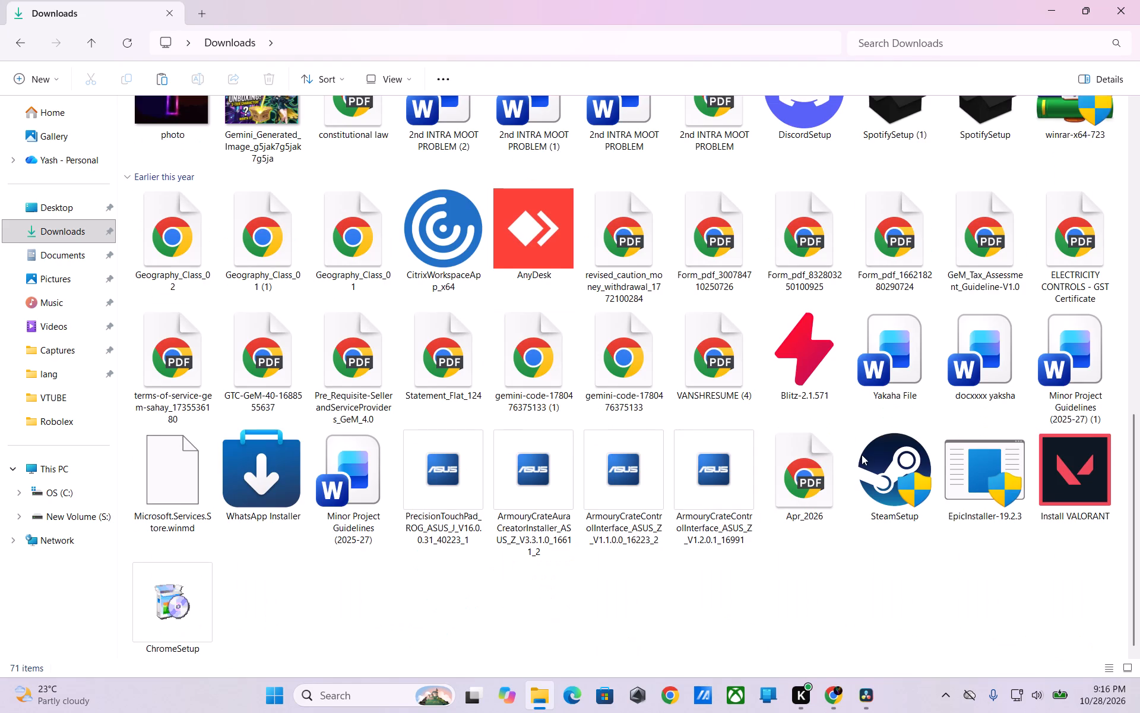
pyautogui.scroll(3, 861, 455)
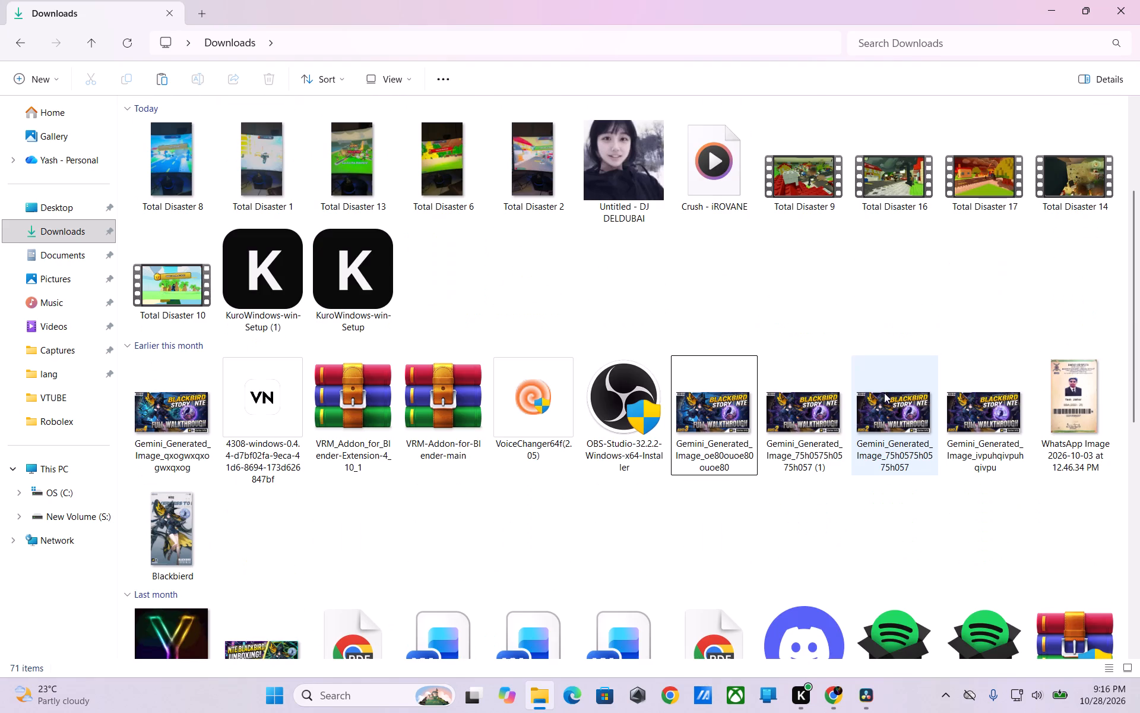
pyautogui.scroll(1, 928, 287)
pyautogui.doubleClick(1084, 174)
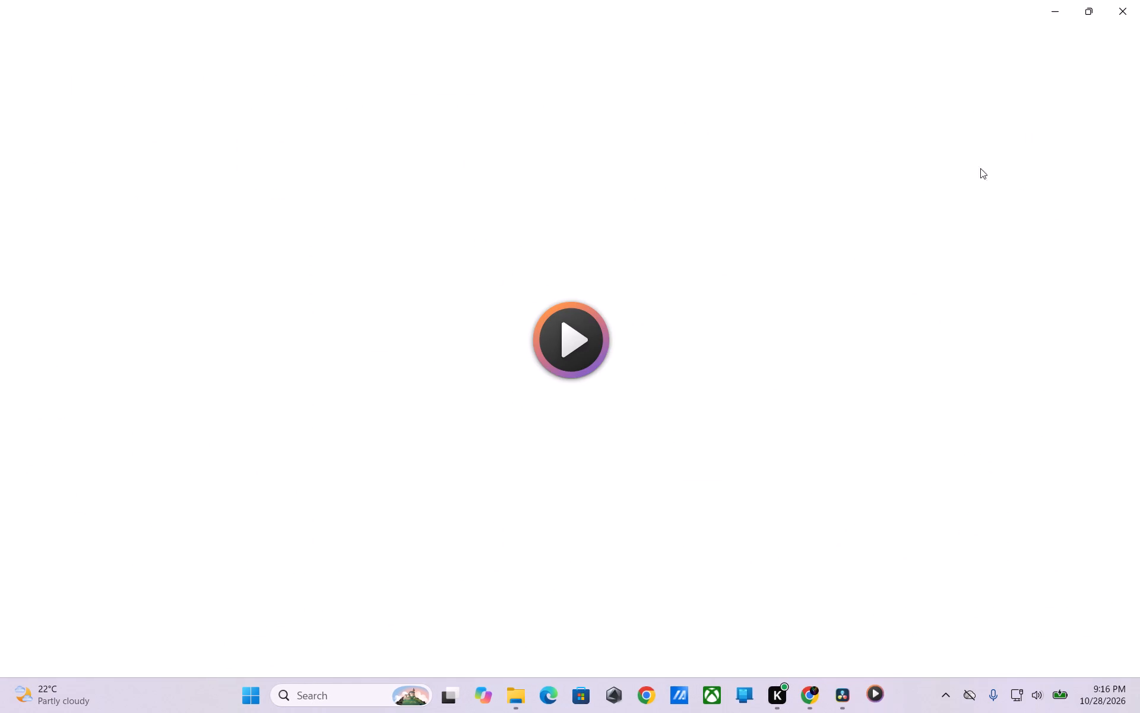
pyautogui.click(1122, 0)
pyautogui.click(1010, 234)
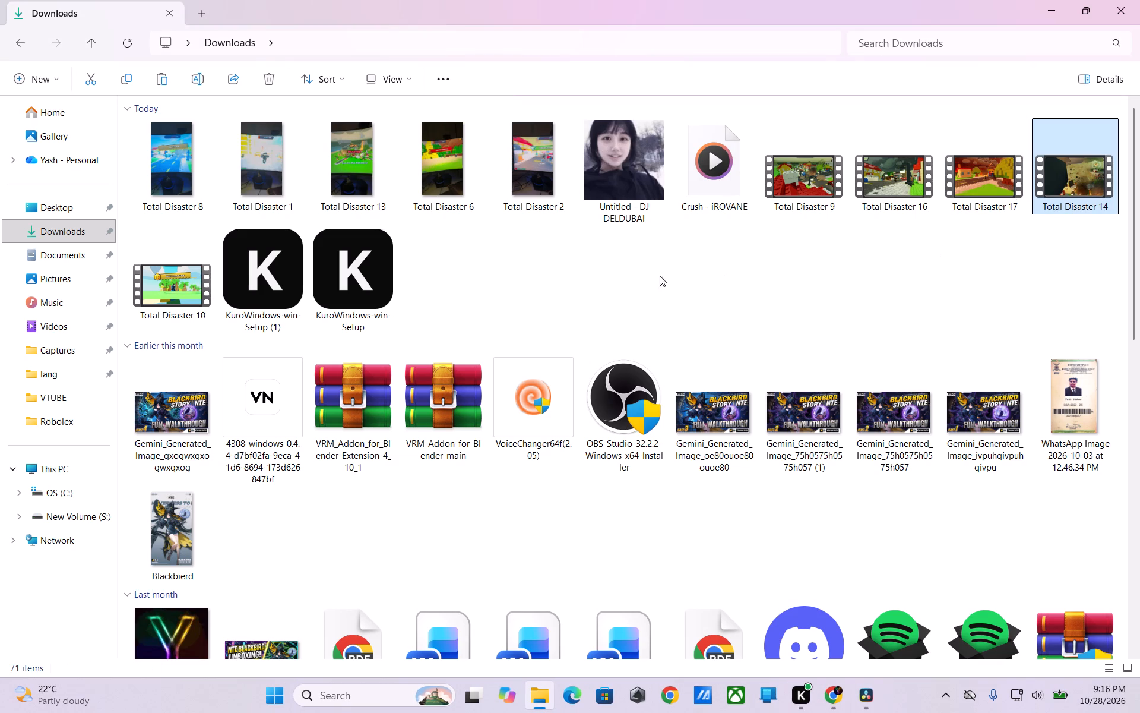
pyautogui.click(159, 305)
pyautogui.click(545, 301)
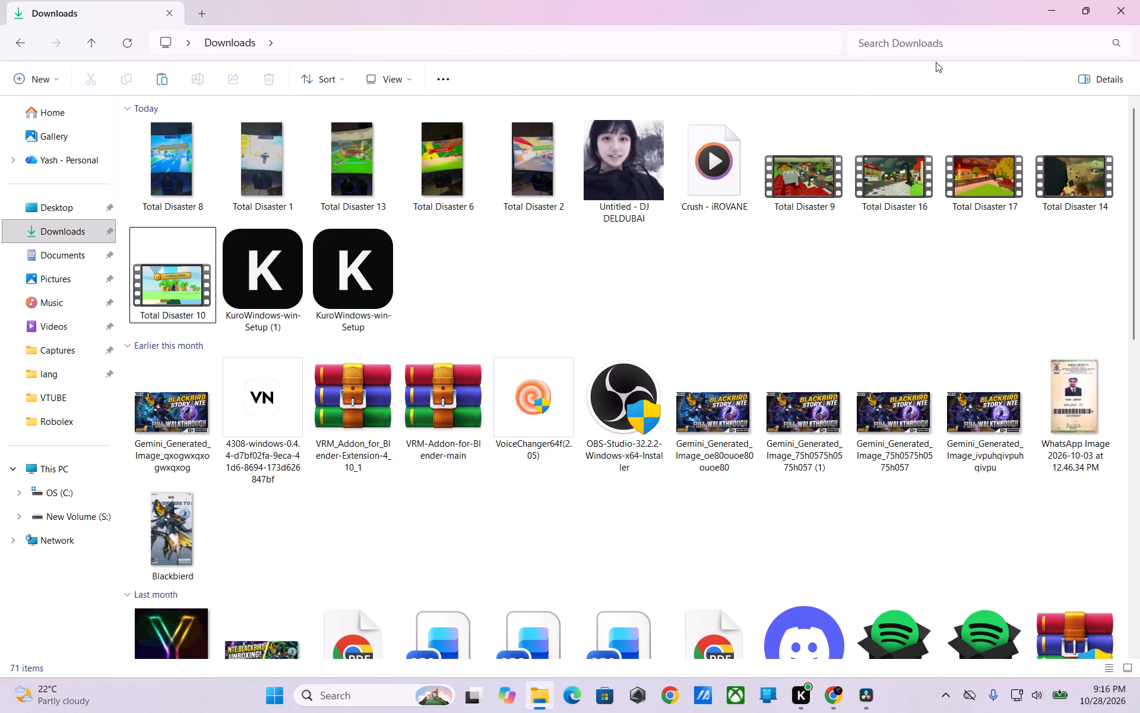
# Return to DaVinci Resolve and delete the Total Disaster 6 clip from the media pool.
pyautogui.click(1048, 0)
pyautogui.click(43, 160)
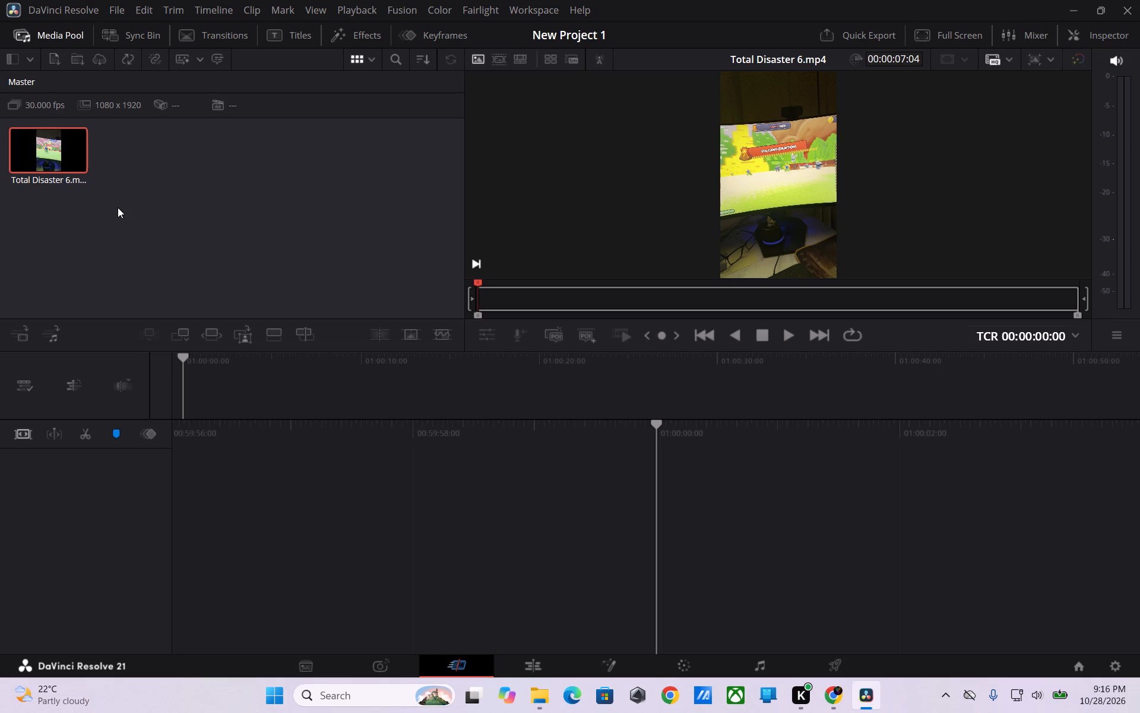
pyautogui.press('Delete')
# Switch to Chrome and return to the campaign's Titan Slayers example page.
pyautogui.hotkey('alt', 'Tab')
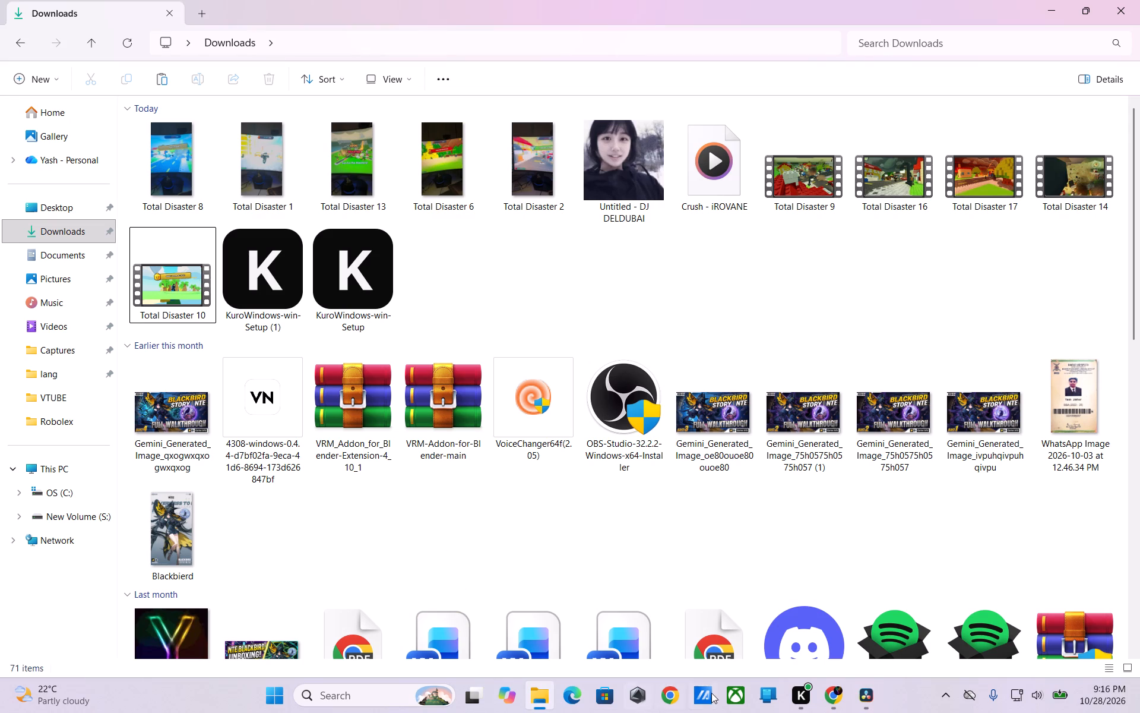
pyautogui.click(832, 696)
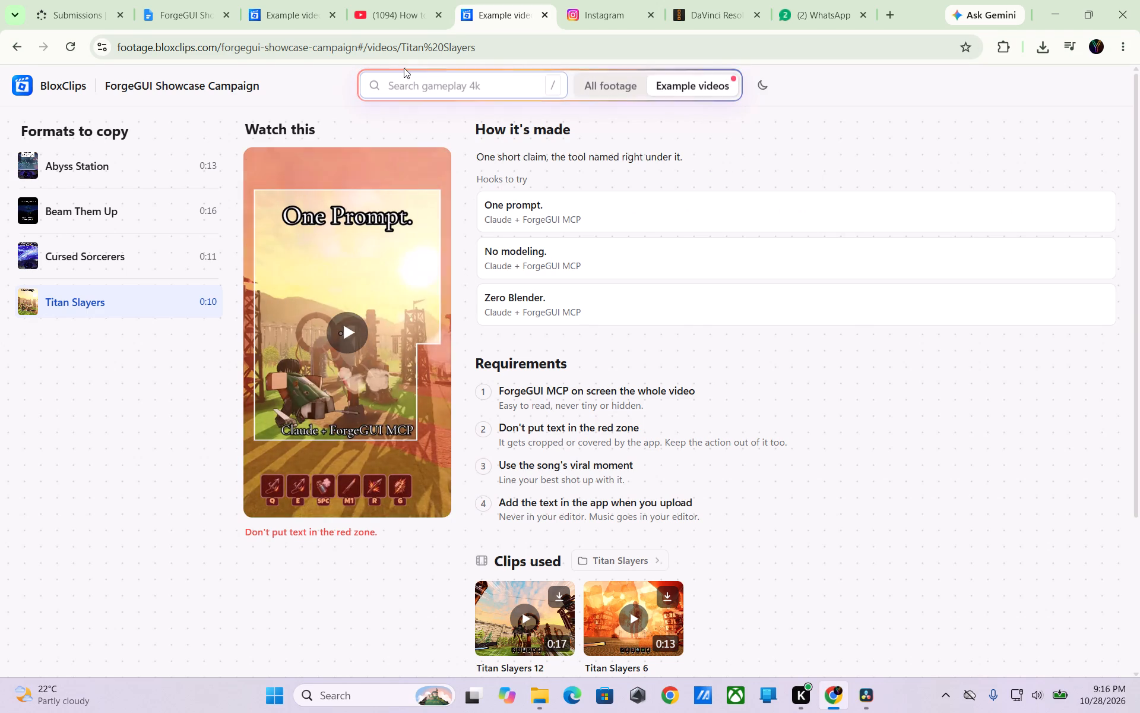